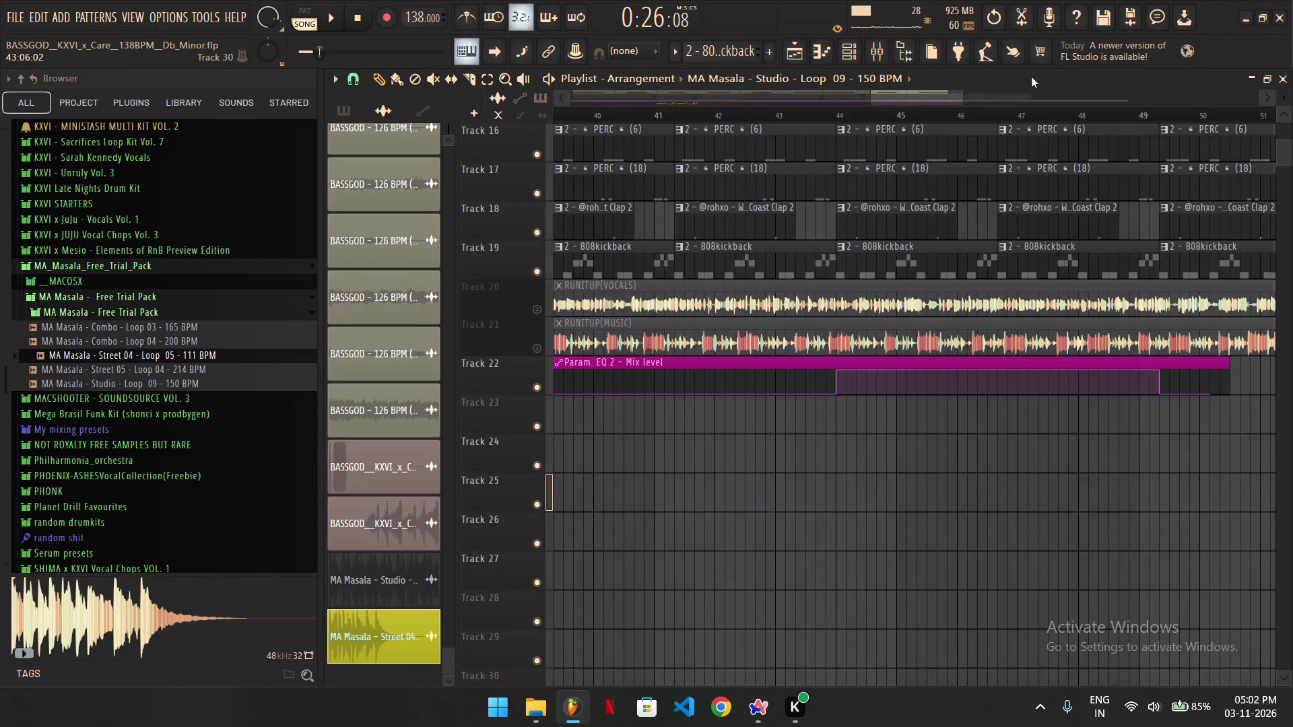
Play the song and review the MA Masala loop clips on Tracks 24 to 27 around bars 12 to 22.
key("space")
left_click(898, 98)
key("space")
scroll(892, 104, "down", 2)
key("space")
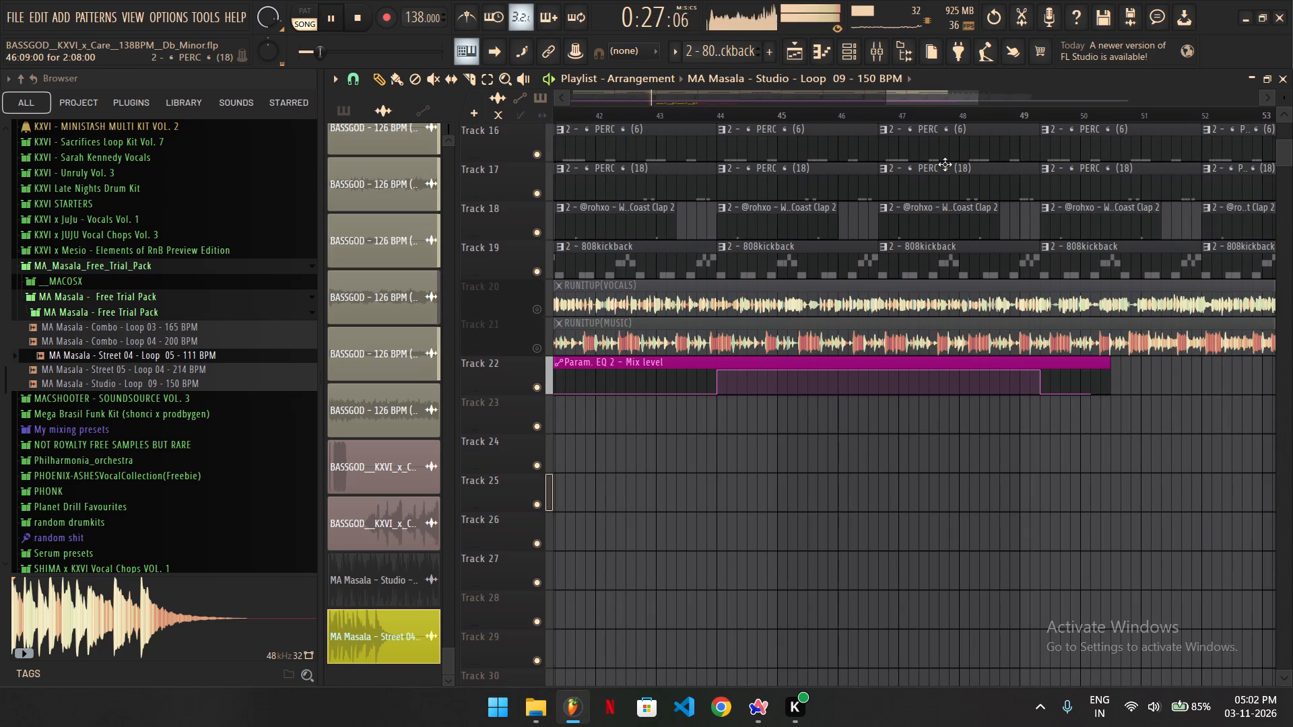
scroll(945, 164, "down", 7)
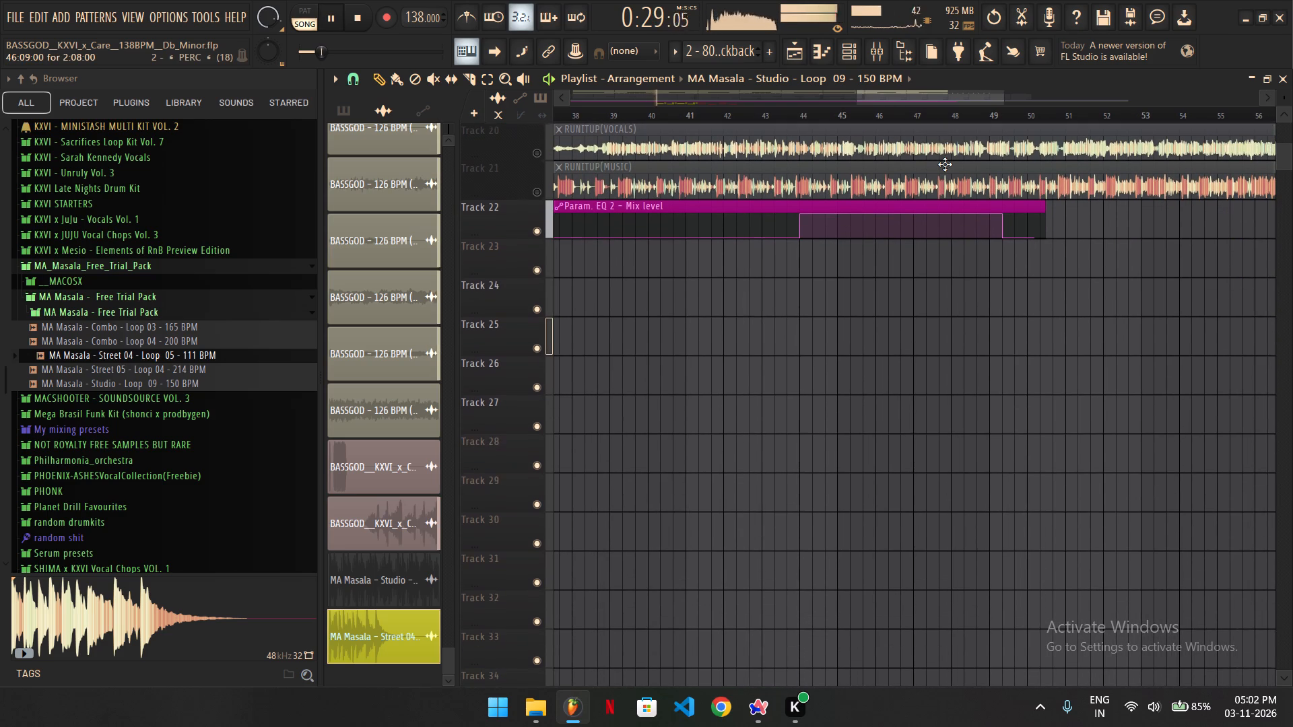
scroll(838, 244, "down", 3, "ctrl")
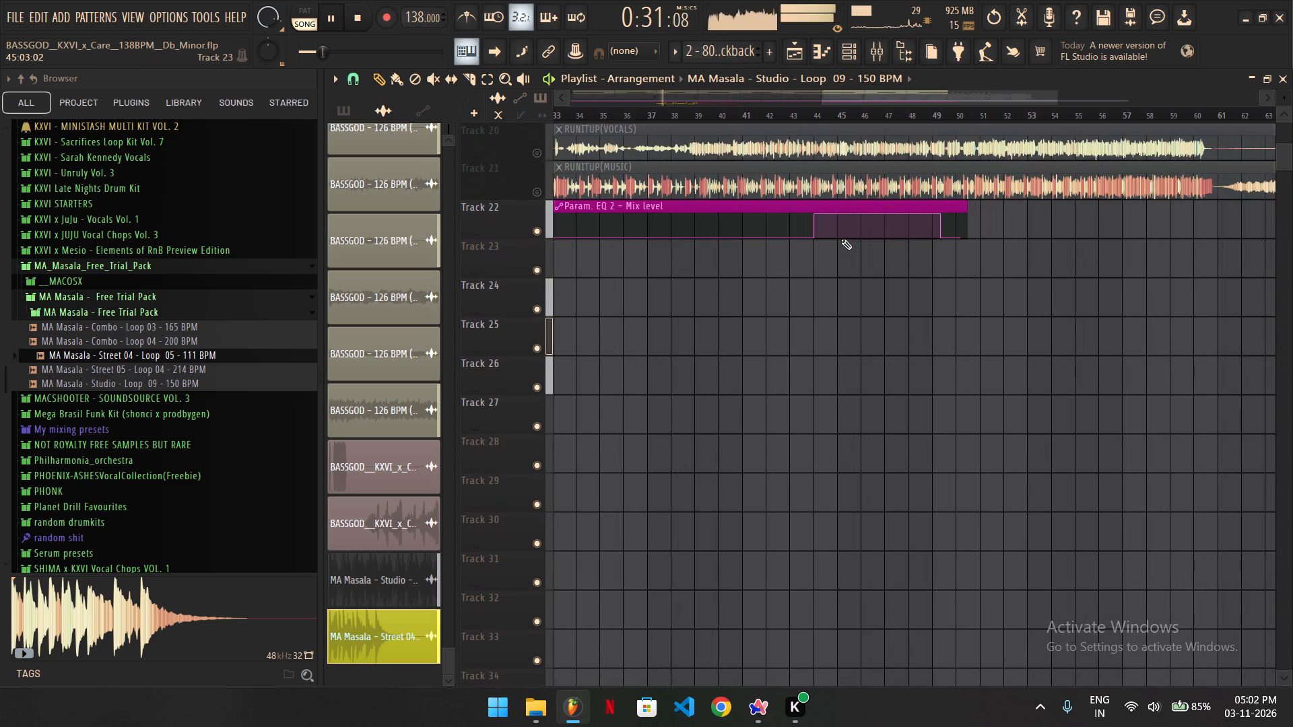
scroll(841, 239, "down", 5, "ctrl")
scroll(850, 233, "down", 3)
scroll(856, 227, "down", 6, "ctrl")
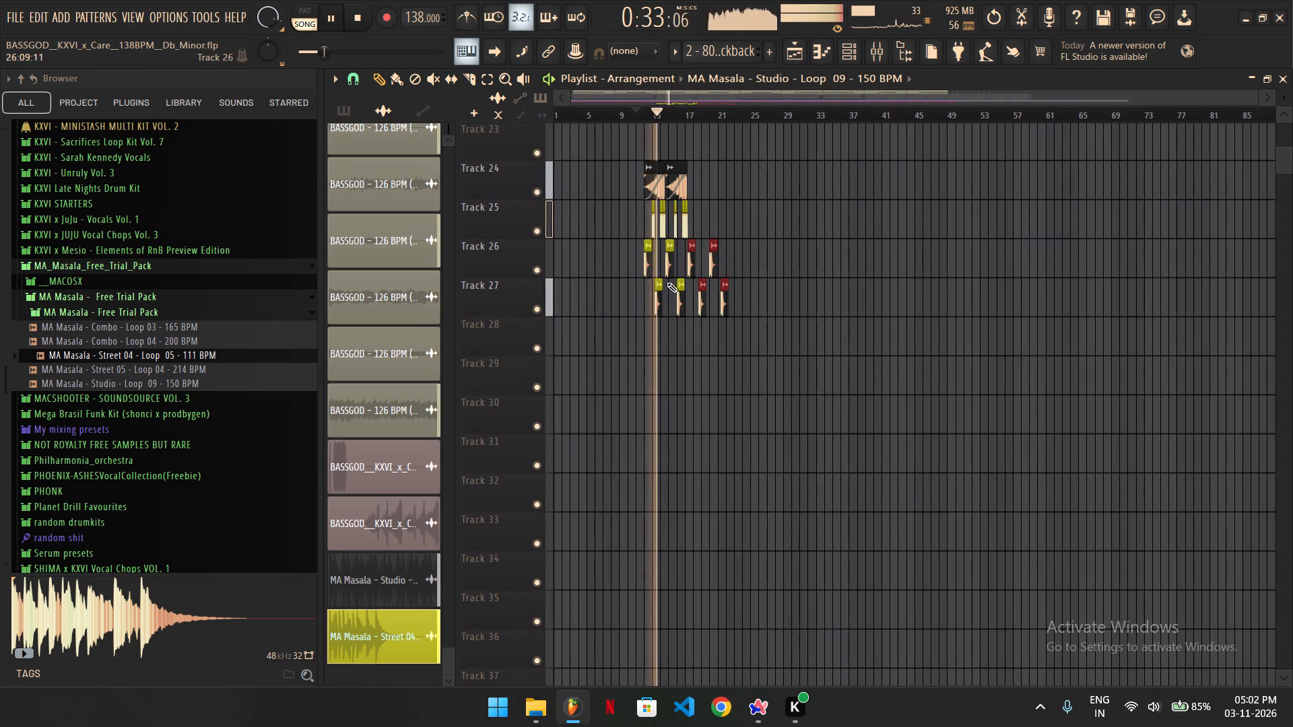
scroll(591, 297, "up", 7, "ctrl")
scroll(880, 237, "up", 6)
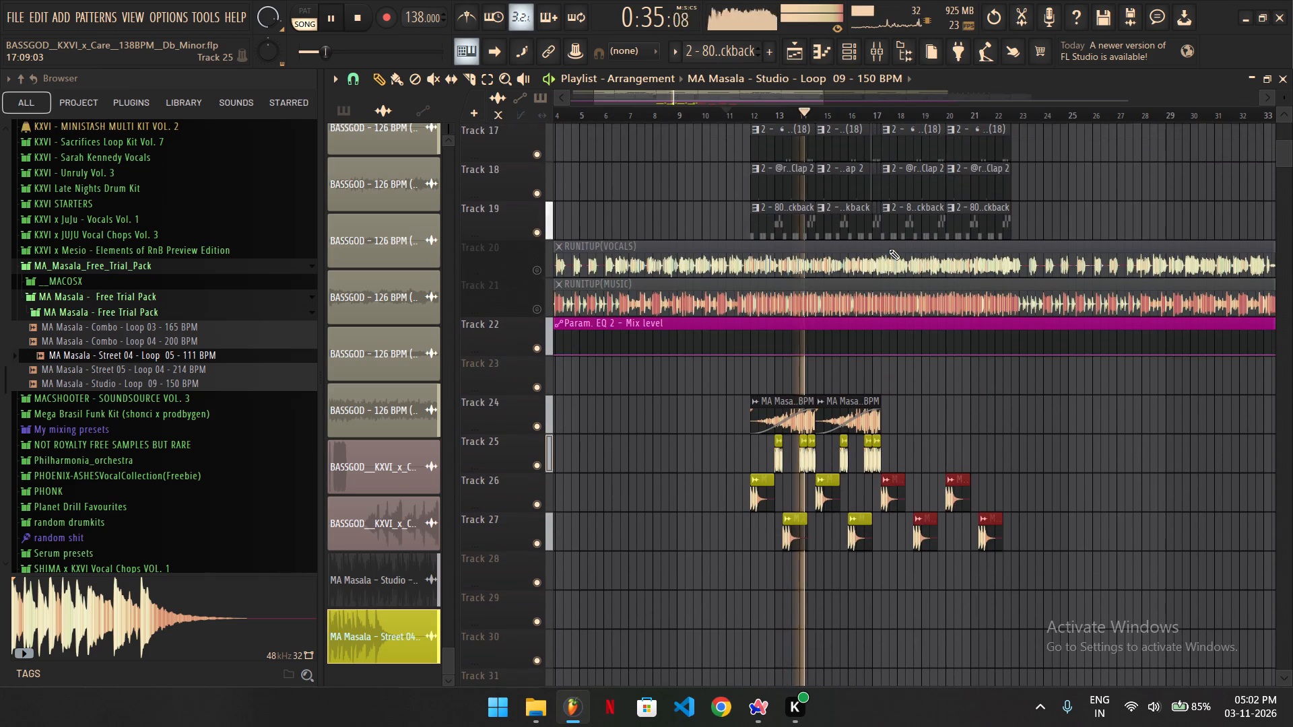
scroll(781, 326, "up", 5, "ctrl")
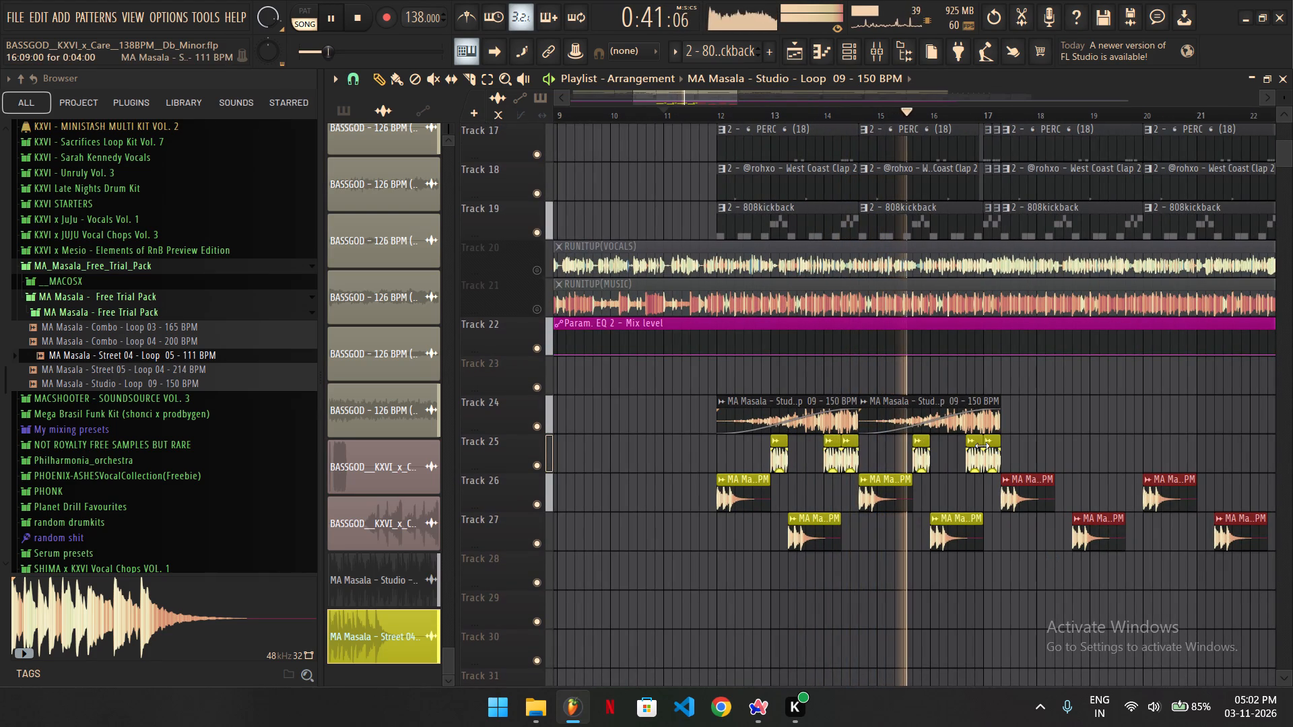
scroll(1029, 406, "down", 4, "ctrl")
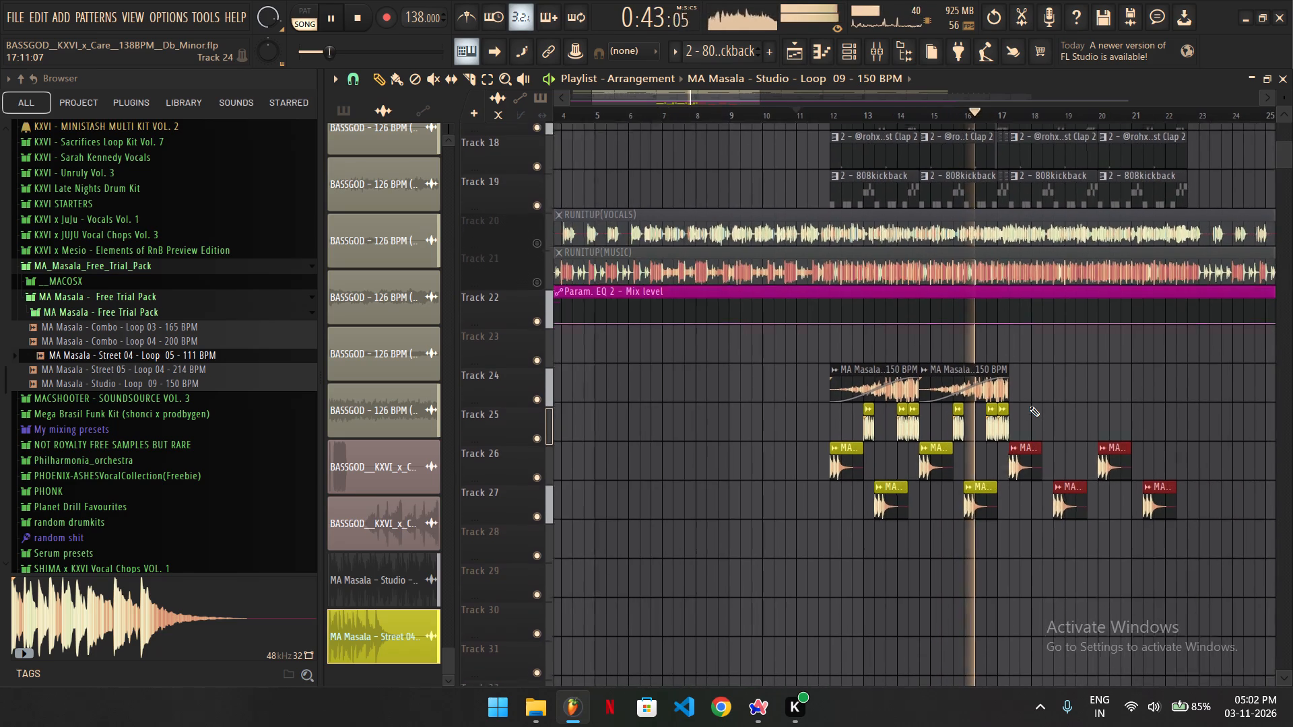
scroll(1029, 406, "down", 1, "ctrl")
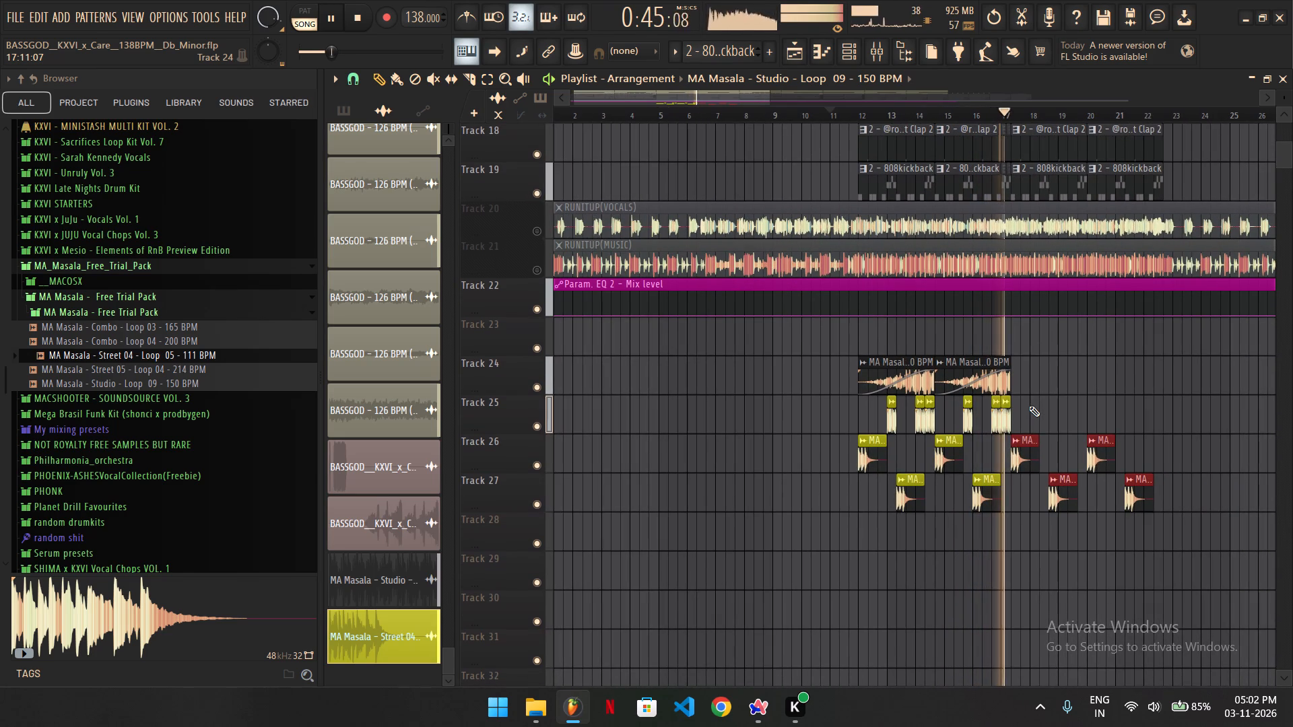
scroll(1029, 406, "up", 5, "ctrl")
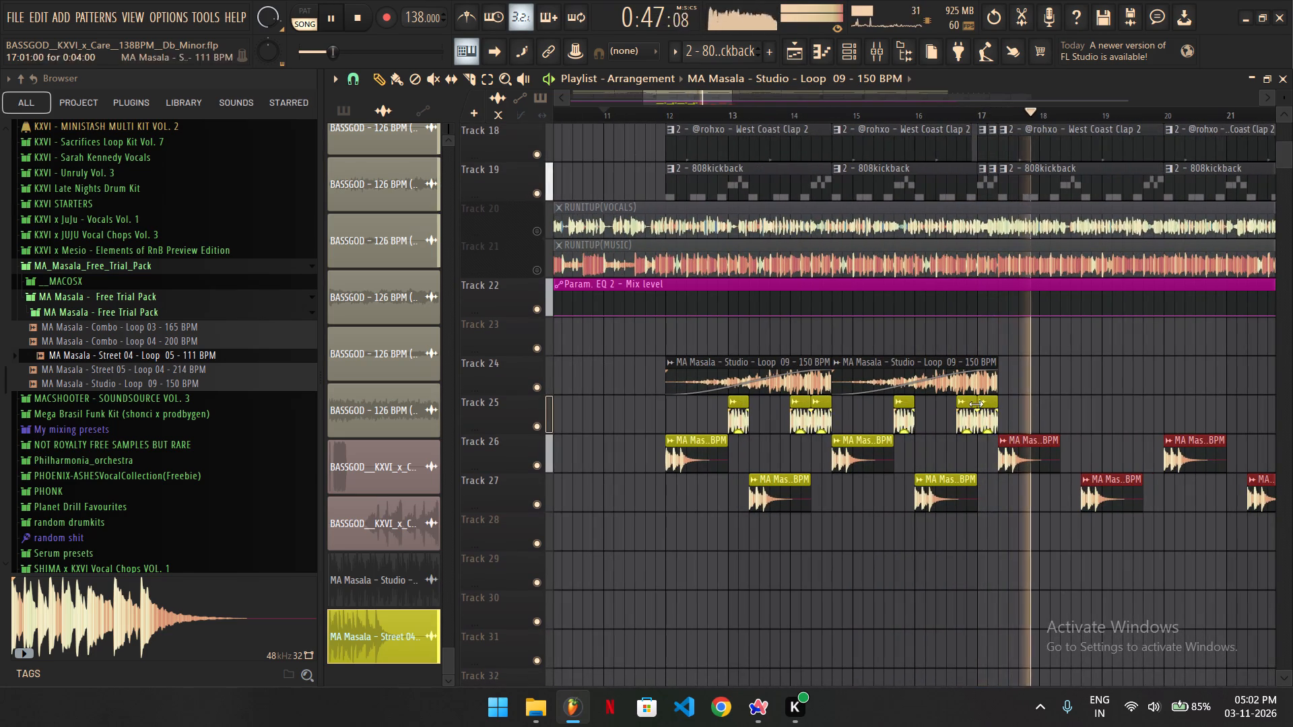
Look over the percussion and melody tracks during playback, up to the end of the 808kickback section.
scroll(852, 403, "down", 4)
scroll(855, 403, "down", 5, "ctrl")
scroll(1001, 369, "down", 4, "ctrl")
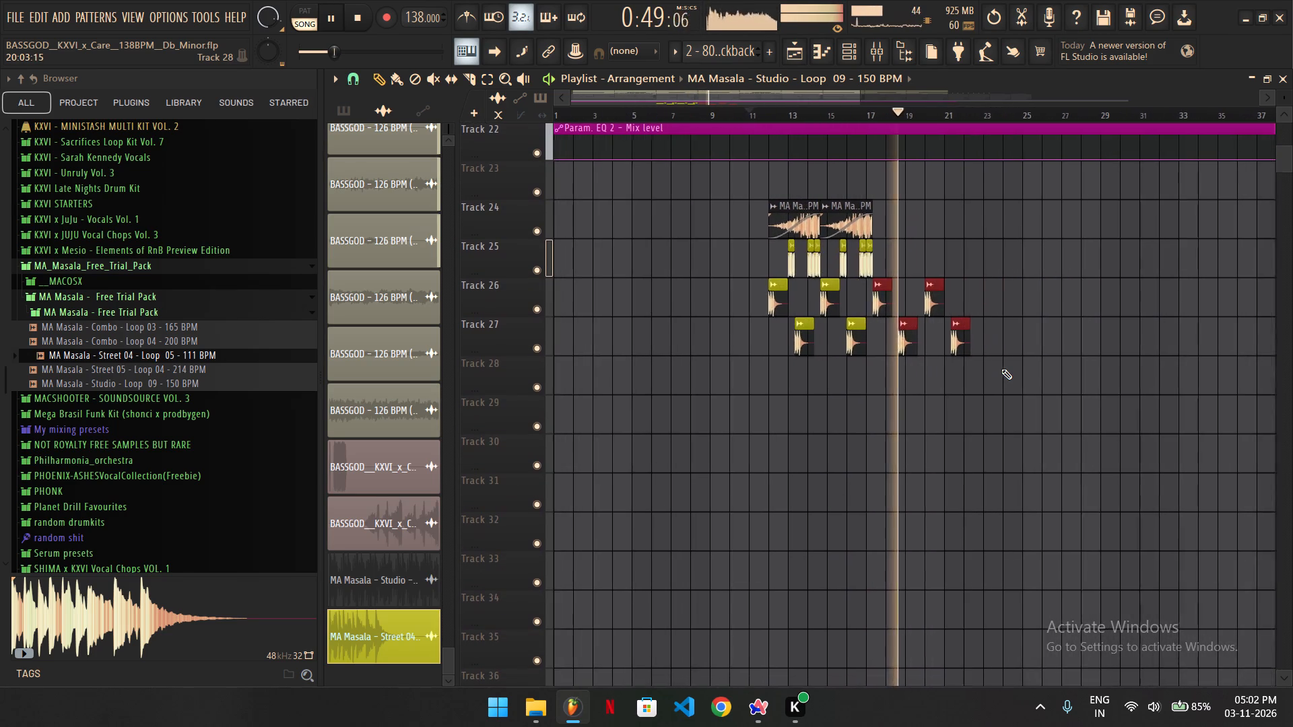
scroll(1001, 369, "up", 6)
scroll(1022, 436, "down", 1)
scroll(1018, 438, "up", 5)
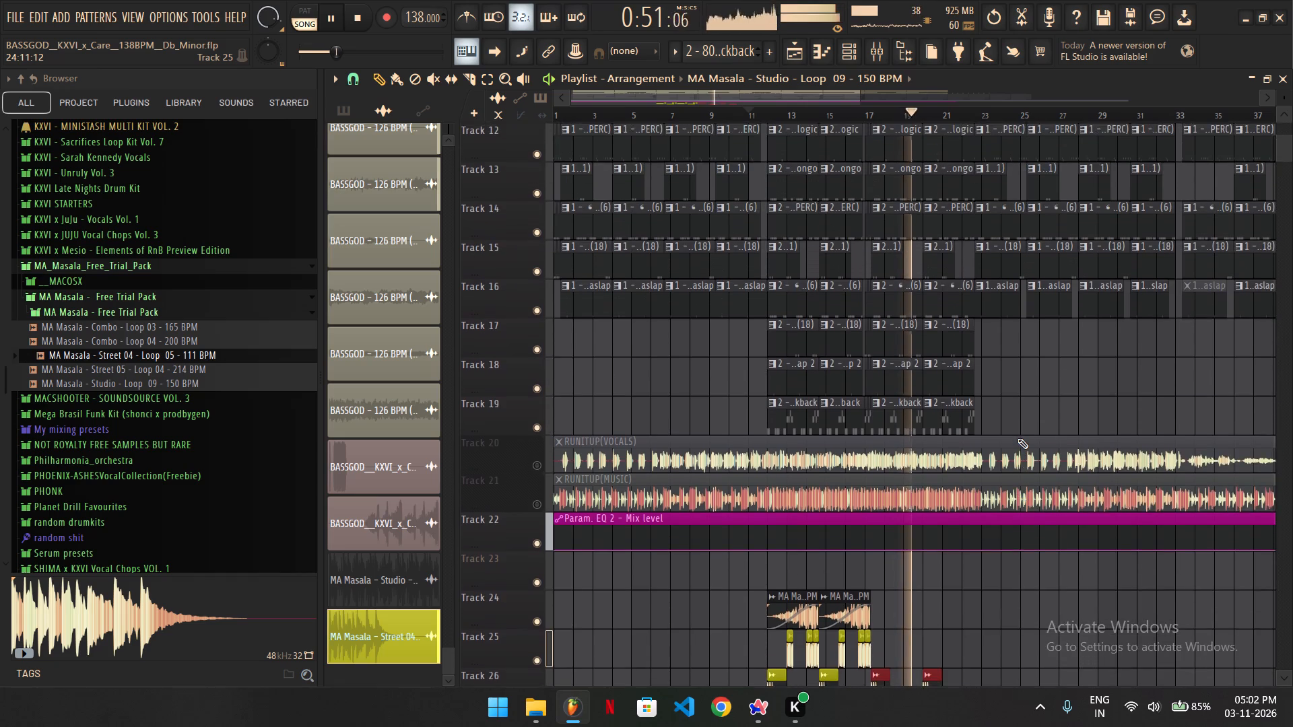
scroll(1018, 438, "up", 8)
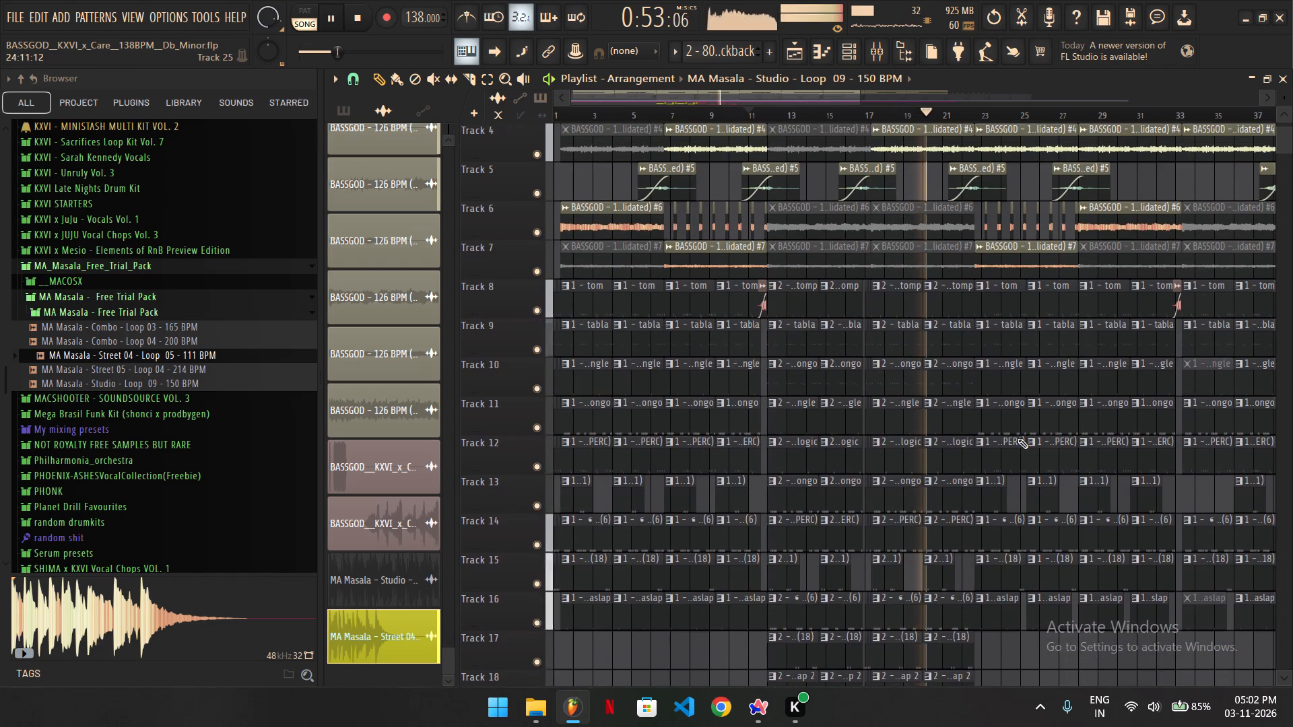
scroll(1018, 438, "up", 2)
scroll(1018, 438, "down", 9)
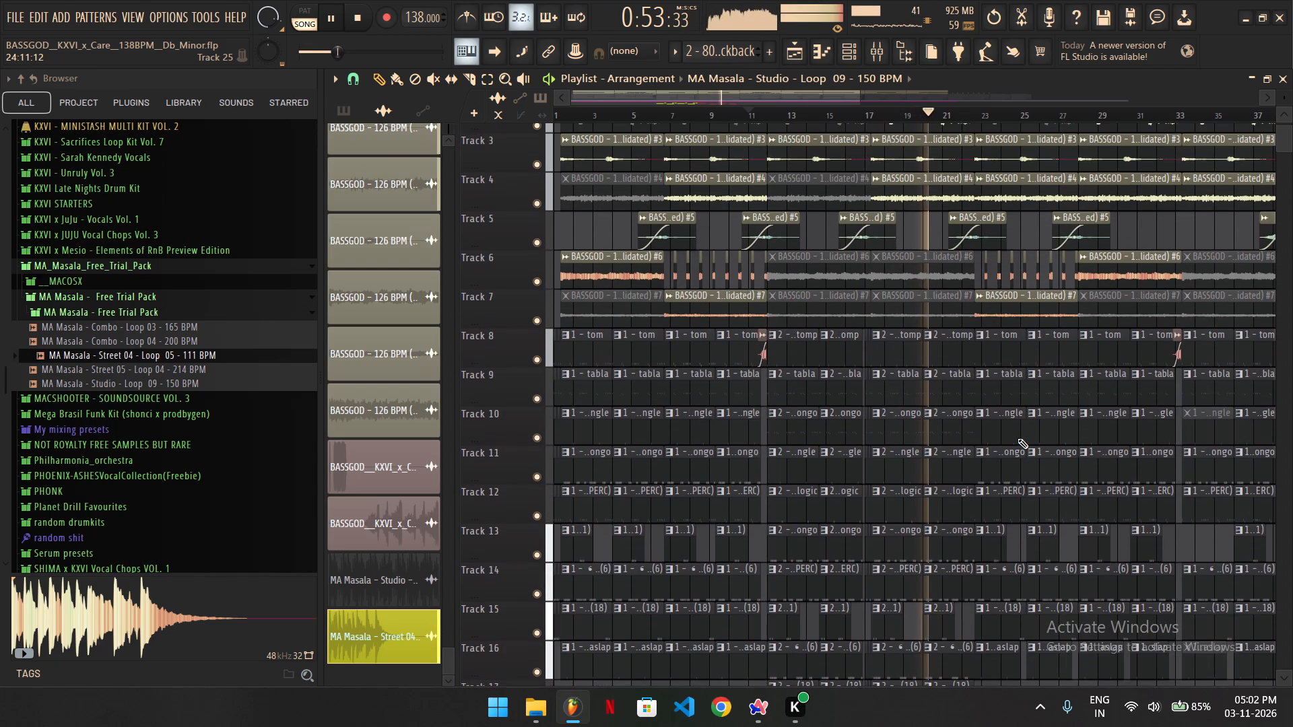
scroll(1018, 438, "down", 1)
scroll(1067, 491, "up", 5, "ctrl")
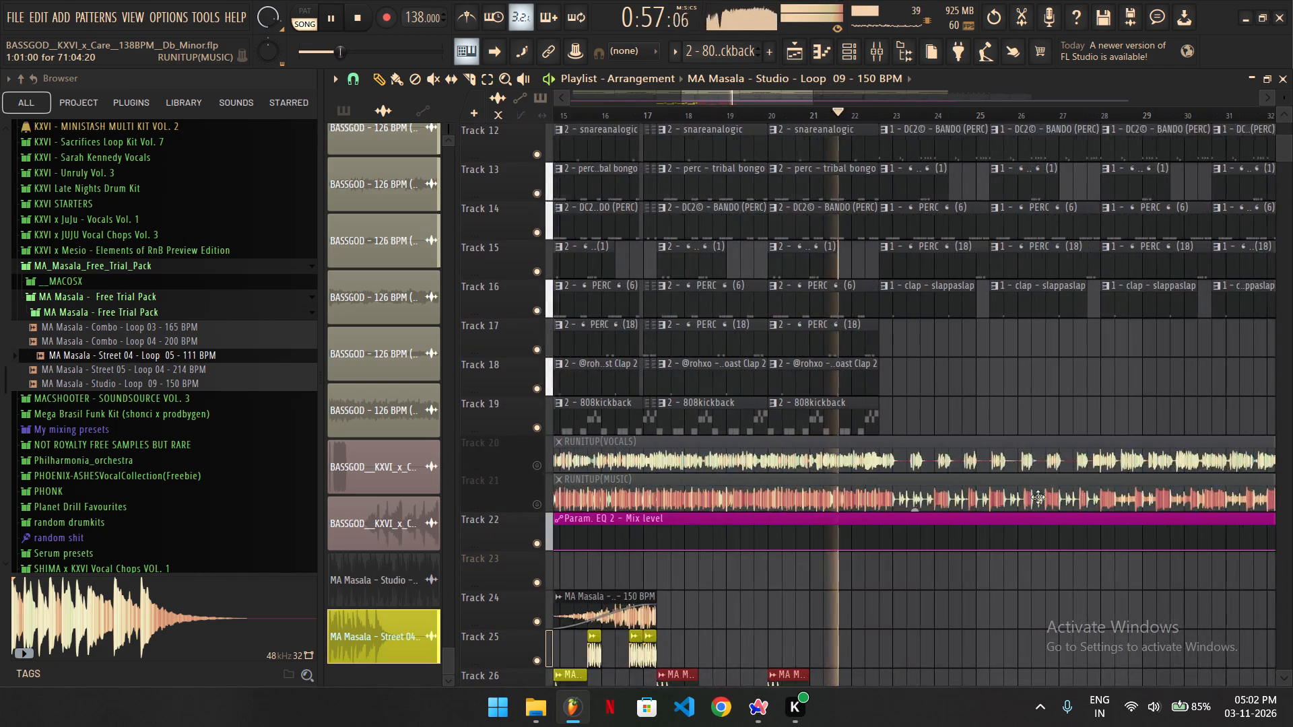
scroll(1031, 500, "down", 8)
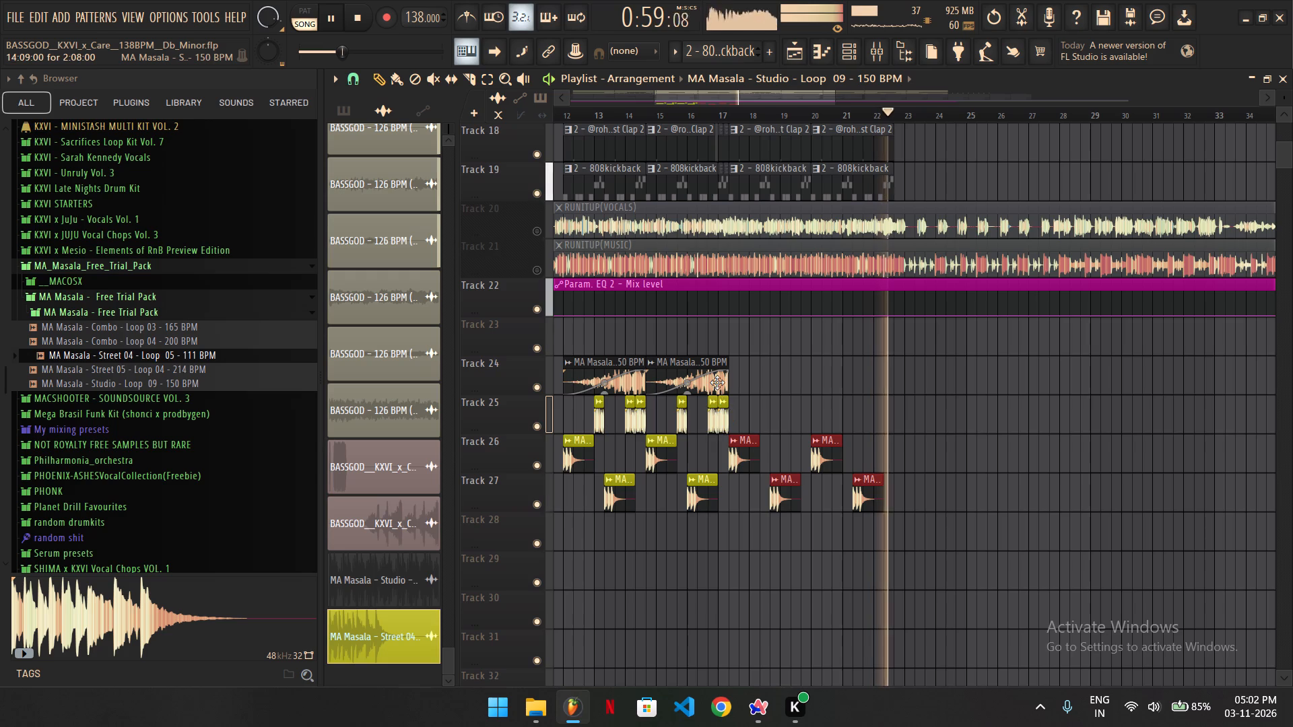
Place another MA Masala - Studio - Loop 09 clip on Track 24 at 22:09:00, where the last 808kickback clip ends.
left_click(717, 382)
scroll(957, 447, "up", 7, "ctrl")
scroll(878, 436, "up", 2, "ctrl")
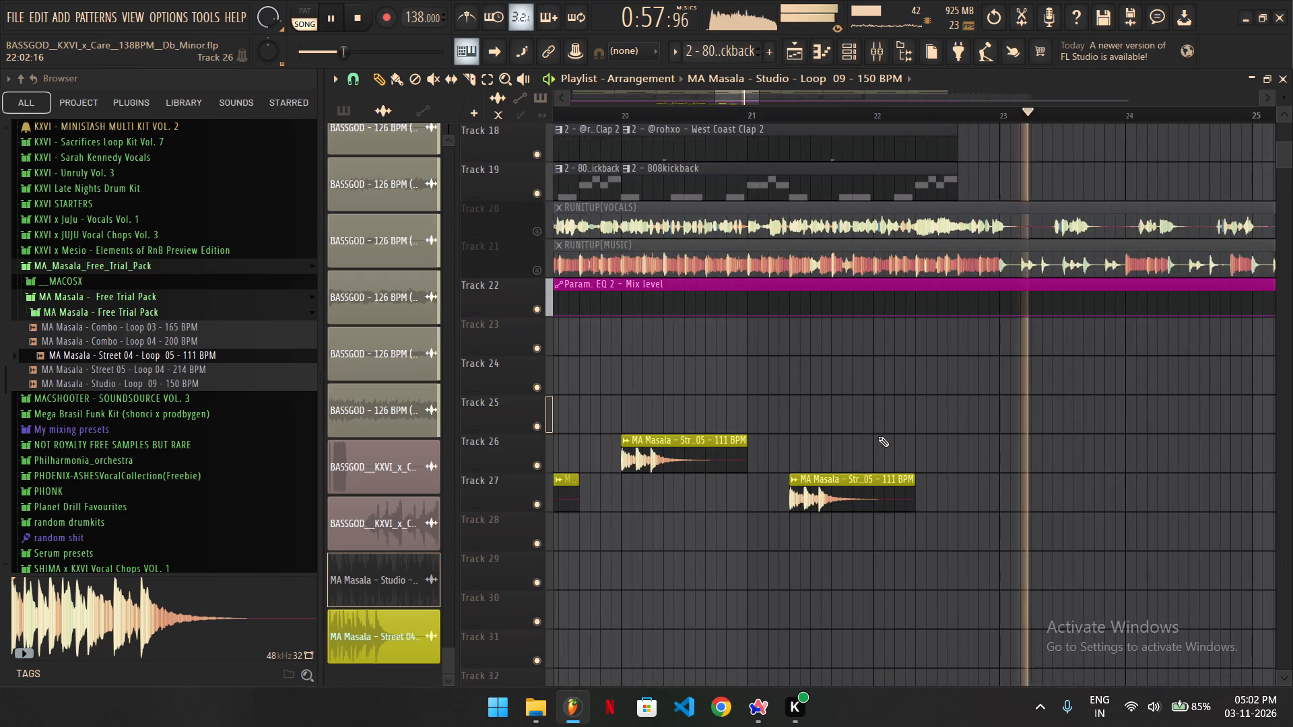
scroll(878, 436, "up", 1, "ctrl")
scroll(978, 423, "up", 1, "ctrl")
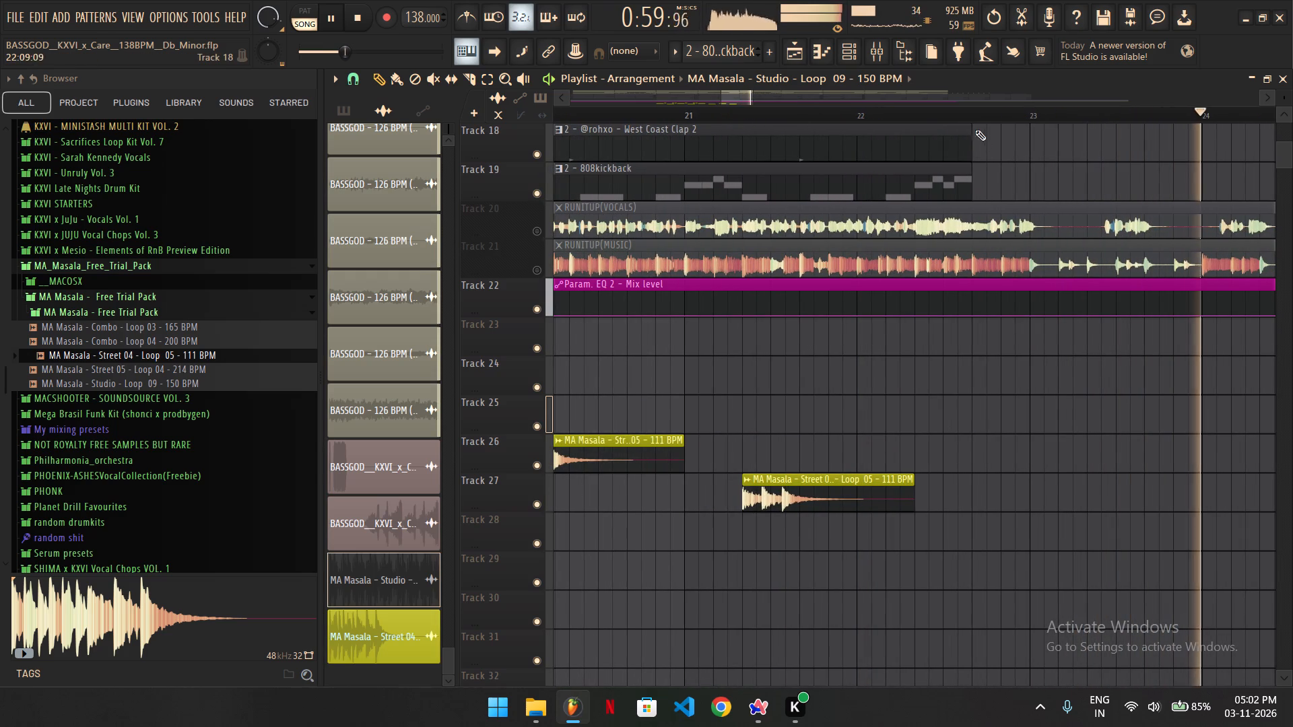
left_click(968, 391)
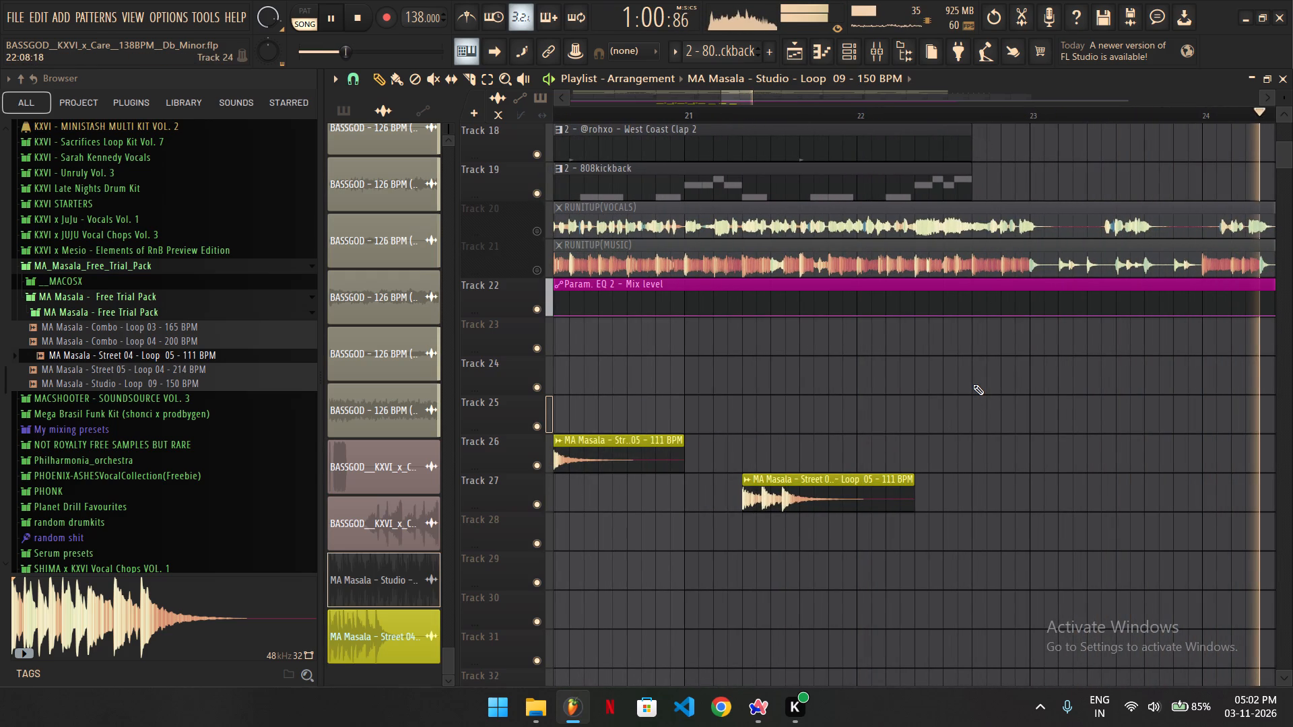
left_click_drag(999, 378, 1012, 376)
Remove the fade-in from the MA Masala - Studio - Loop 09 clip placed at 22:09:00 on Track 24.
scroll(1007, 381, "down", 2, "ctrl")
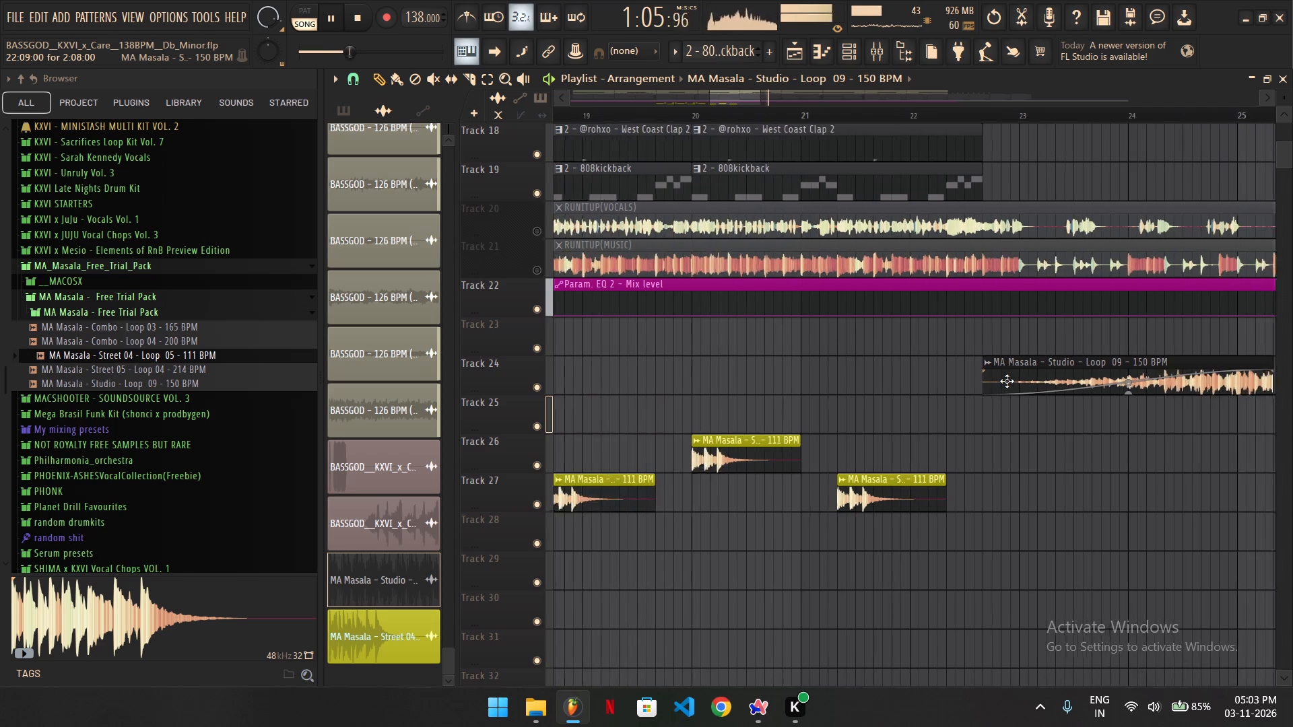
scroll(1007, 381, "down", 2, "ctrl")
left_click_drag(1226, 370, 921, 361)
Play from just before bar 22:09 to hear how the new Track 24 loop enters the arrangement.
key("space")
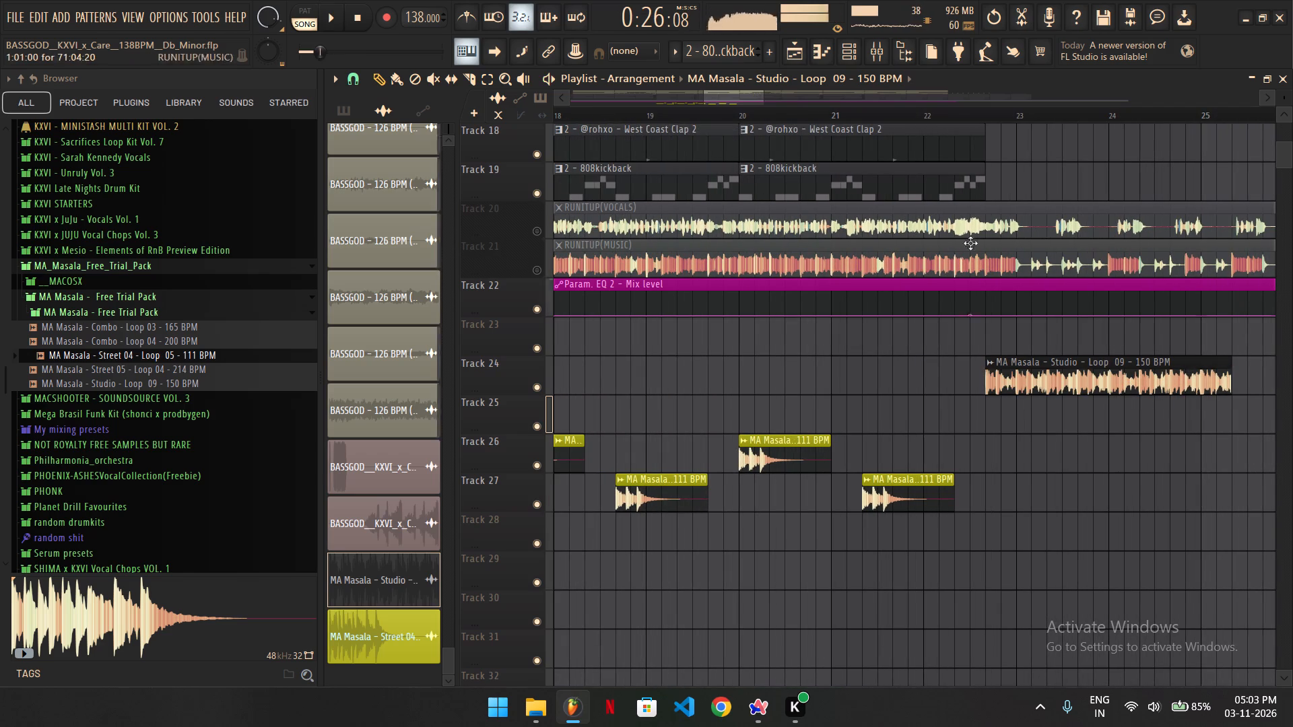
left_click(964, 116)
key("space")
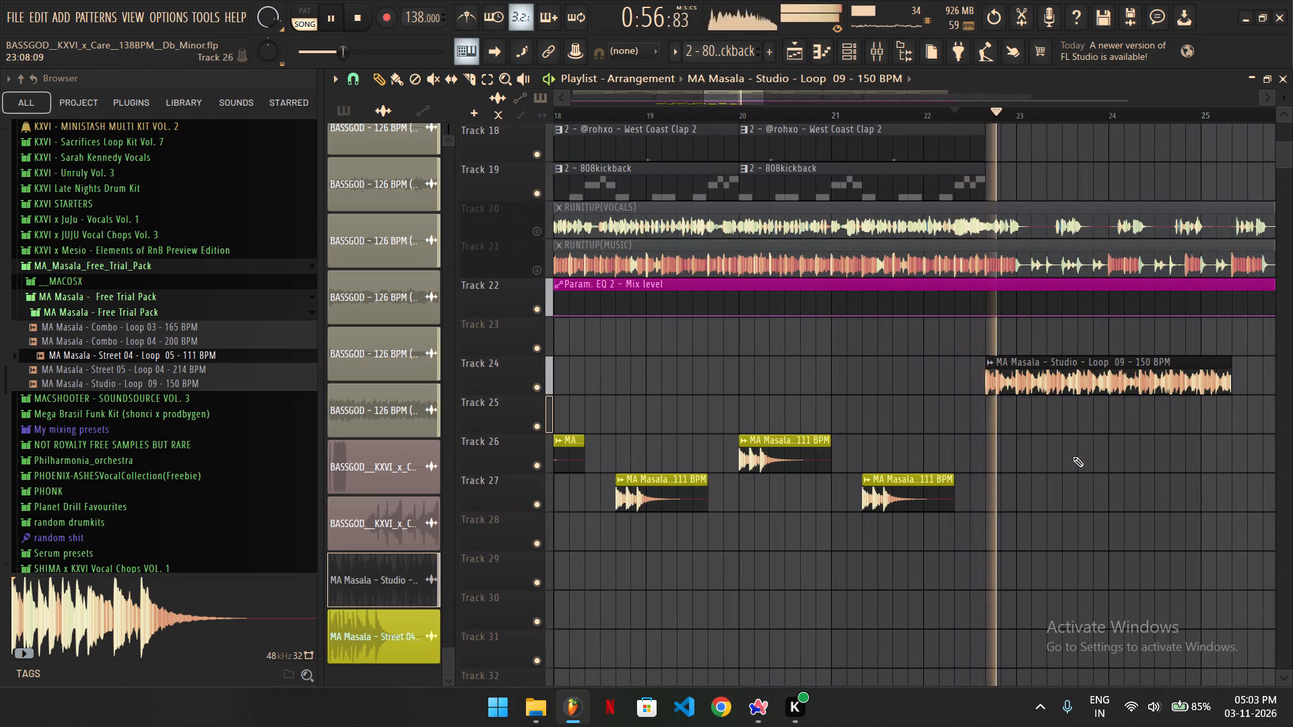
scroll(1004, 427, "down", 5, "ctrl")
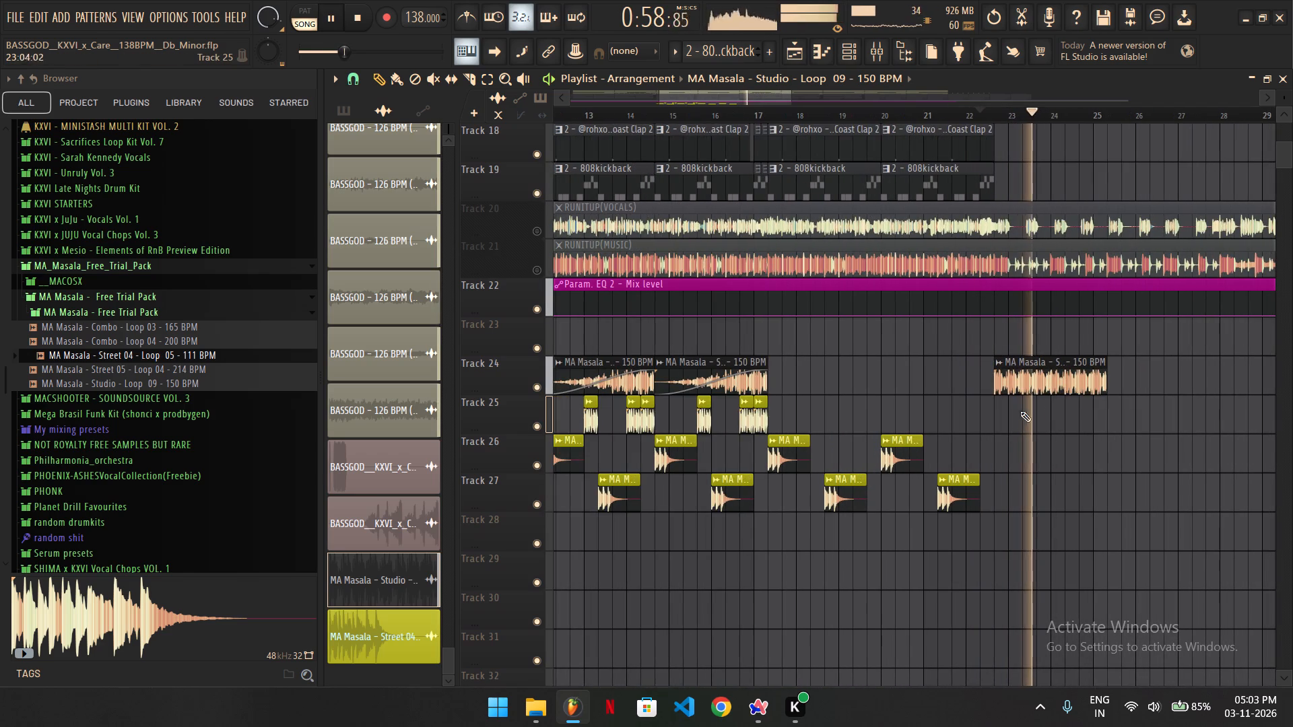
left_click_drag(1050, 393, 1051, 406)
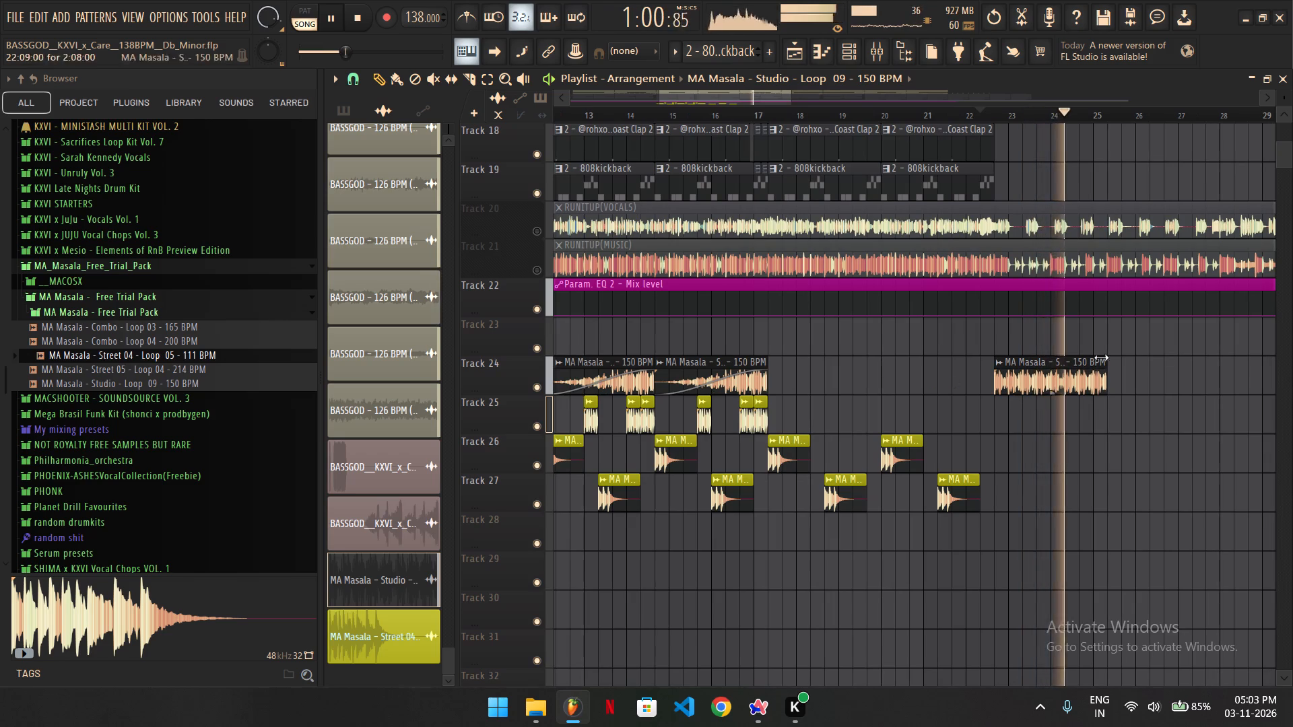
scroll(1156, 351, "up", 11, "ctrl")
scroll(1082, 364, "up", 2)
key("space")
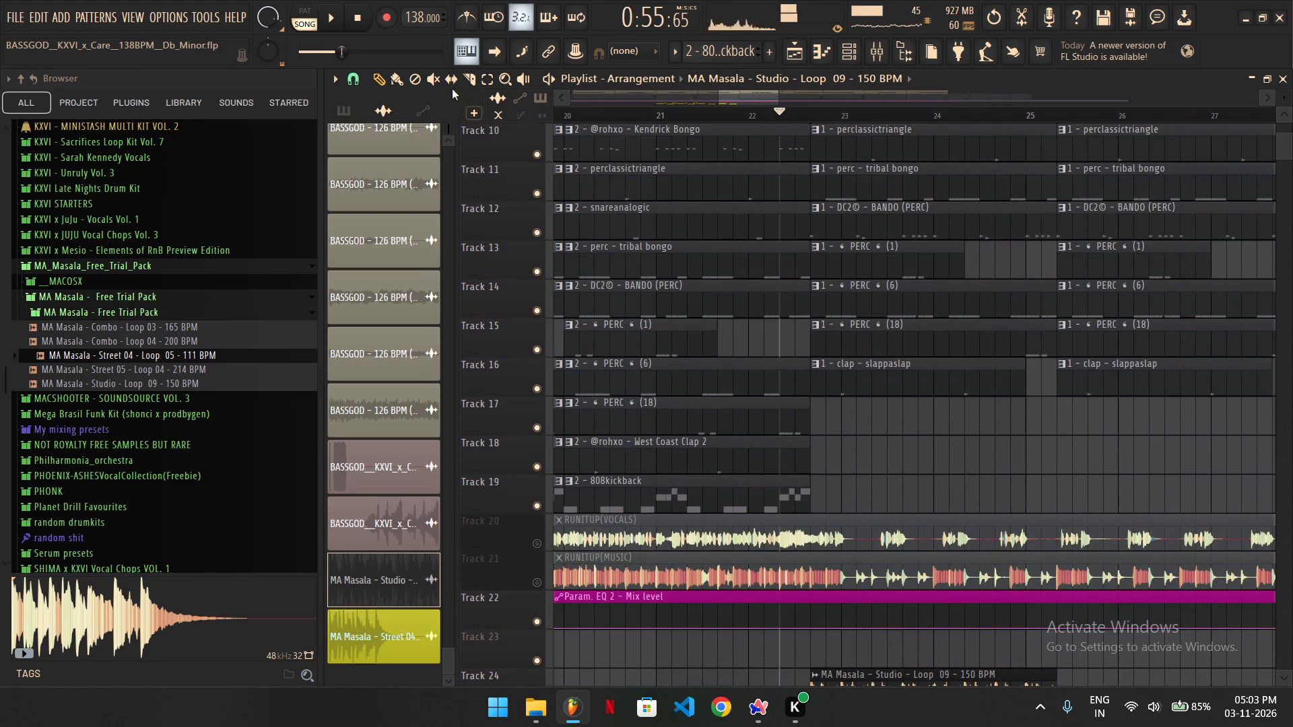
Activate the Mute tool and replay the transition from the 808kickback section into the new loop.
left_click(433, 82)
key("space")
scroll(907, 328, "up", 6)
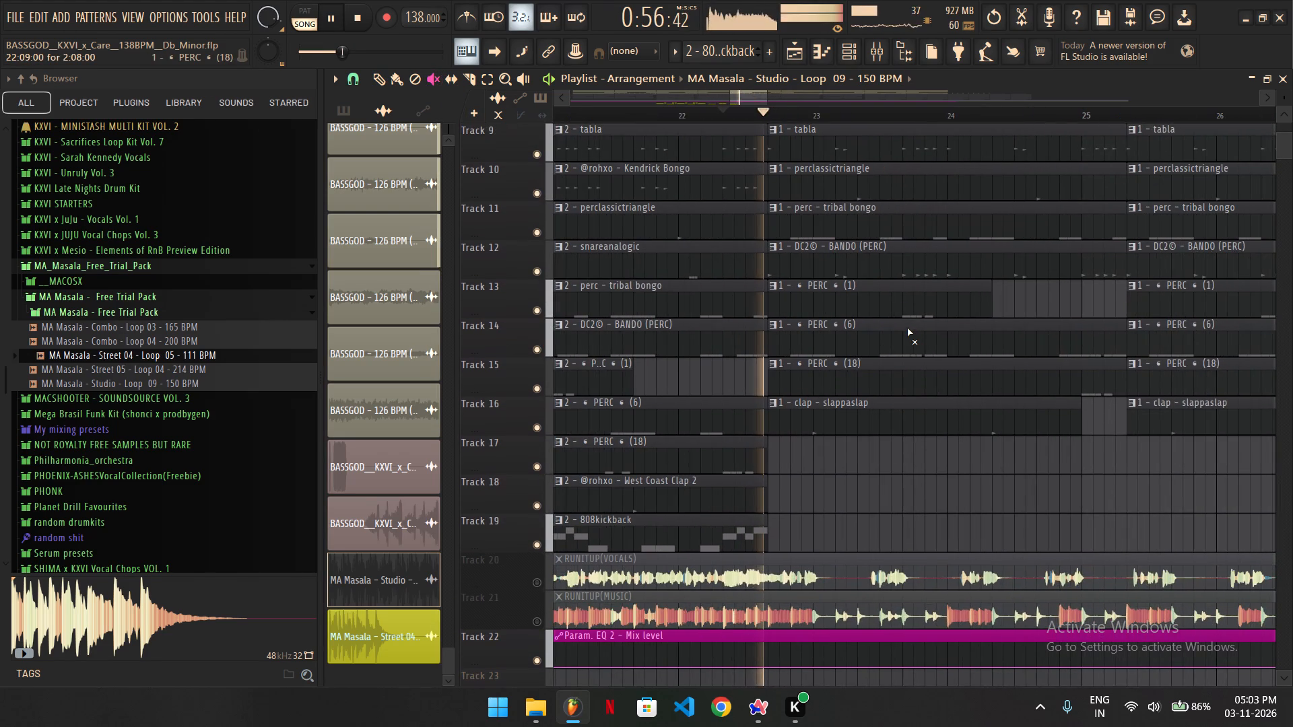
key("space")
key("space")
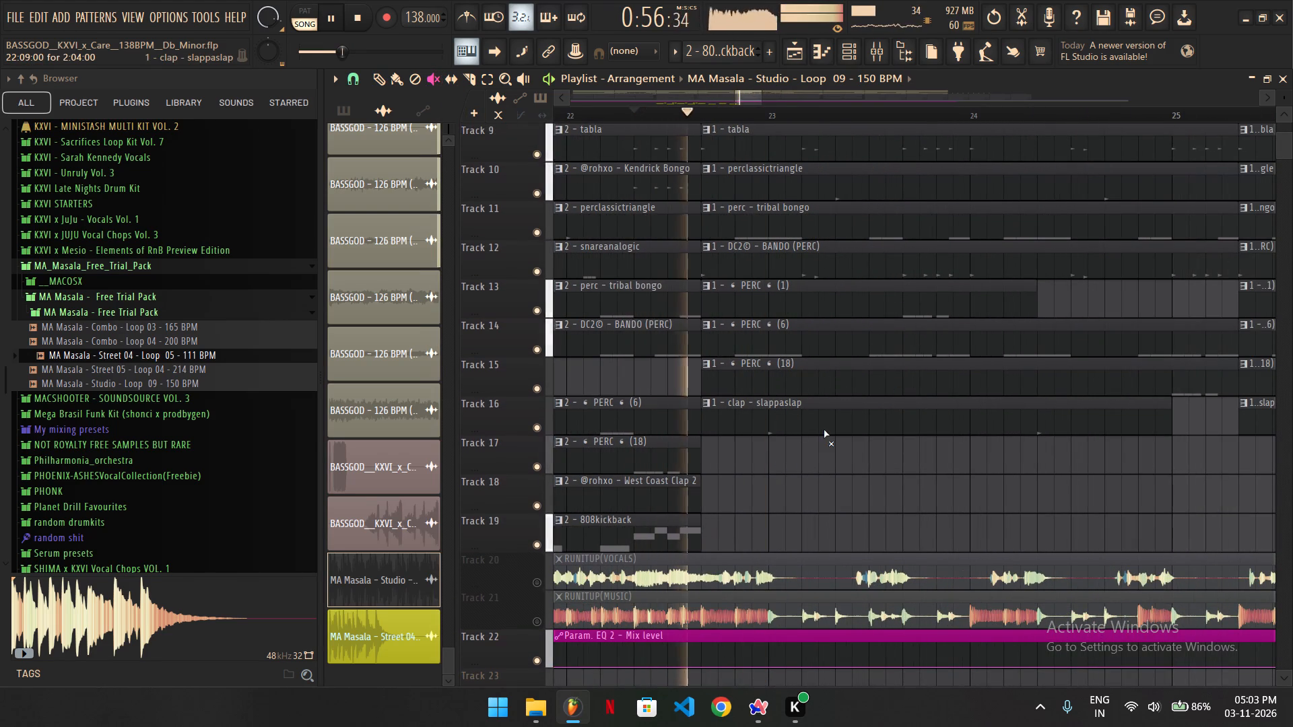
key("space")
key("space")
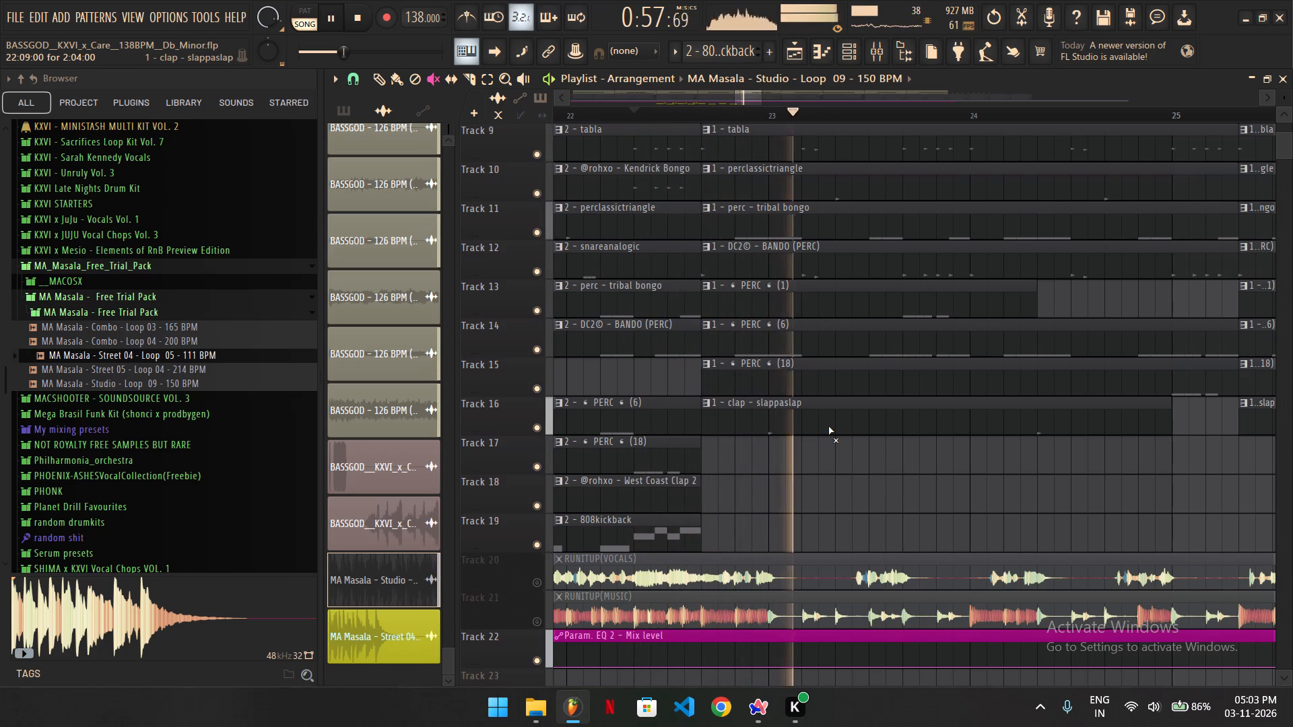
key("space")
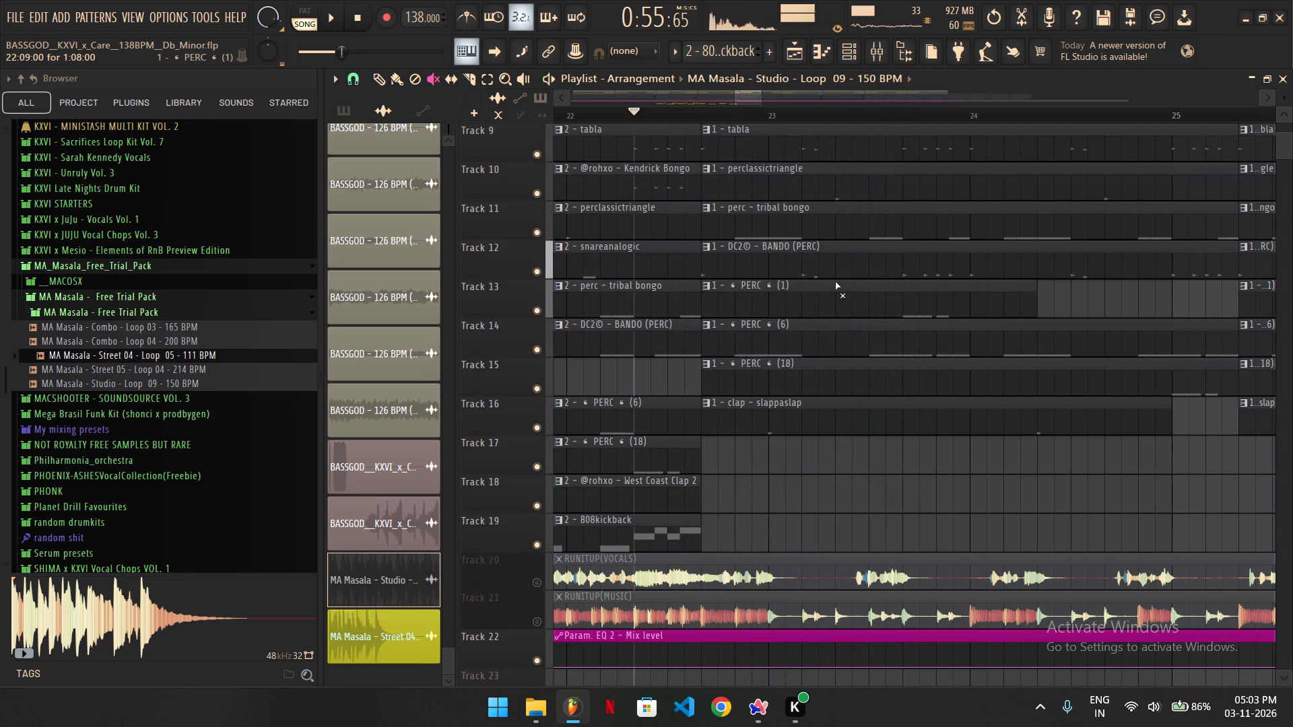
Audition from 22:09 and mute the perclassictriangle clip on Track 10 and the clap - slappaslap clip on Track 16 there.
left_click(701, 112)
key("space")
key("space")
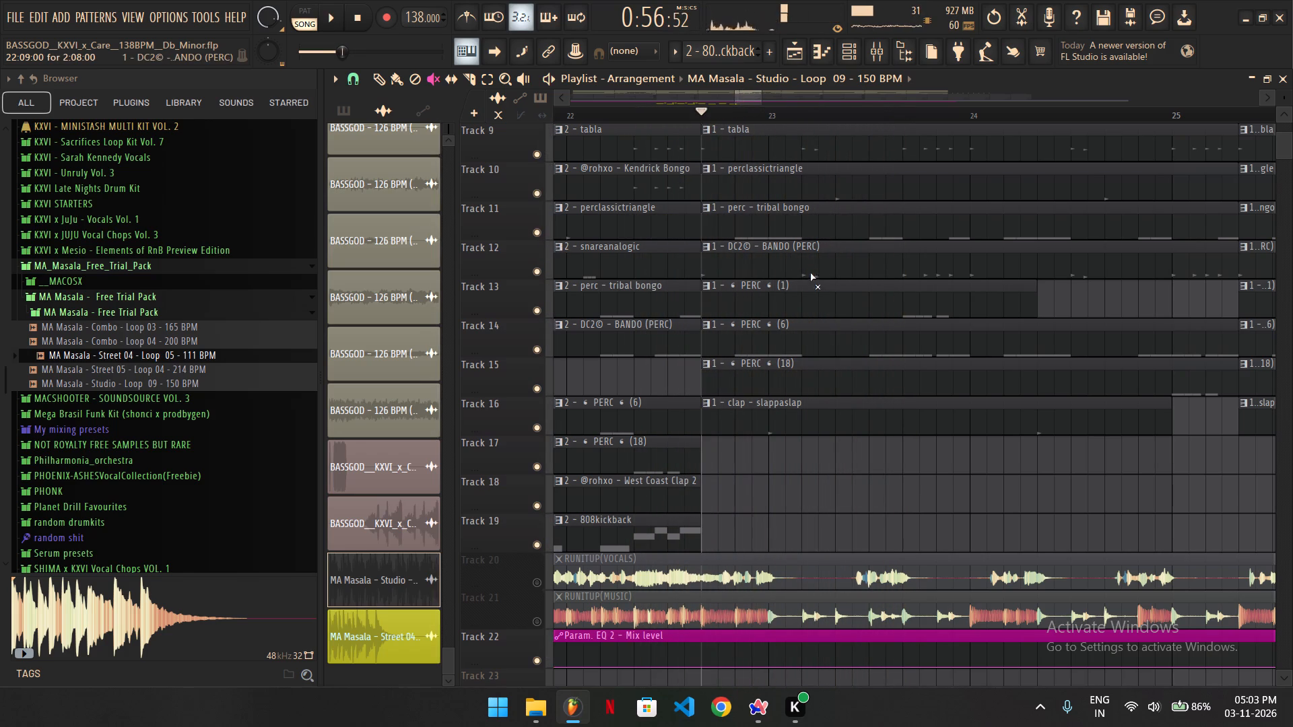
key("space")
key("space")
left_click_drag(805, 140, 830, 348)
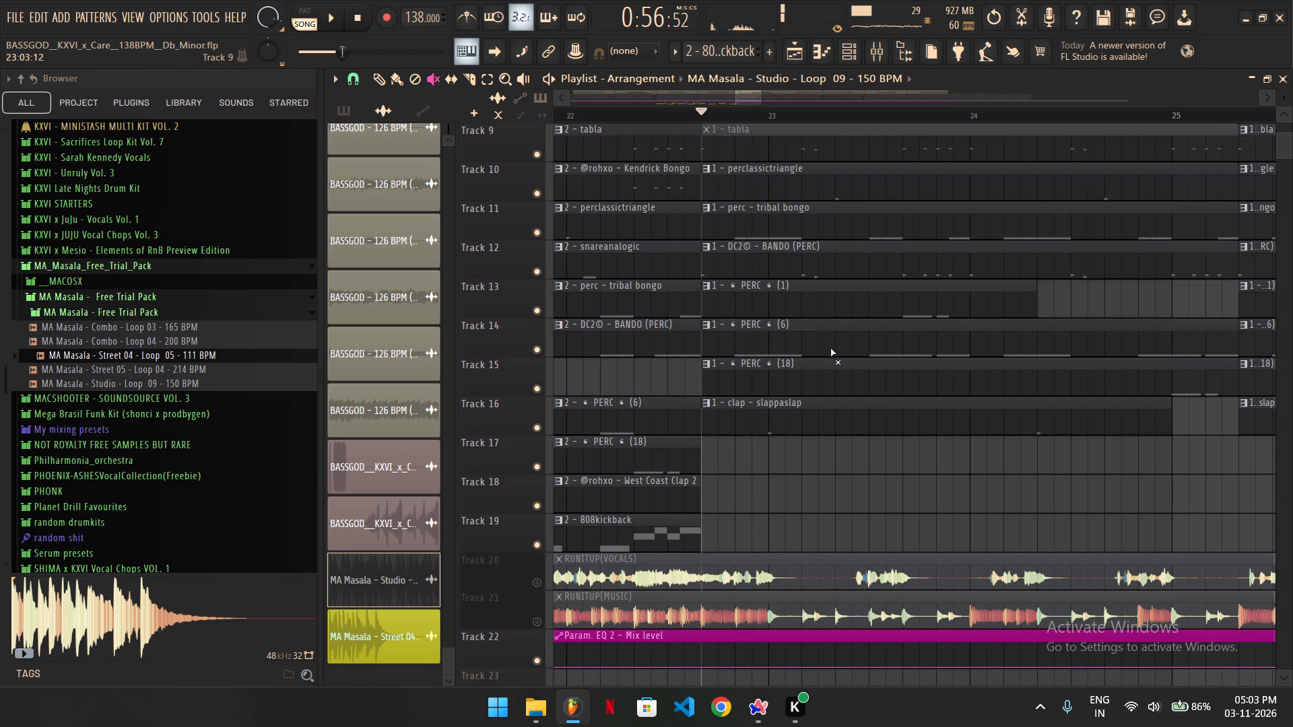
left_click_drag(830, 348, 833, 438)
left_click(824, 140)
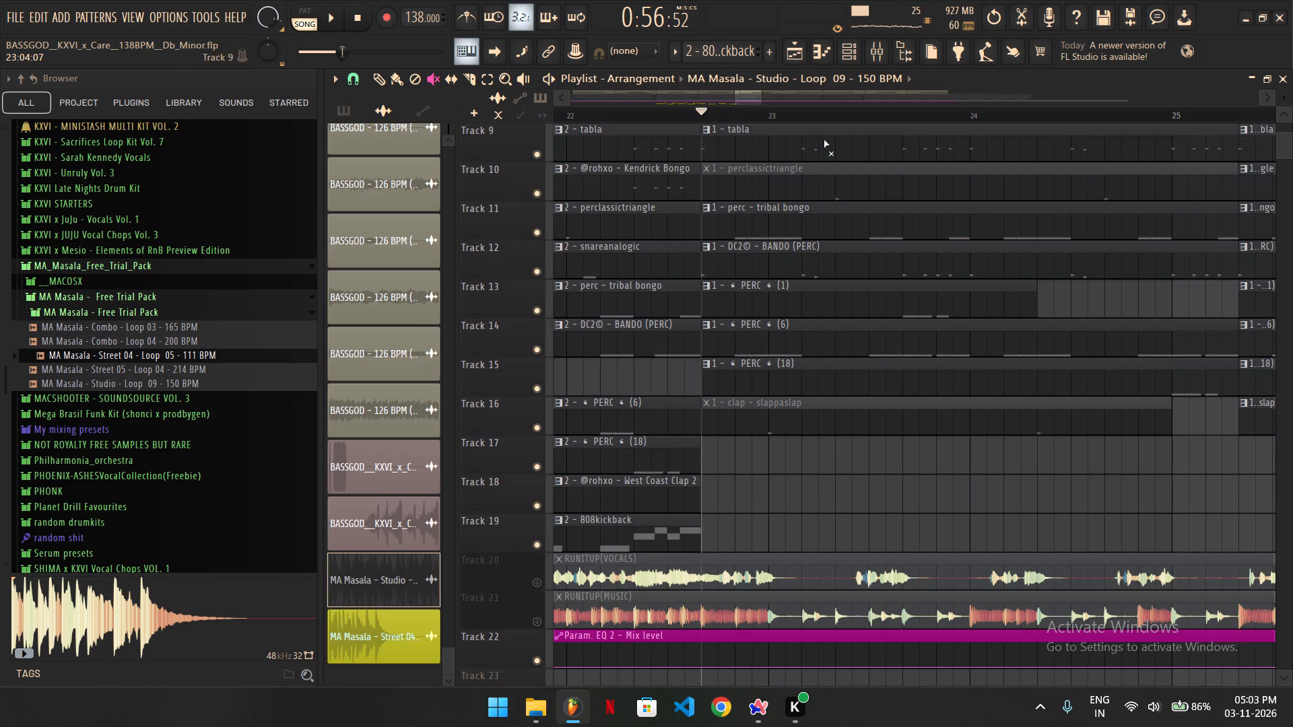
Play the section from 22:09 and mute the perc - tribal bongo clip on Track 11.
key("space")
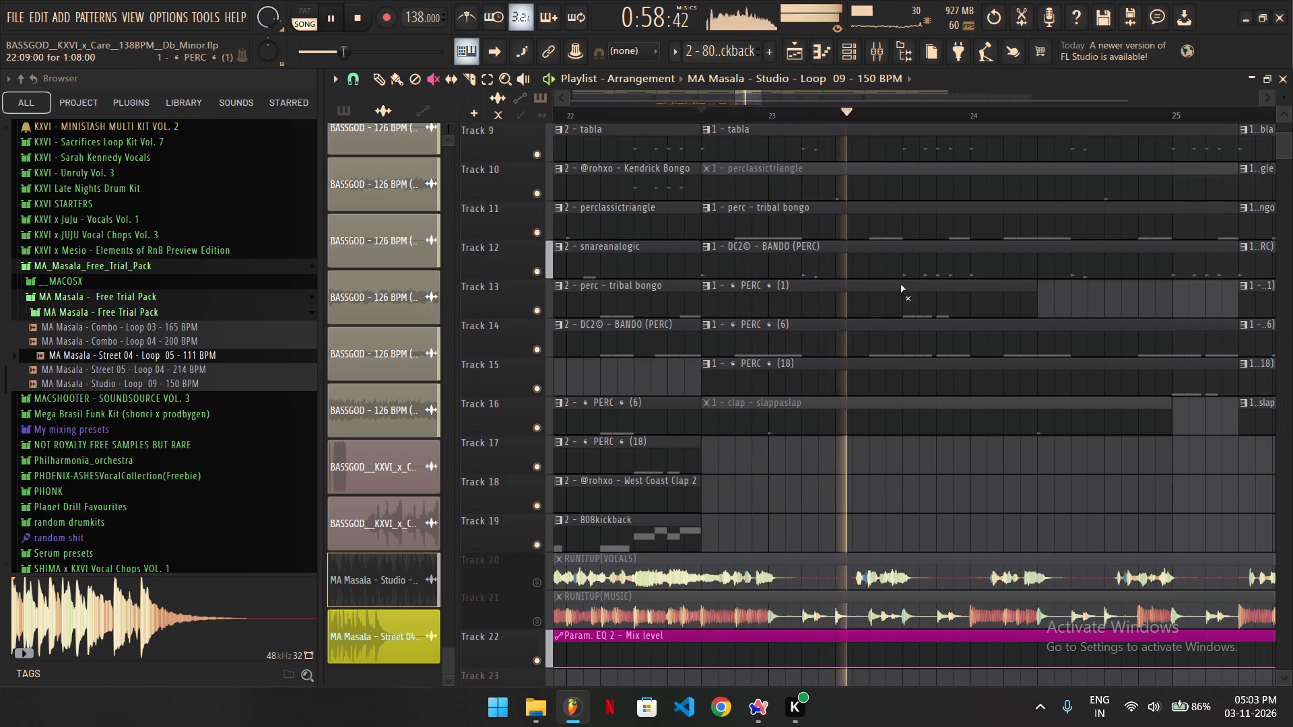
key("space")
left_click(878, 232)
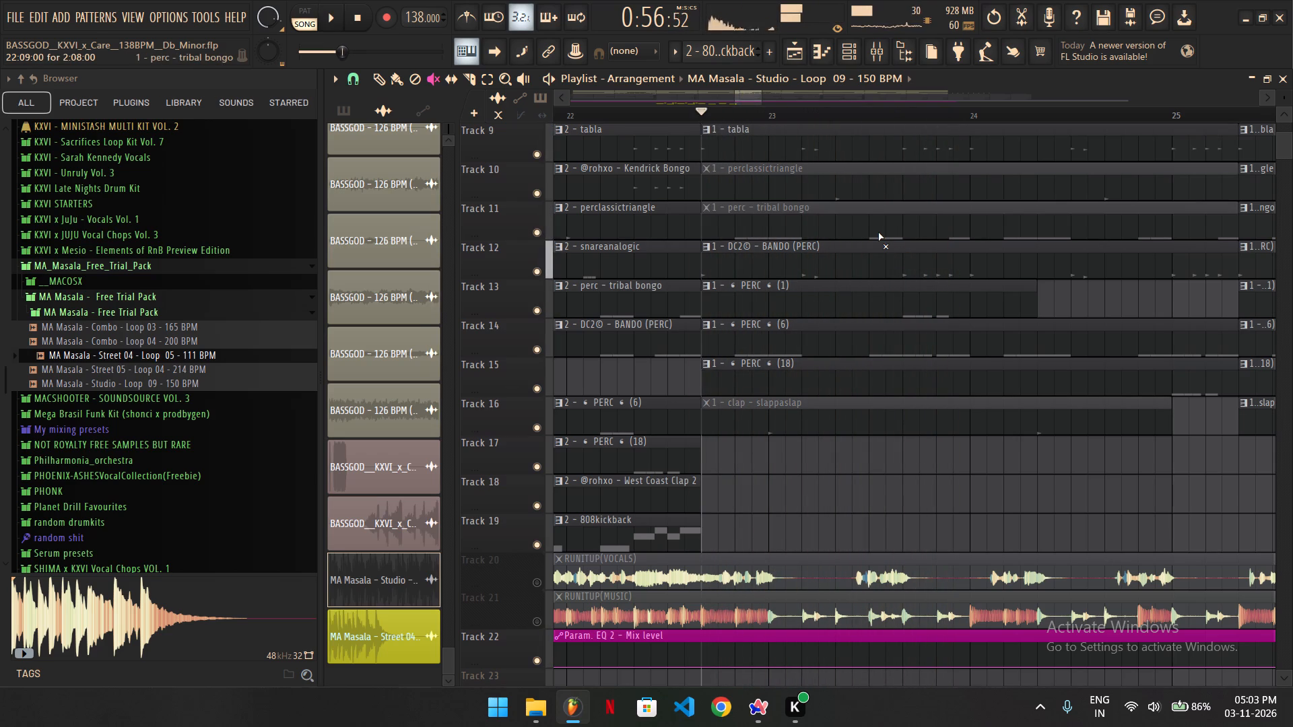
During playback from 22:09, unmute the perc - tribal bongo clip on Track 11, mute the clips on Tracks 12 to 15, and replay.
key("space")
left_click(878, 232)
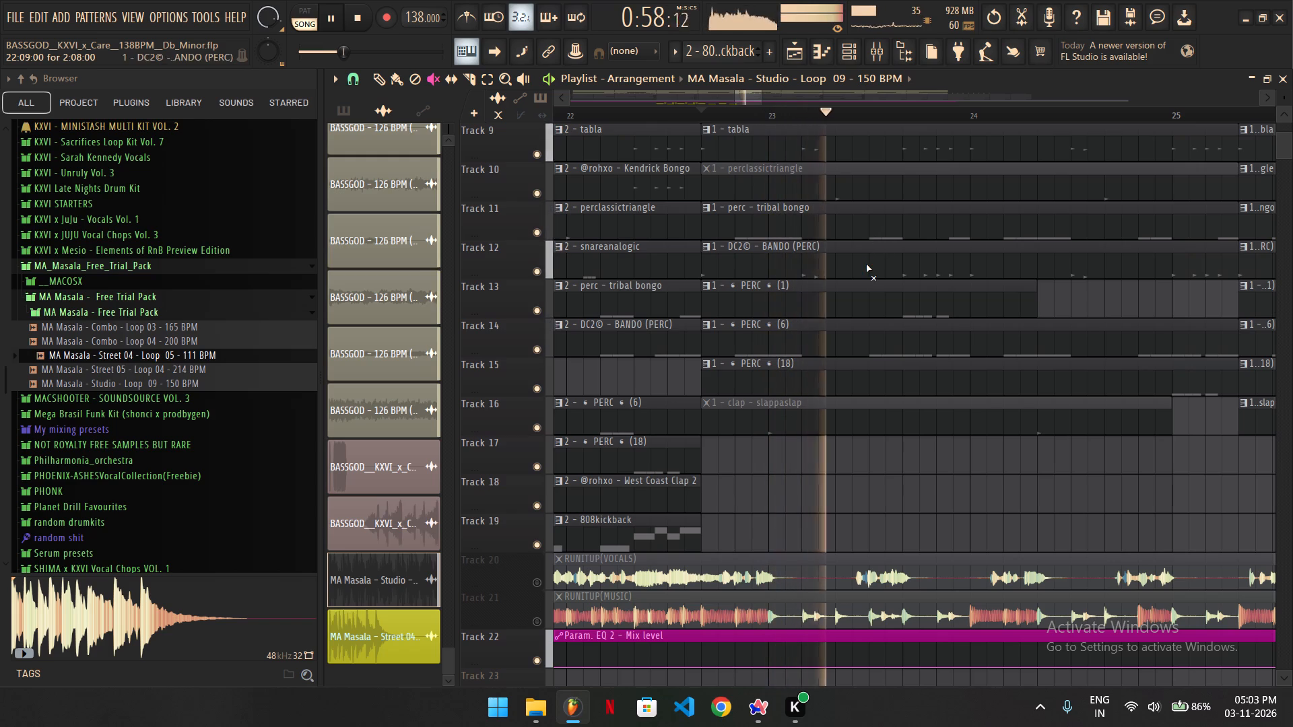
left_click_drag(865, 264, 889, 467)
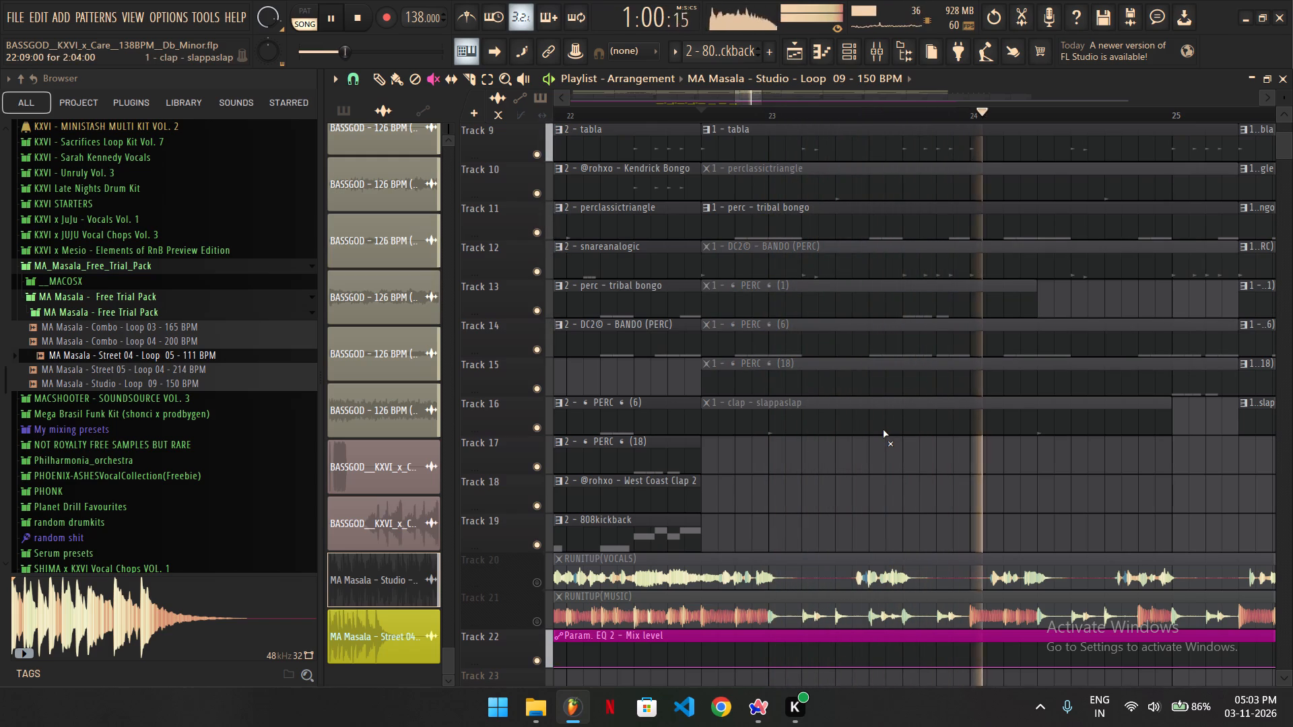
key("space")
key("space")
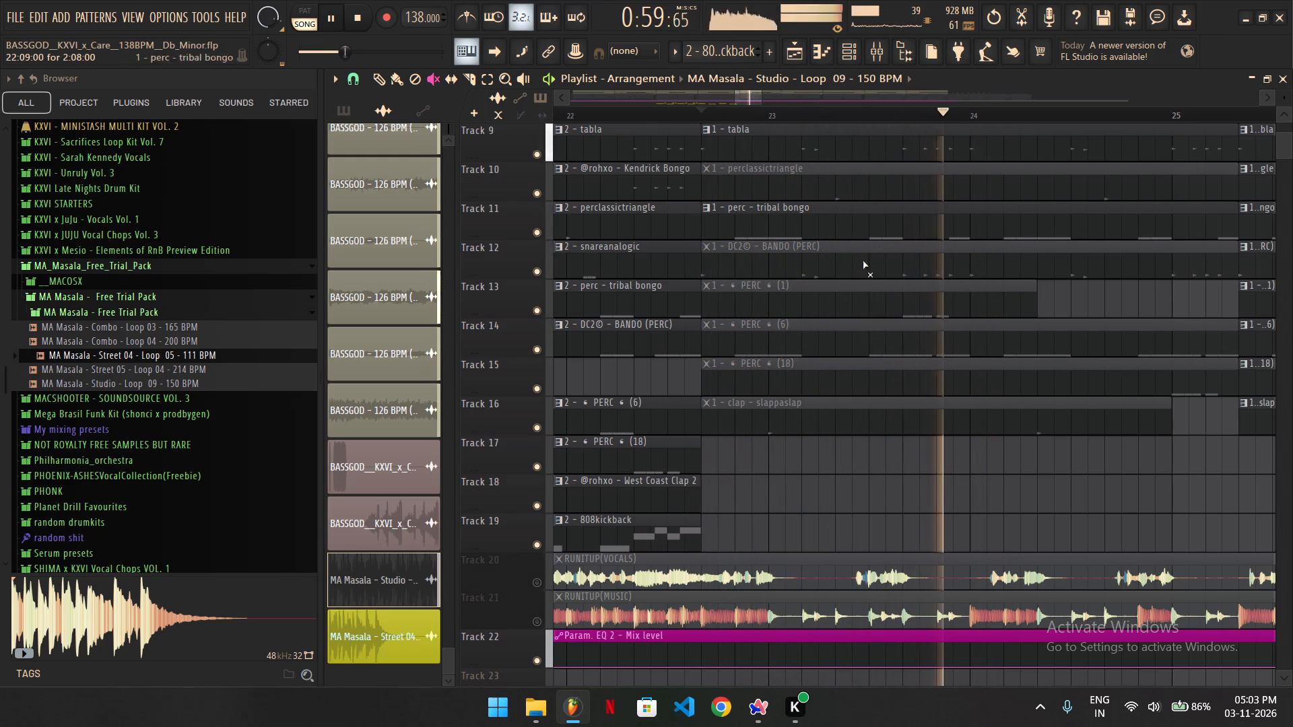
key("space")
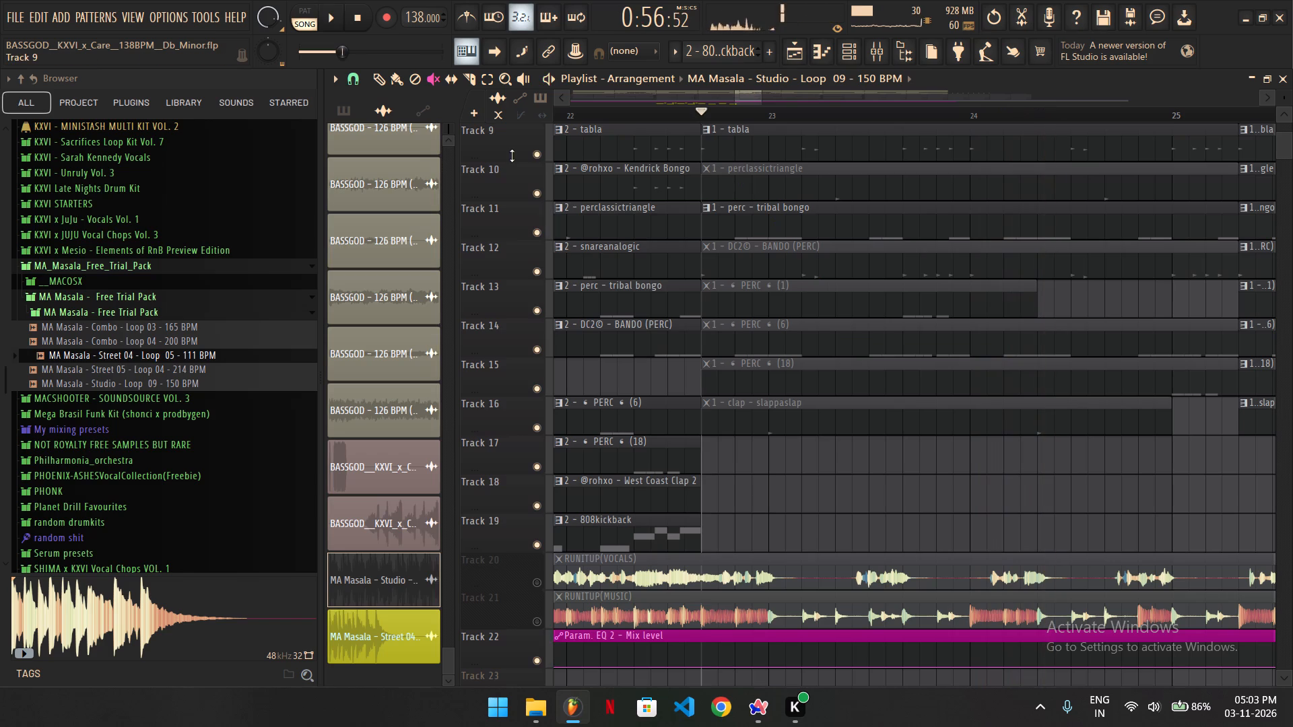
Solo Track 9 to hear its tabla clip alone from 22:09, and release the solo.
right_click(539, 162)
key("space")
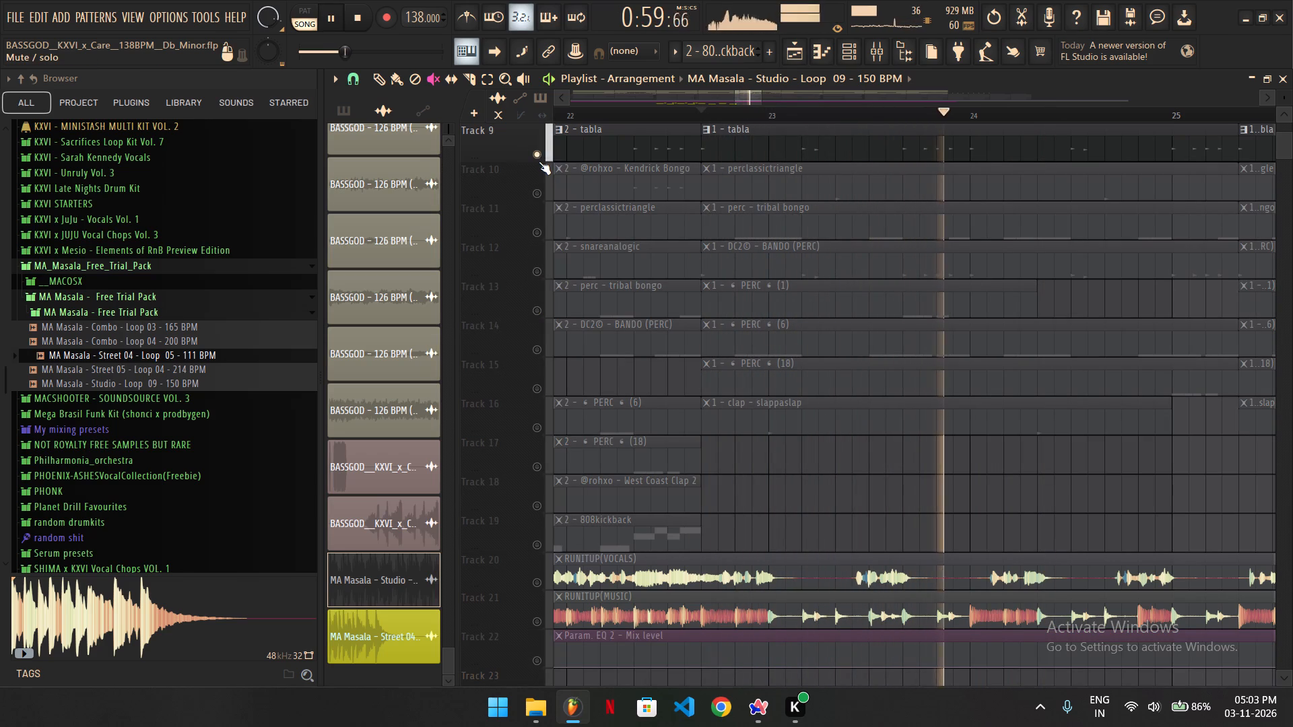
key("space")
right_click(539, 162)
Mute the RUNITUP(MUSIC) track, Track 21, and replay from 22:09 to hear the vocals against the loop and percussion.
key("space")
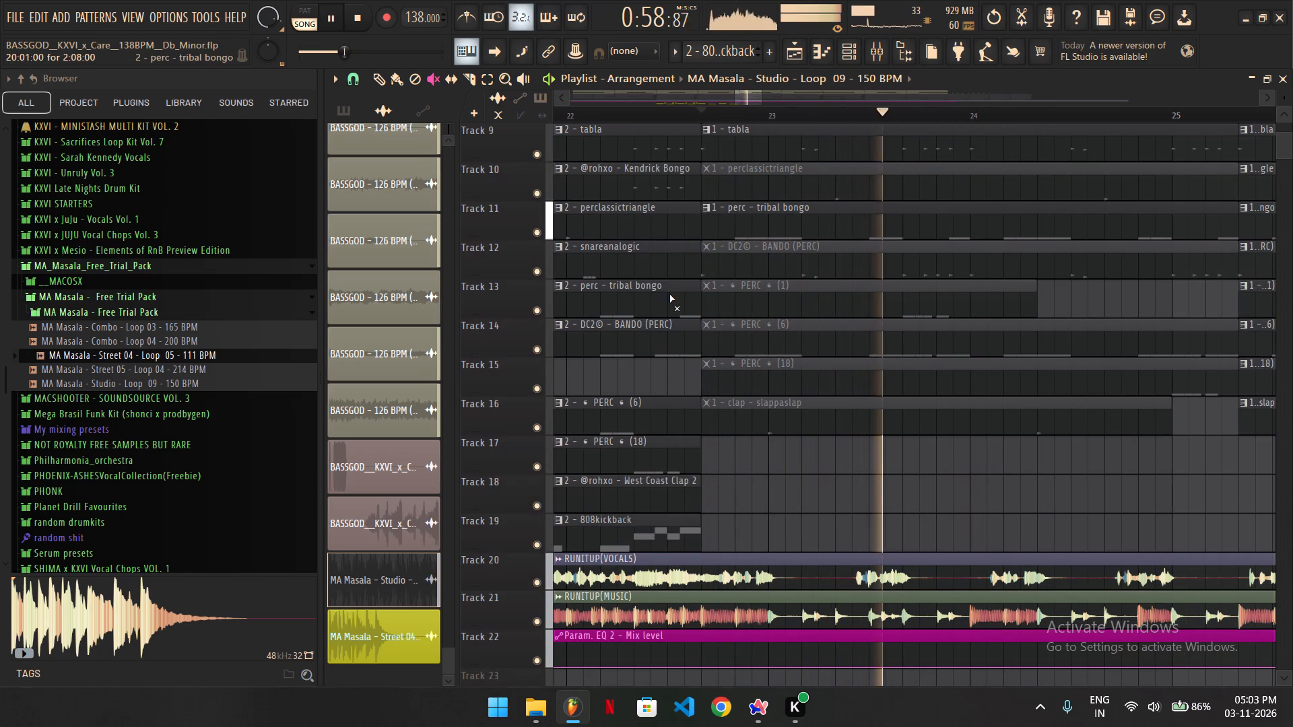
scroll(789, 315, "down", 18)
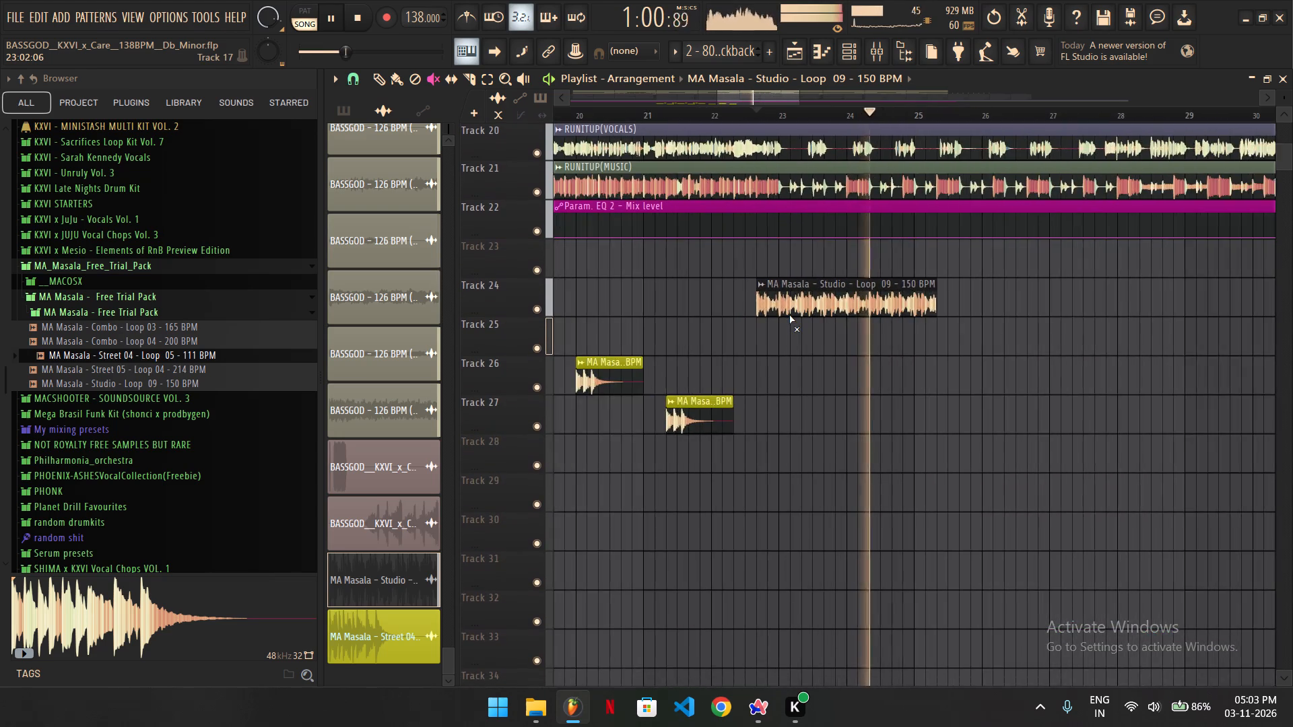
scroll(789, 315, "down", 6, "ctrl")
left_click(535, 191)
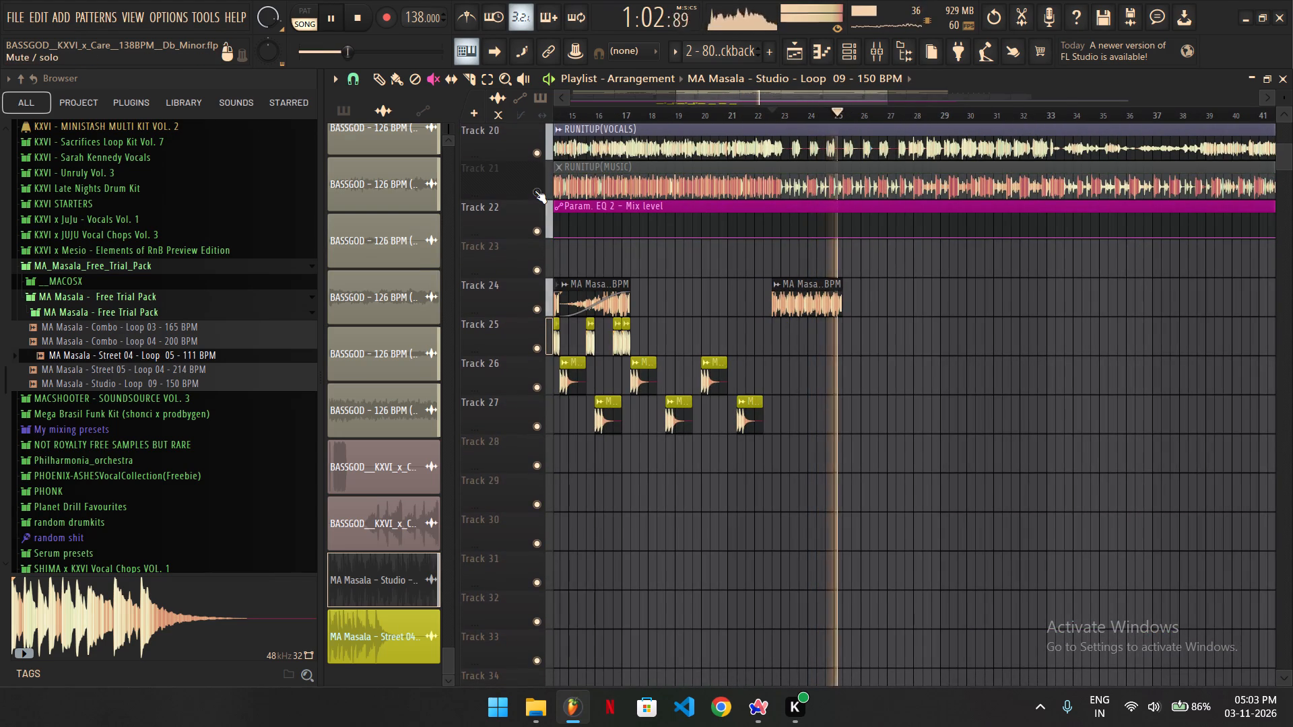
scroll(836, 329, "up", 7, "ctrl")
scroll(665, 316, "up", 8)
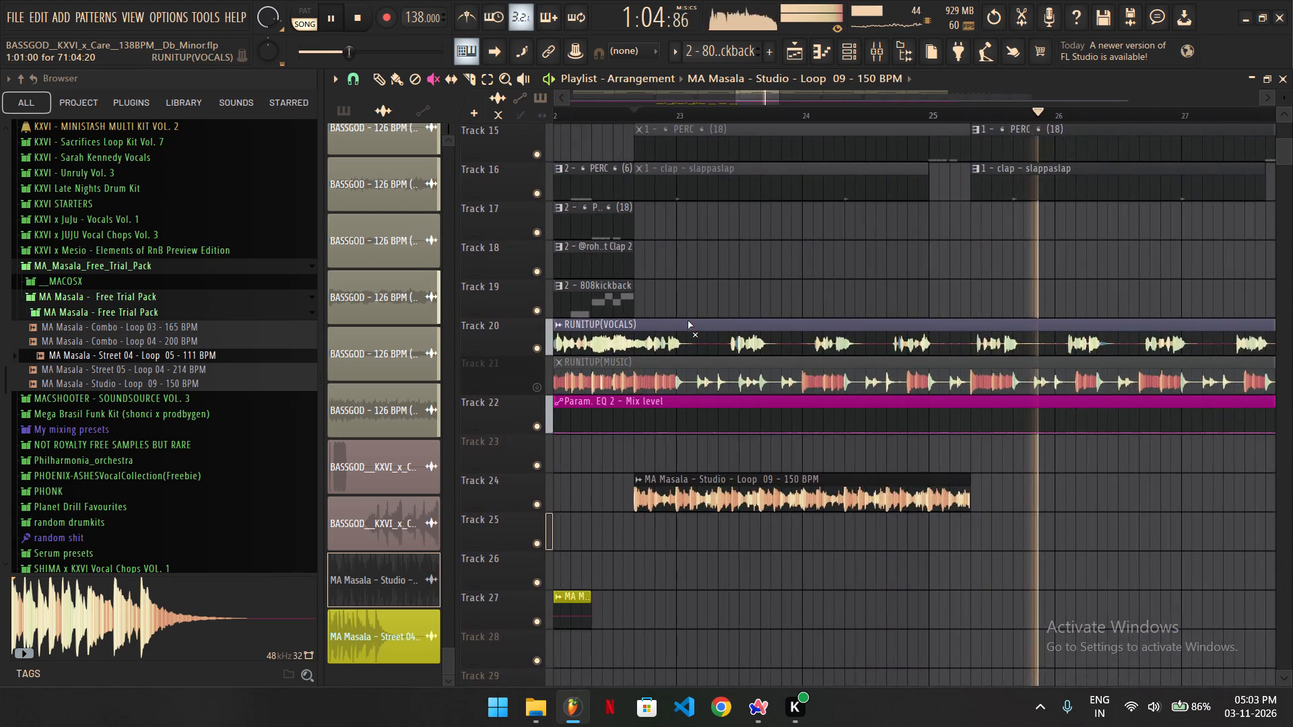
scroll(688, 320, "up", 3, "ctrl")
key("space")
key("space")
scroll(688, 320, "up", 6)
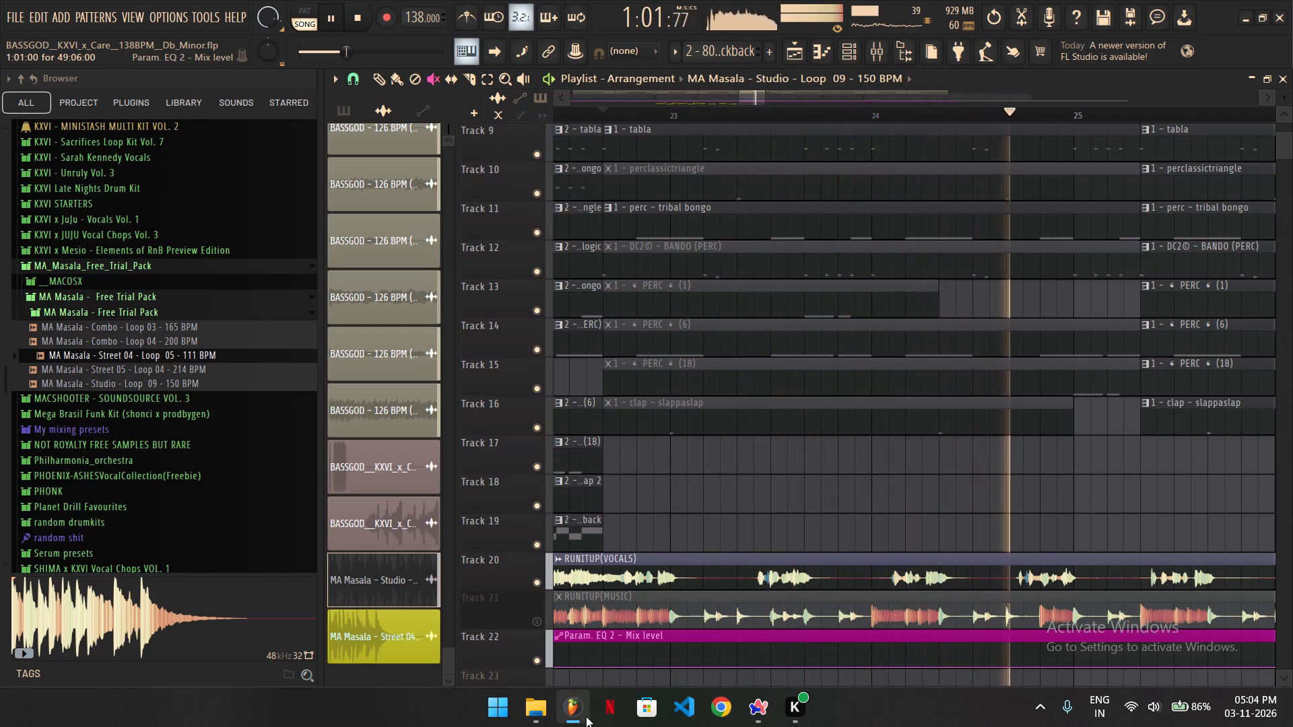
key("space")
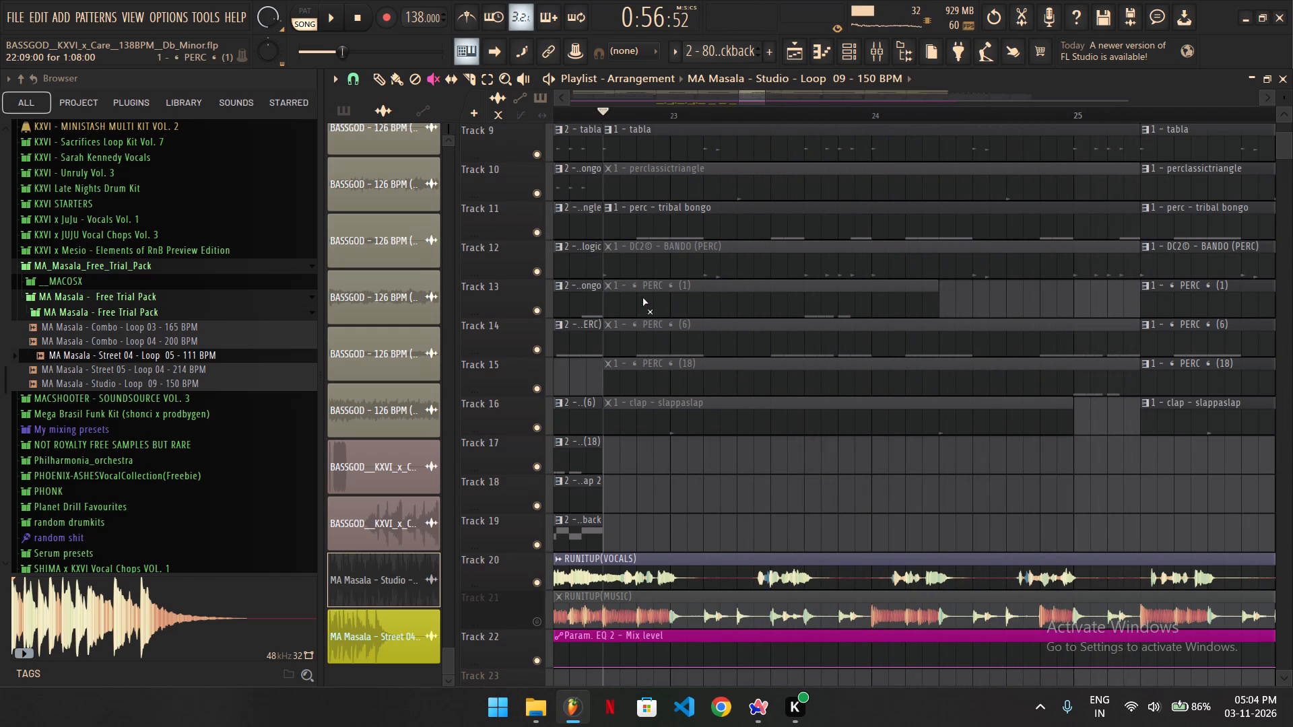
Unmute the PERC (1) clip at 22:09 on Track 13 and mute the RUNITUP(VOCALS) Track 20 while playing the section.
left_click(702, 299)
key("space")
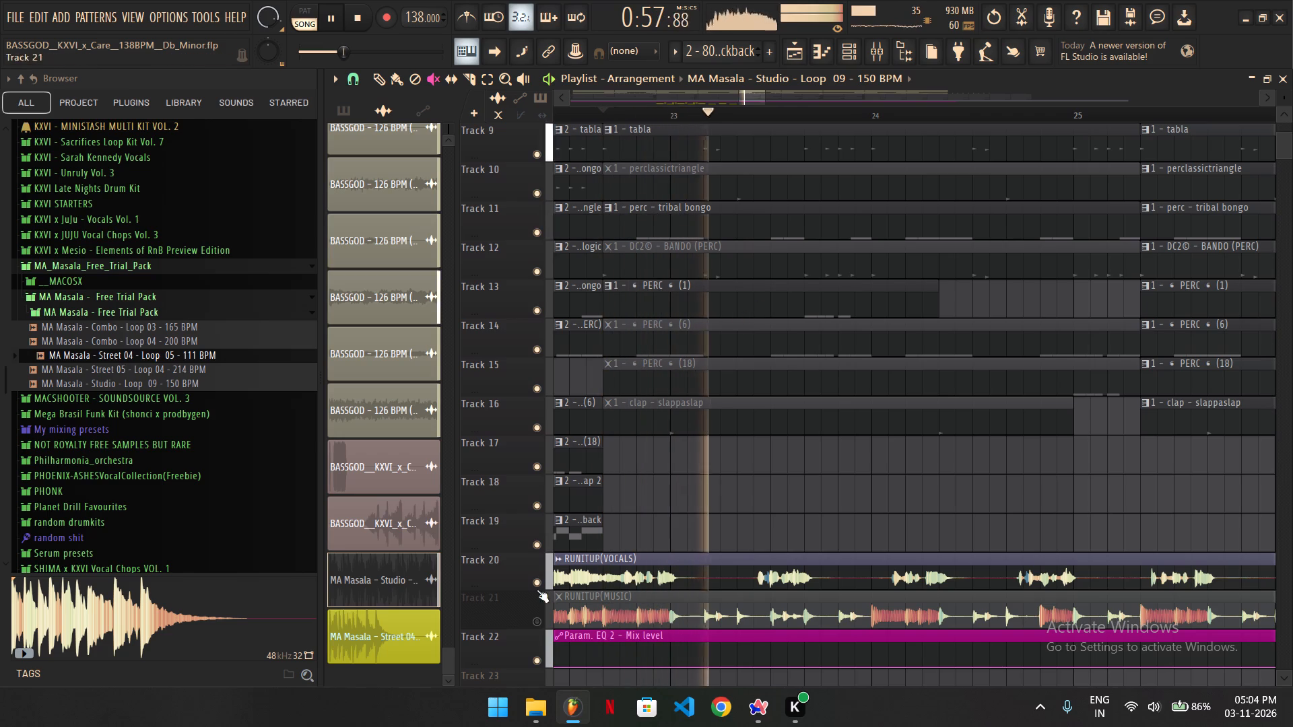
left_click(533, 578)
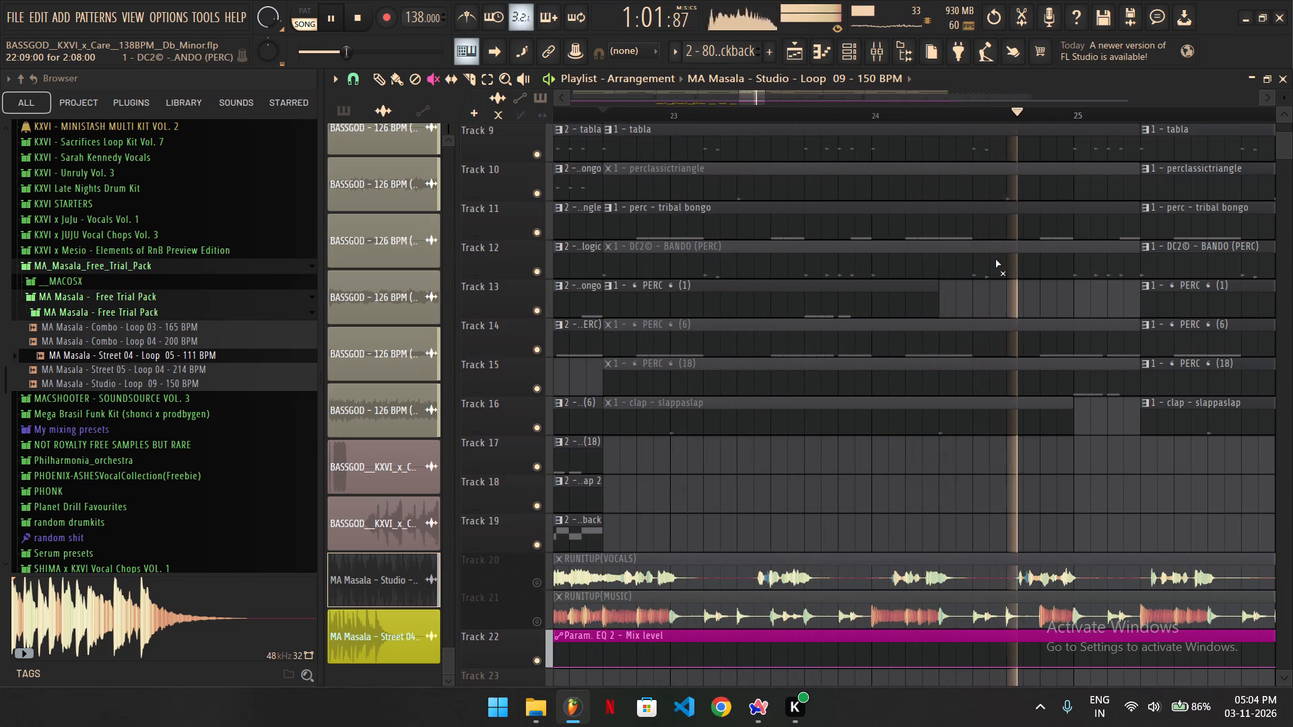
key("space")
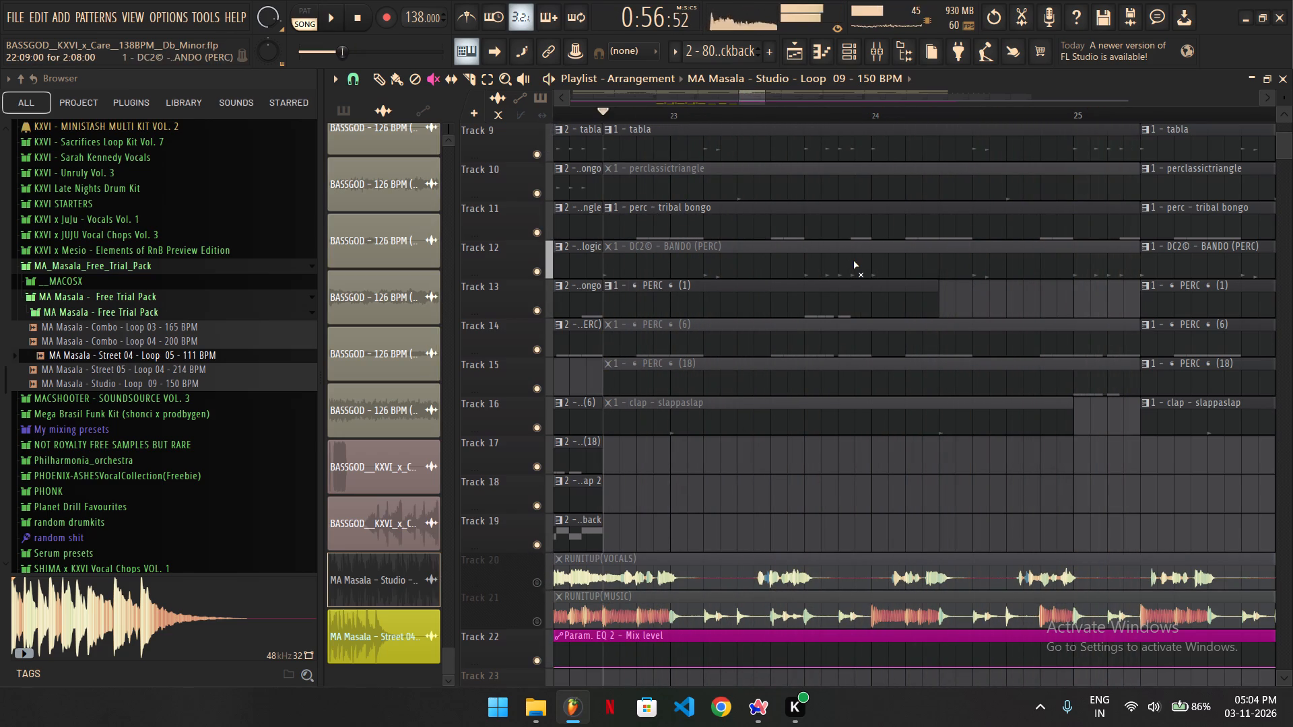
Unmute the BANDO (PERC) clip at 22:09 on Track 12 and play the section.
left_click(853, 261)
key("space")
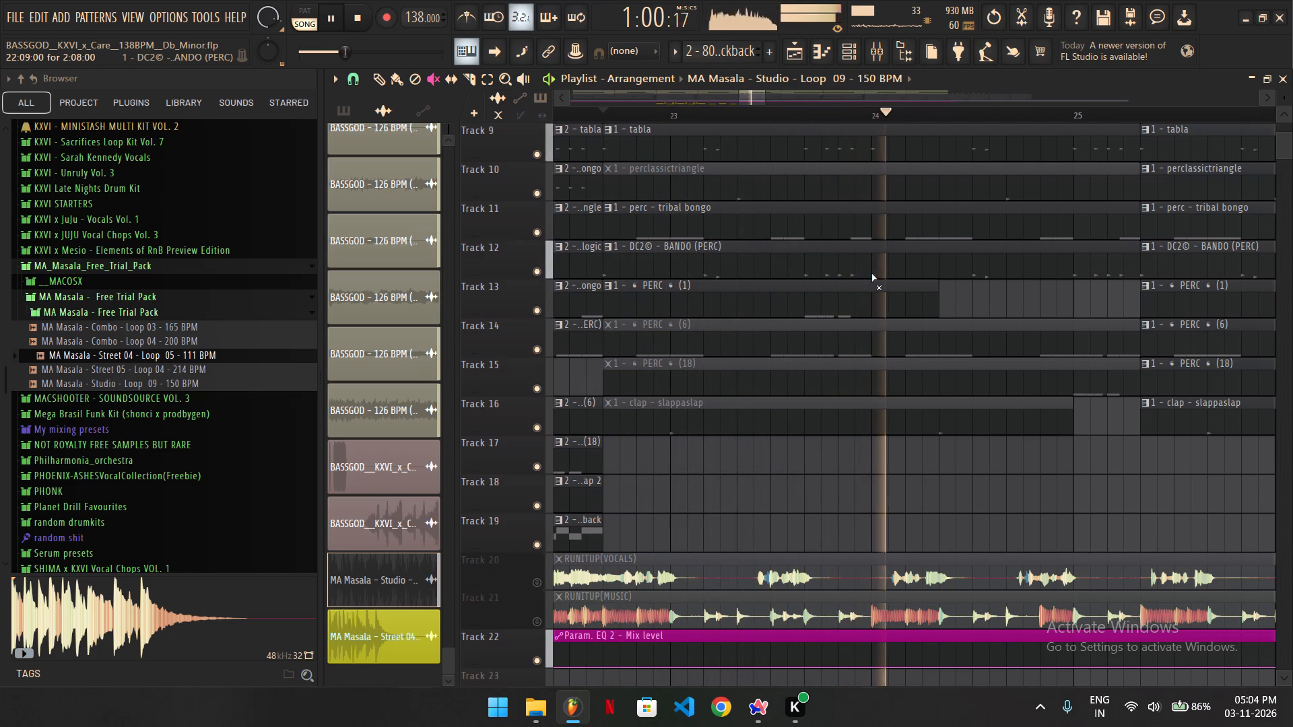
scroll(871, 289, "down", 3)
key("space")
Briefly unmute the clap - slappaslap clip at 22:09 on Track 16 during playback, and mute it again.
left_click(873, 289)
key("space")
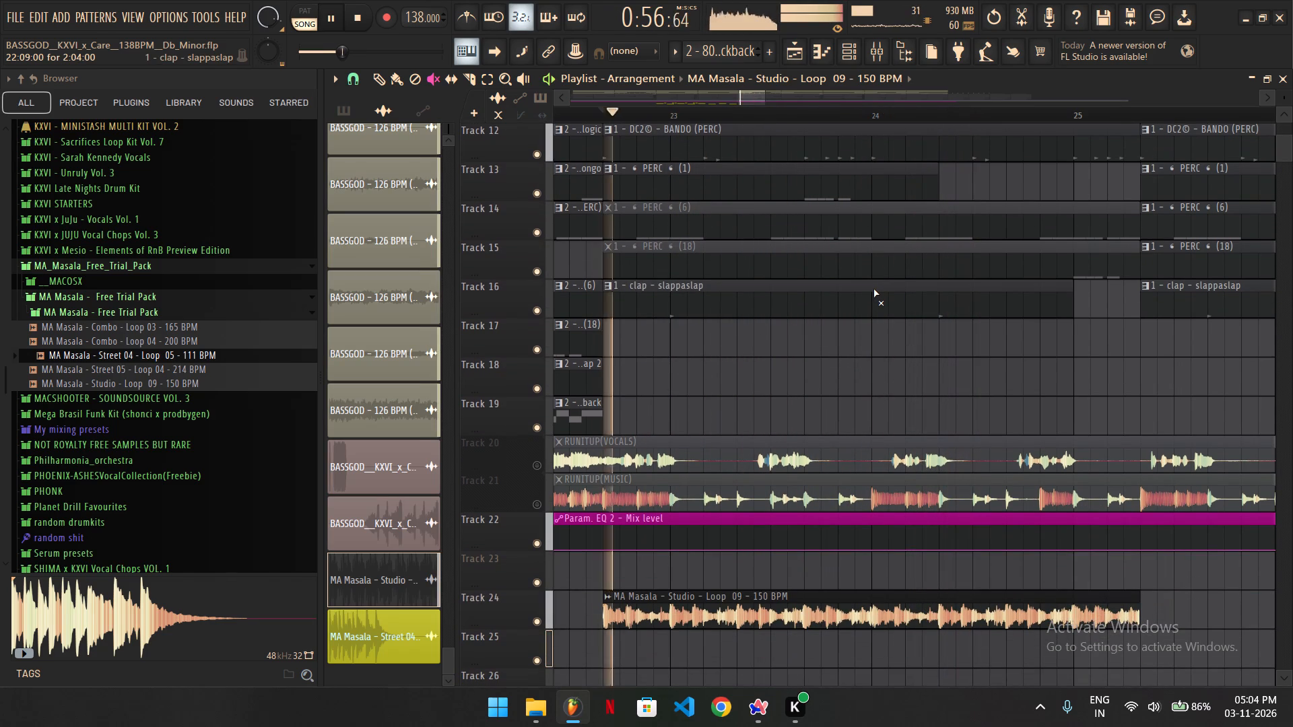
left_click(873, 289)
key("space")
Unmute the PERC (18) clip on Track 15 and the perclassictriangle clip on Track 10 from 22:09 while playing.
left_click(882, 262)
key("space")
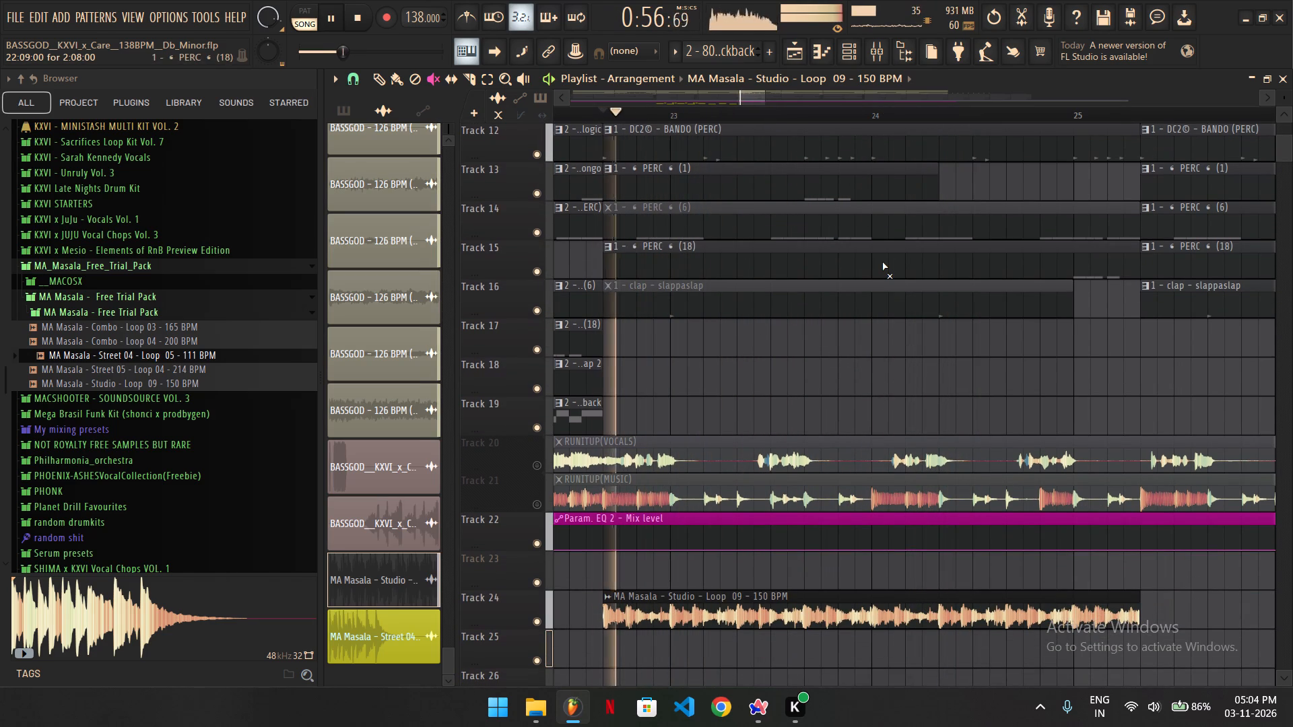
scroll(1080, 267, "up", 5)
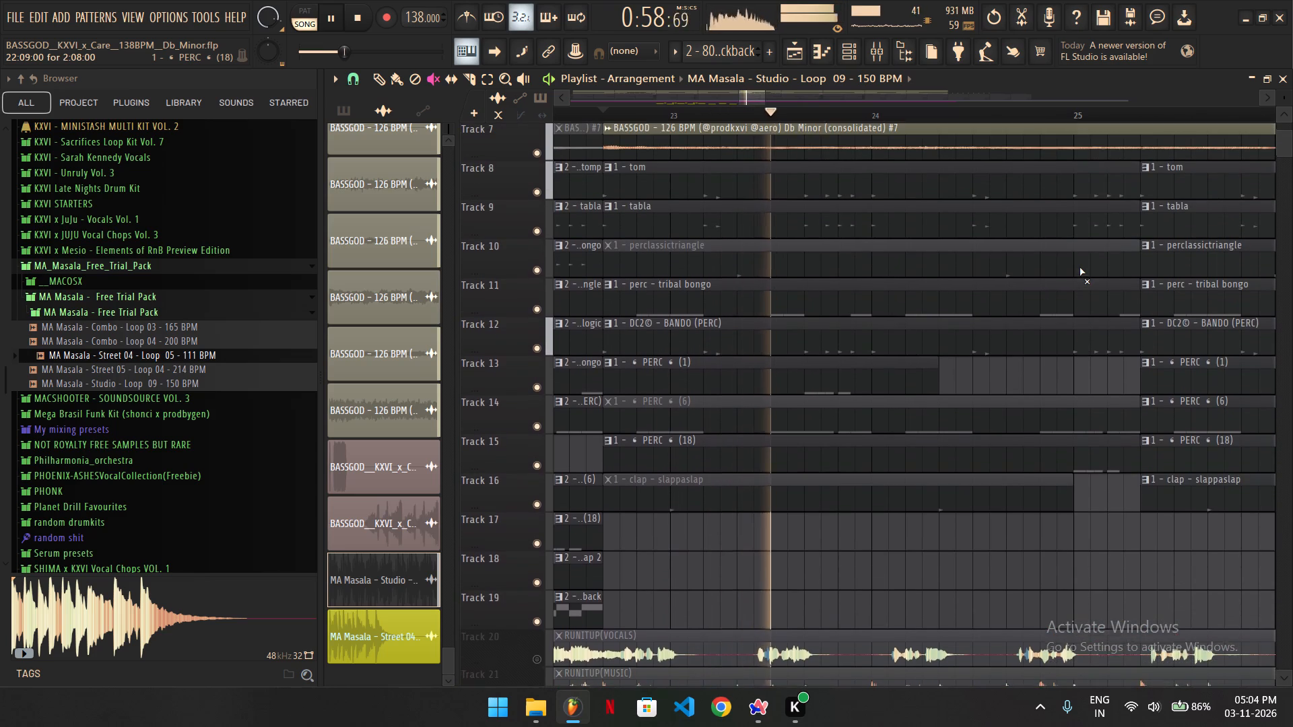
left_click(943, 261)
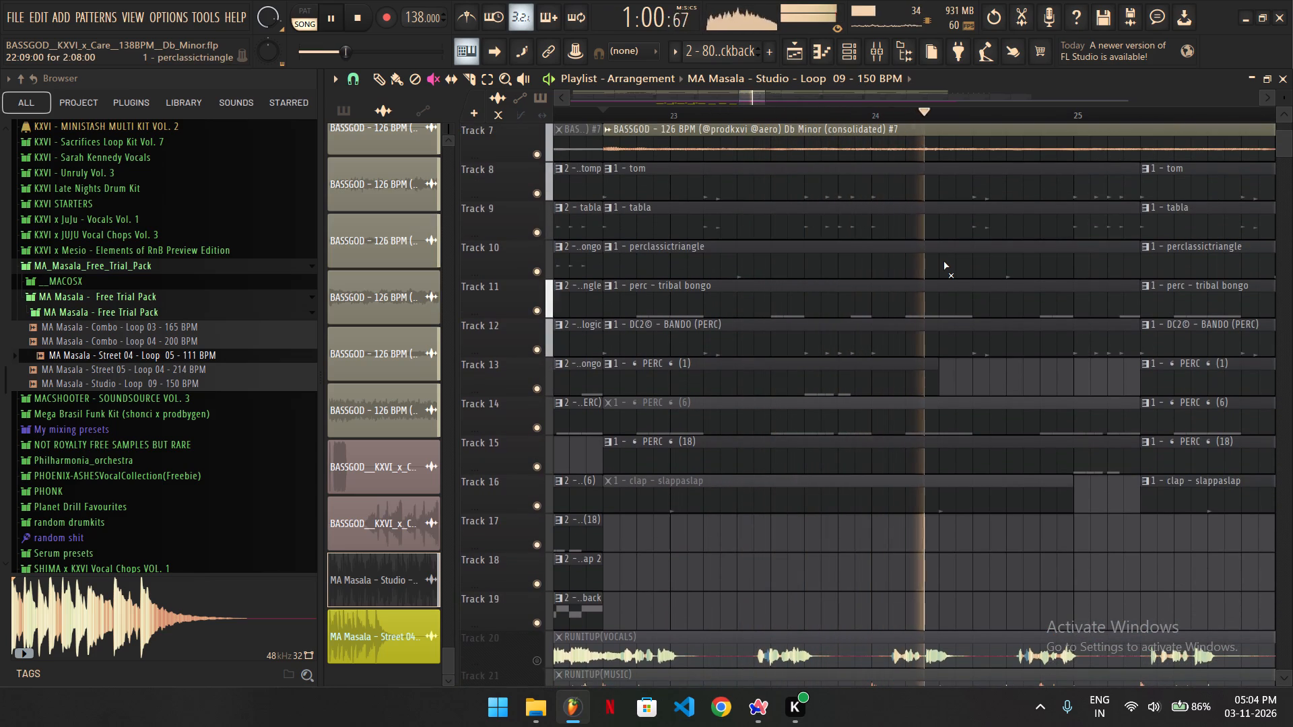
Switch to the Draw tool and replay from 22:09, reviewing the melody, percussion and Track 24 loop clips in the section.
left_click(385, 88)
scroll(1141, 365, "down", 7)
scroll(1069, 380, "down", 5, "ctrl")
key("space")
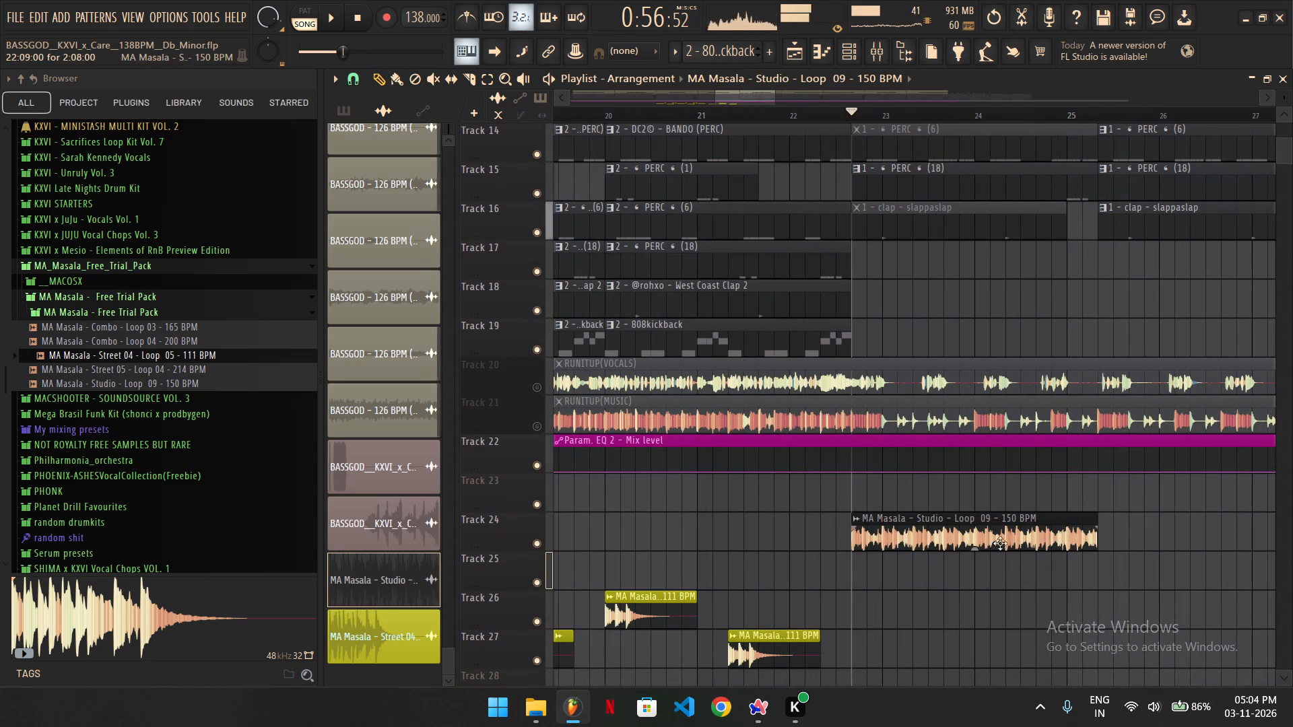
double_click(900, 545)
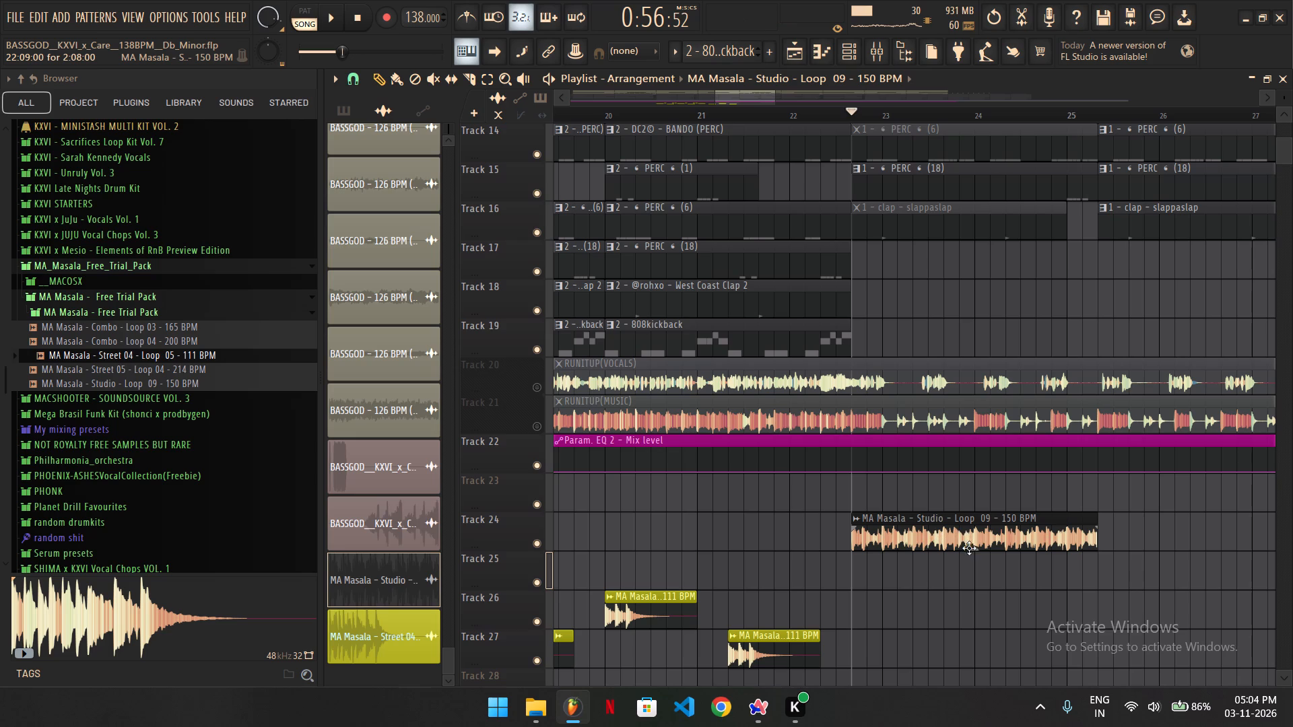
key("space")
left_click(927, 273)
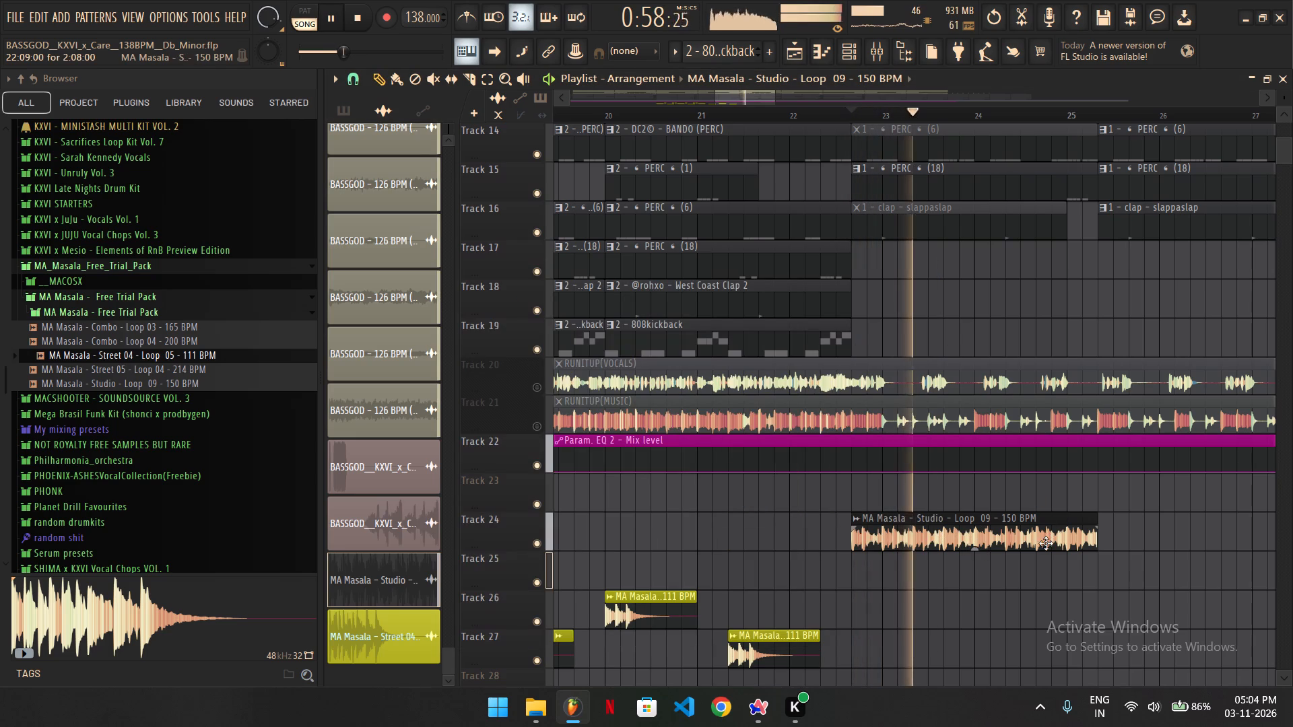
scroll(997, 431, "up", 7)
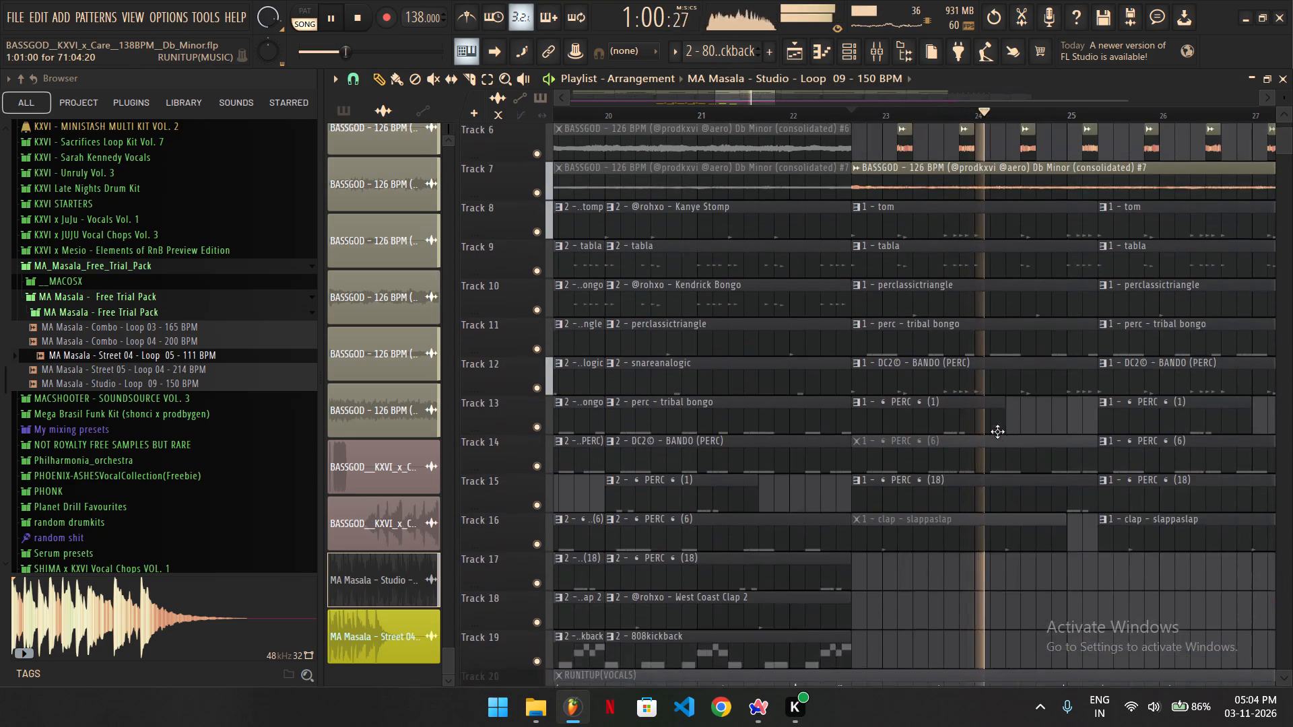
scroll(997, 431, "up", 5)
scroll(997, 431, "down", 2)
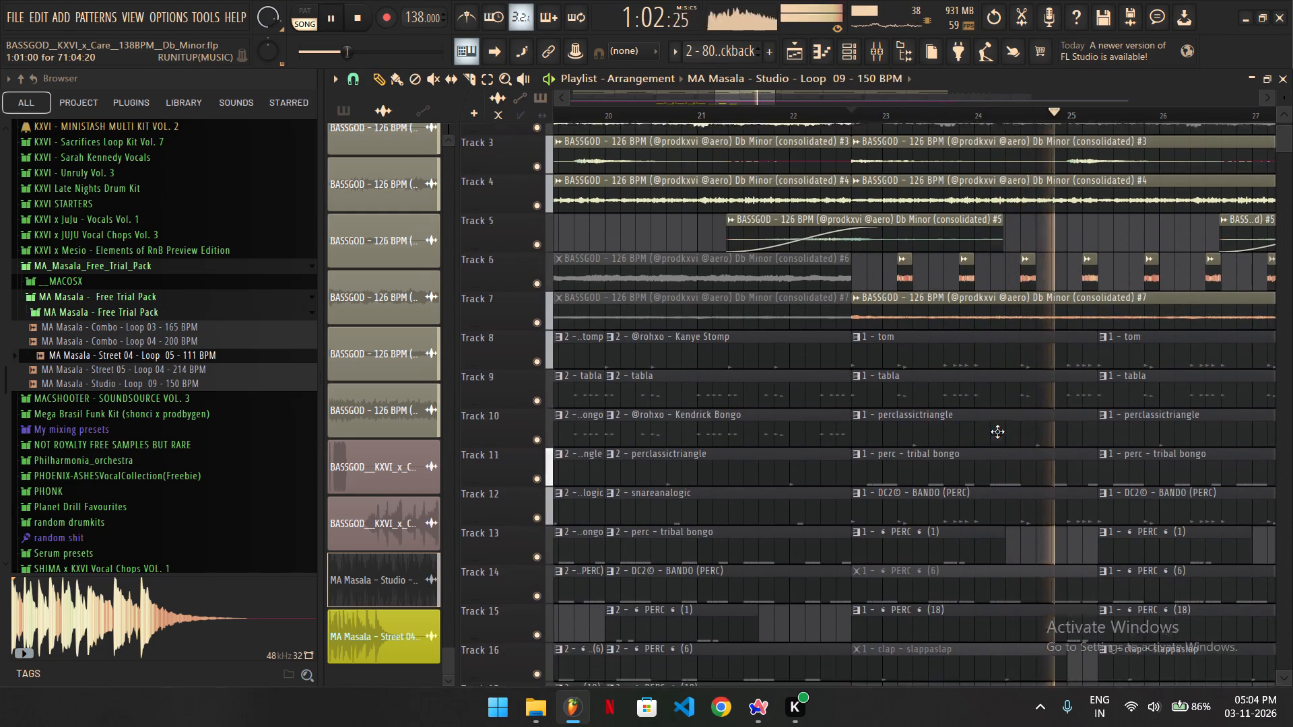
scroll(997, 431, "down", 8)
key("space")
Place another 808kickback clip on Track 19 at 22:09, directly after the existing one, and play the result.
left_click(818, 421)
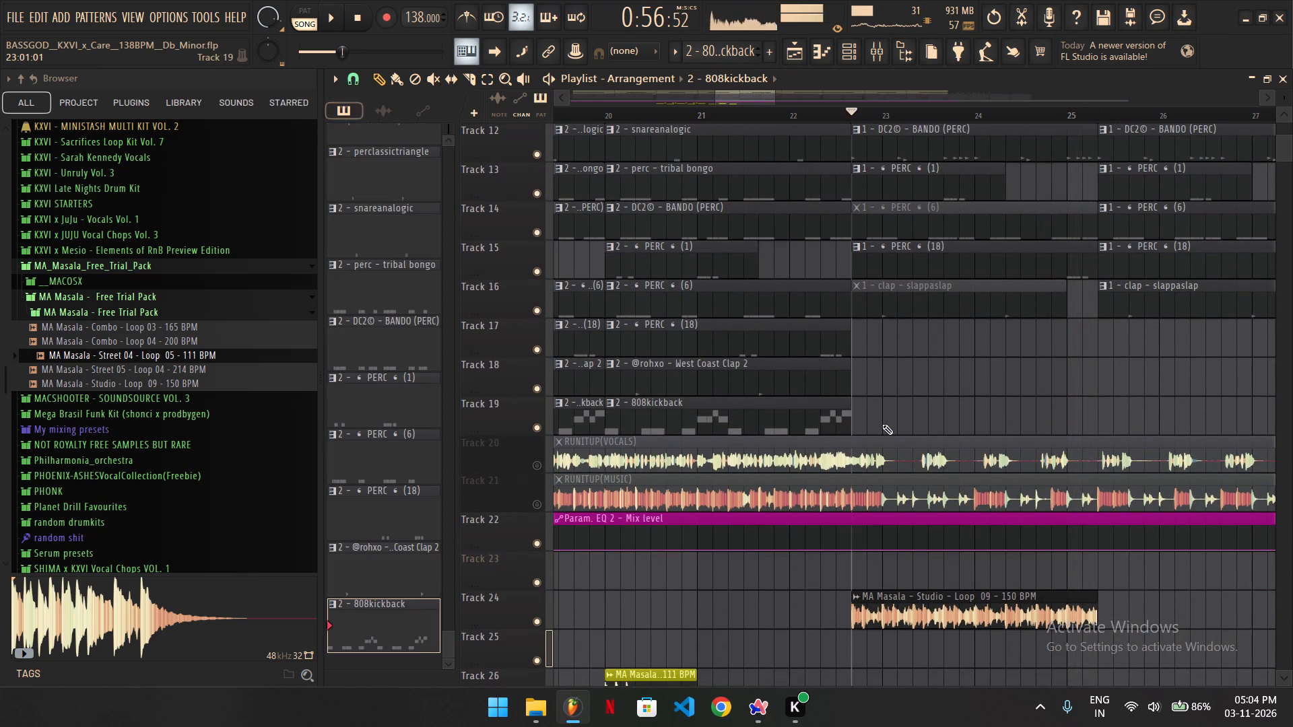
left_click(882, 424)
left_click_drag(959, 425, 931, 422)
scroll(942, 412, "up", 5, "ctrl")
key("space")
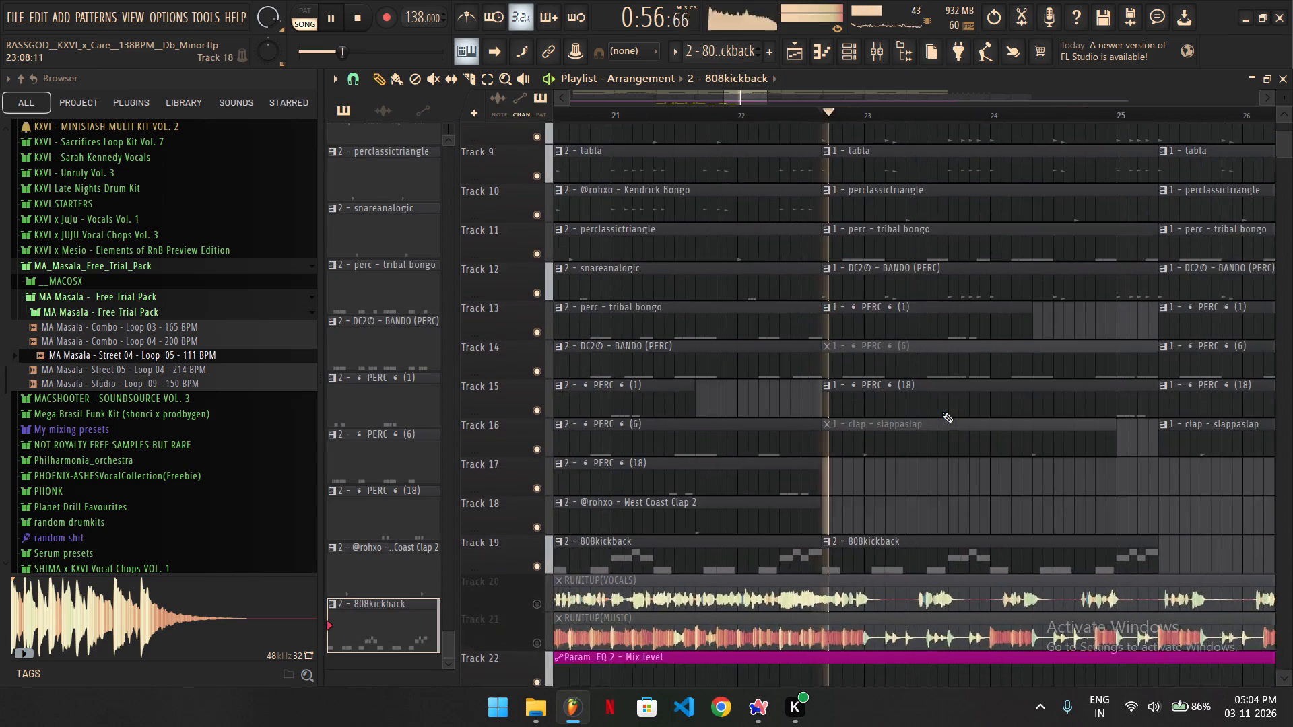
scroll(942, 412, "up", 8, "ctrl")
scroll(943, 412, "down", 5)
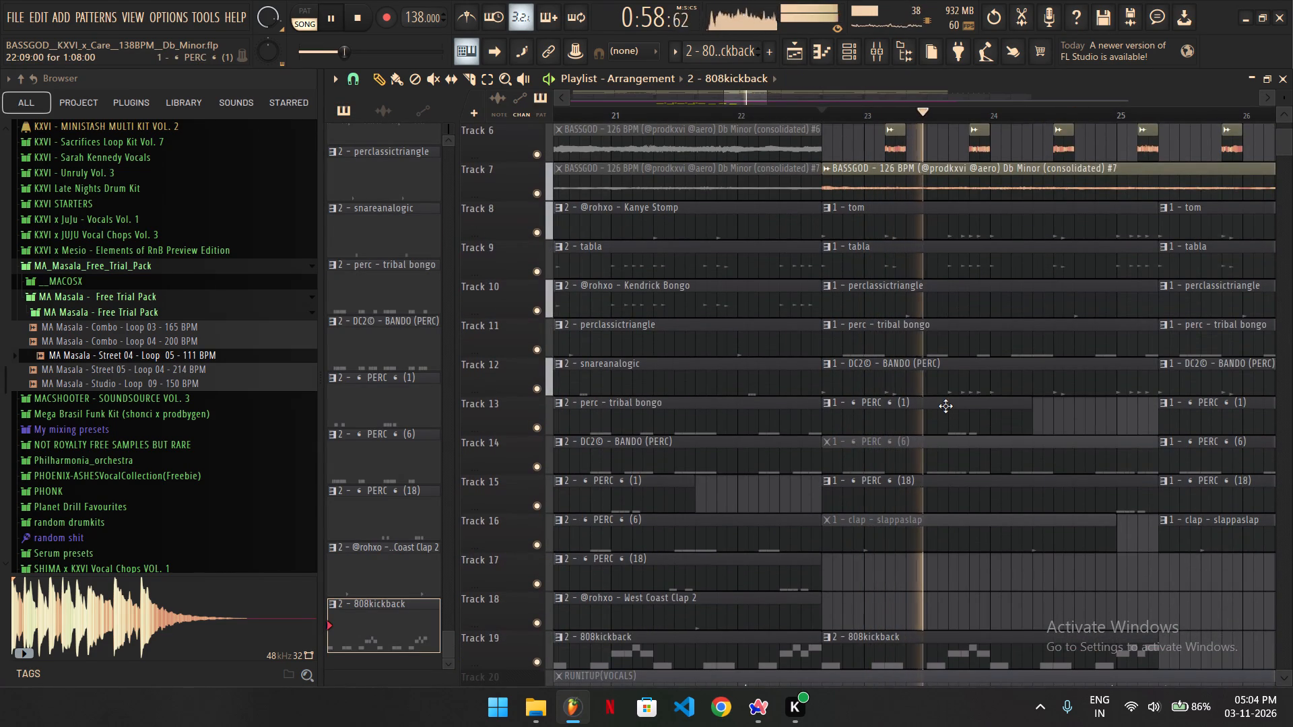
key("space")
Slice the new 808kickback clip on Track 19 at 23:03 and 23:05, removing the piece between the cuts.
left_click(468, 77)
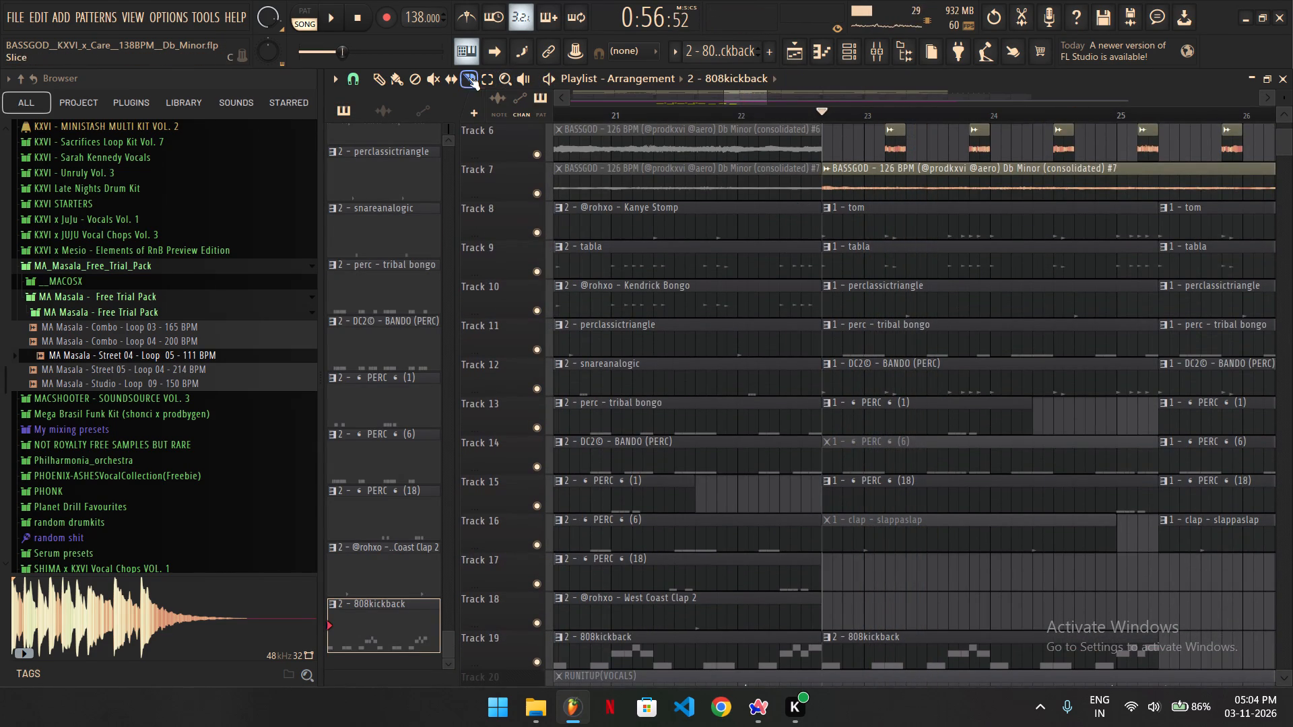
scroll(863, 382, "up", 9, "ctrl")
scroll(906, 496, "down", 4, "ctrl")
scroll(902, 510, "up", 9, "ctrl")
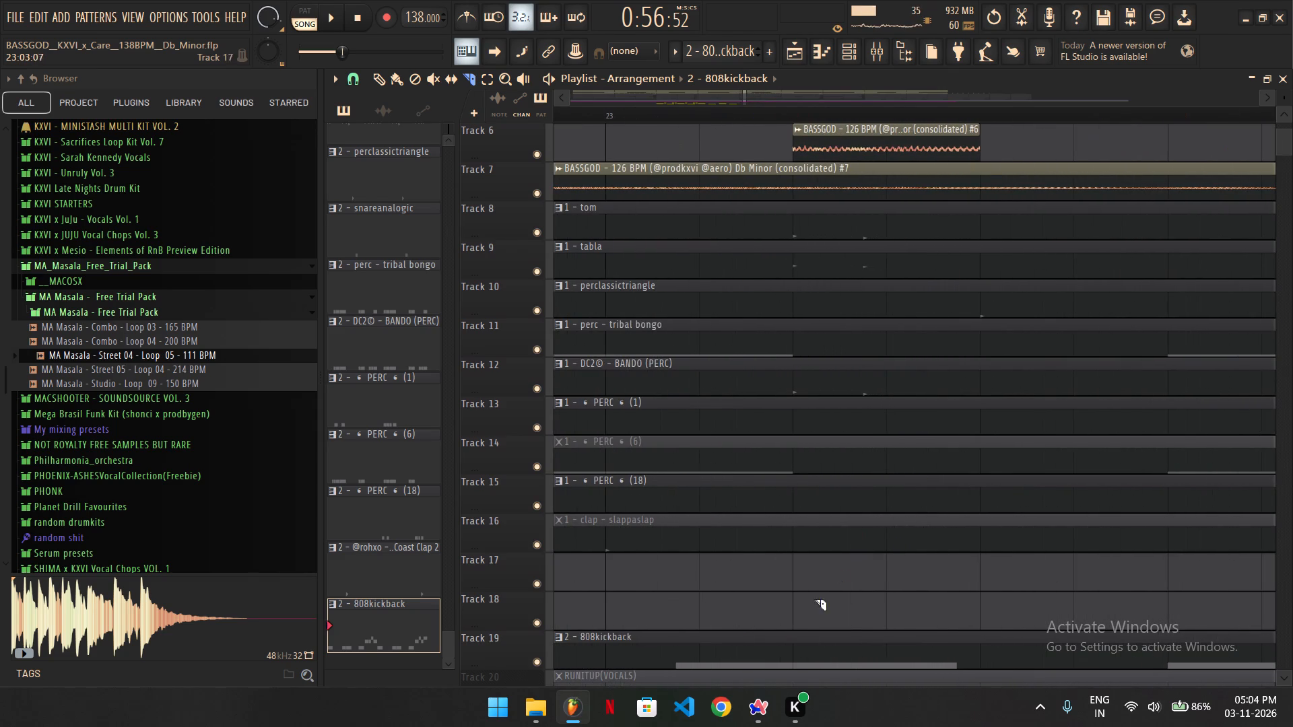
left_click(798, 651, "shift")
right_click(980, 654, "shift")
Slice the remaining 808kickback clip at 23:11 and 24:01, removing the piece between, and redo the second cut exactly at 24:01:00.
scroll(898, 607, "down", 7, "ctrl")
scroll(672, 517, "down", 2, "ctrl")
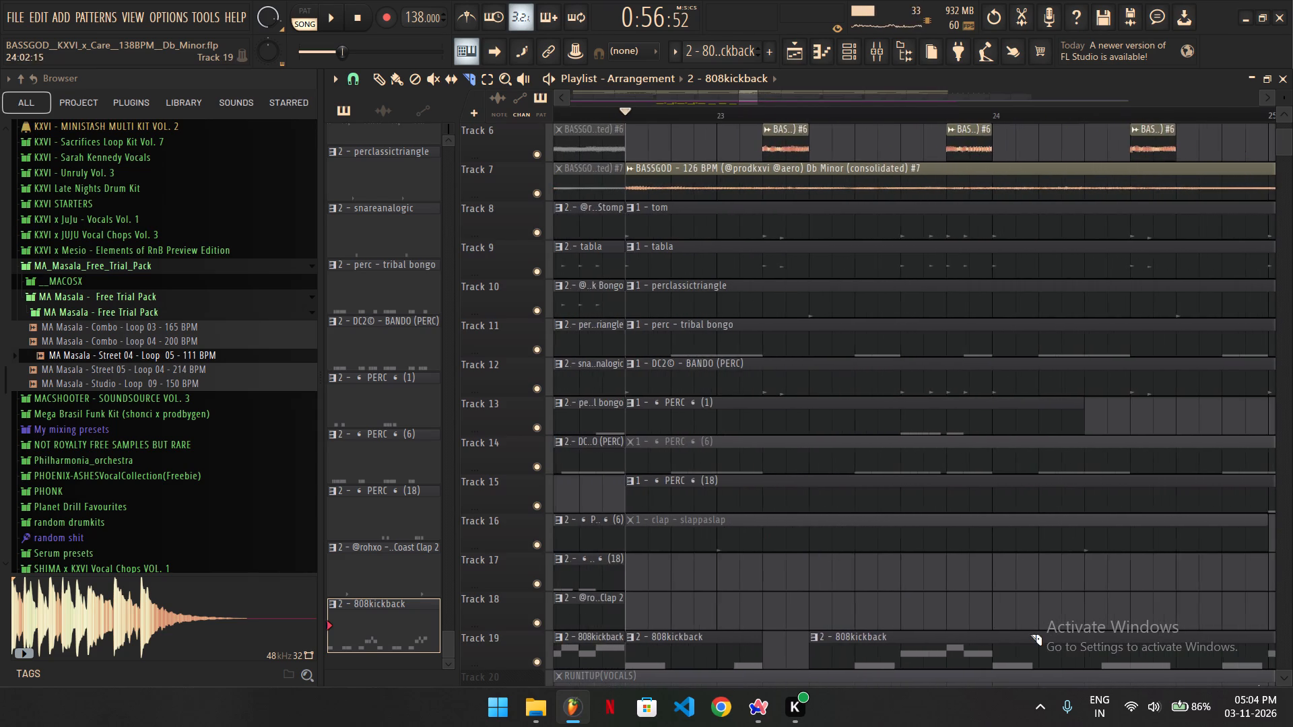
scroll(1030, 634, "up", 9, "ctrl")
scroll(850, 628, "up", 3, "ctrl")
left_click_drag(886, 658, 892, 656, "shift")
right_click(1154, 650, "shift")
key("ctrl+z")
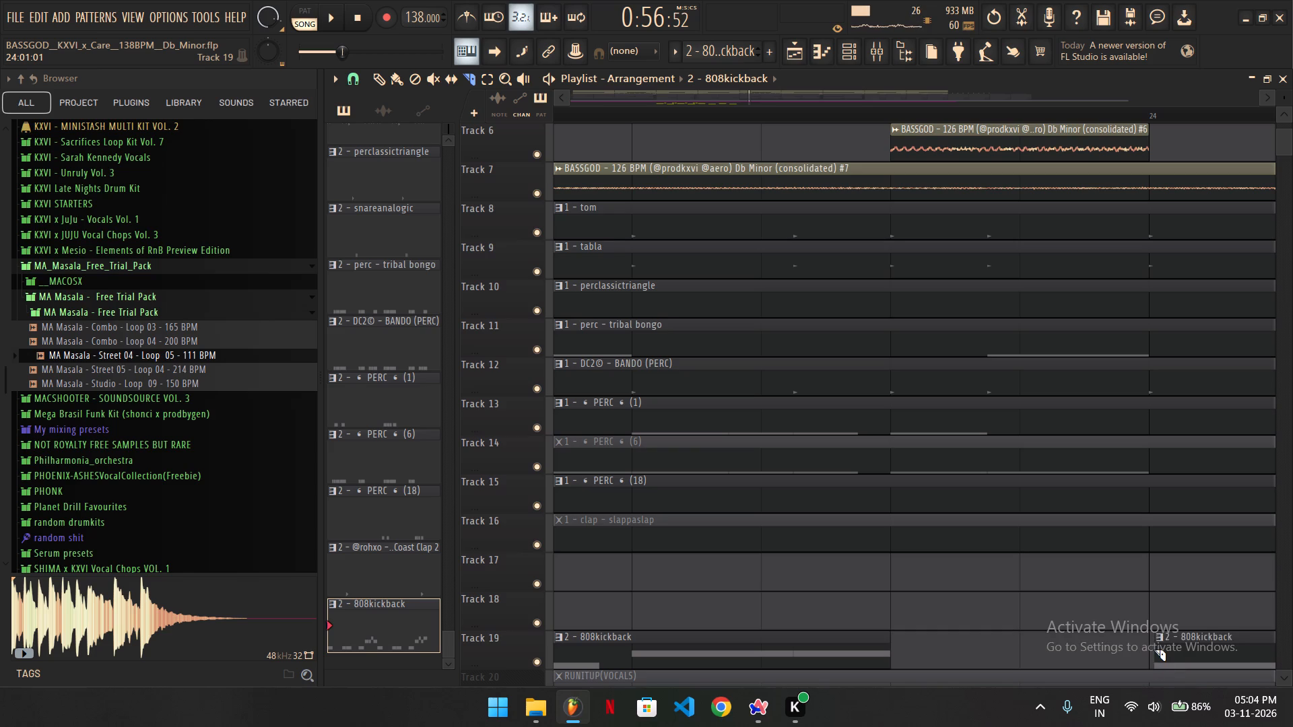
right_click(1148, 655, "shift")
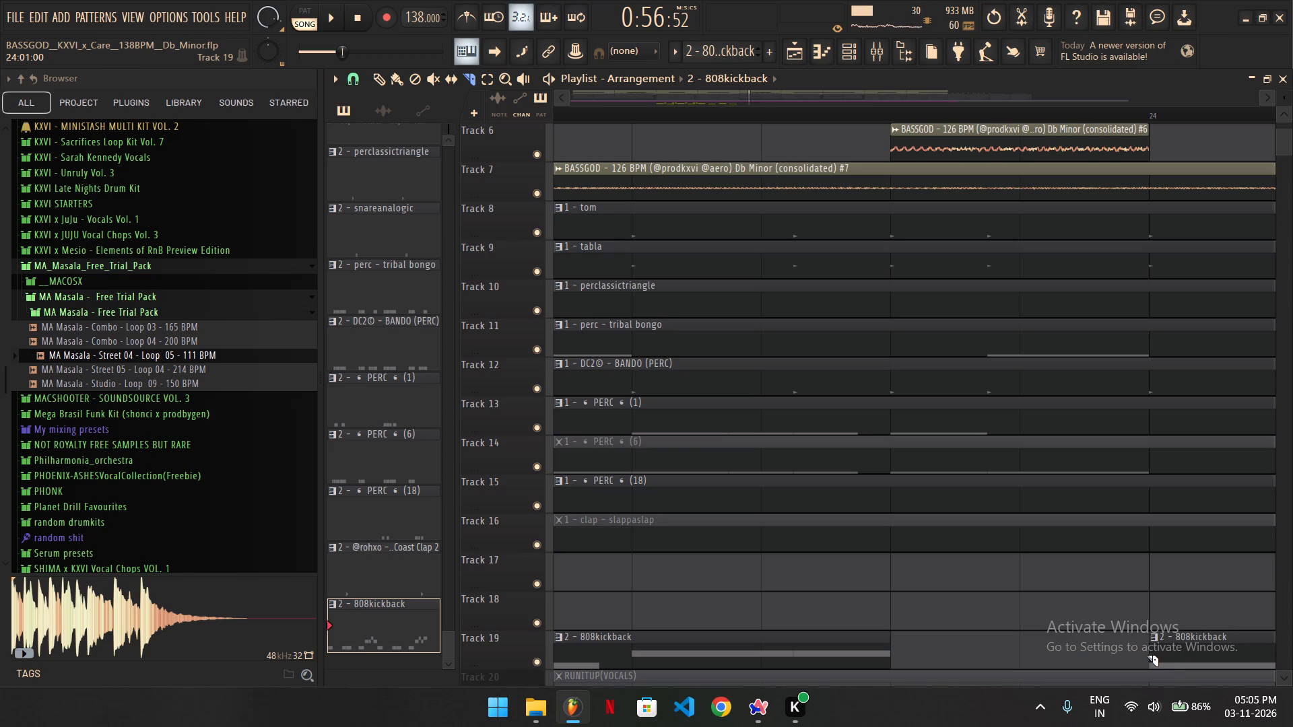
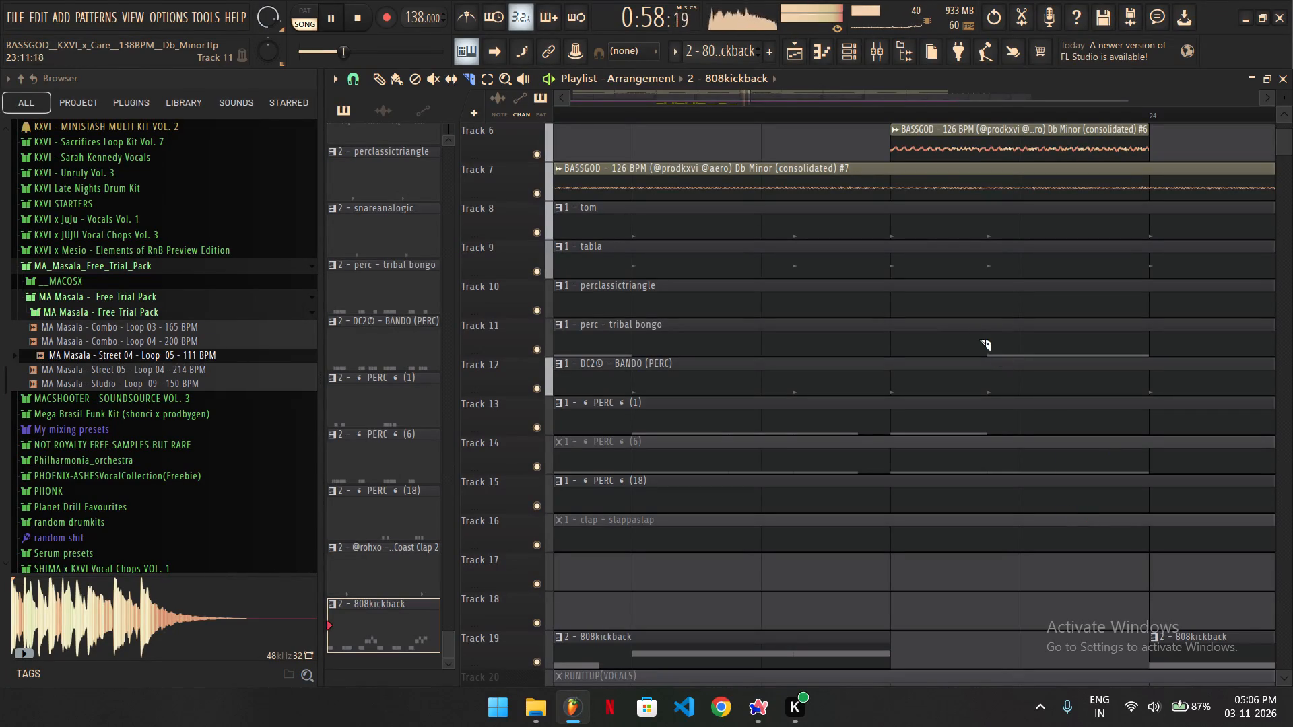
Cut a gap in the remaining 808kickback clip on Track 19, removing the part between 24:07 and 24:09.
scroll(942, 331, "down", 4)
scroll(838, 404, "down", 5)
scroll(789, 350, "down", 7, "ctrl")
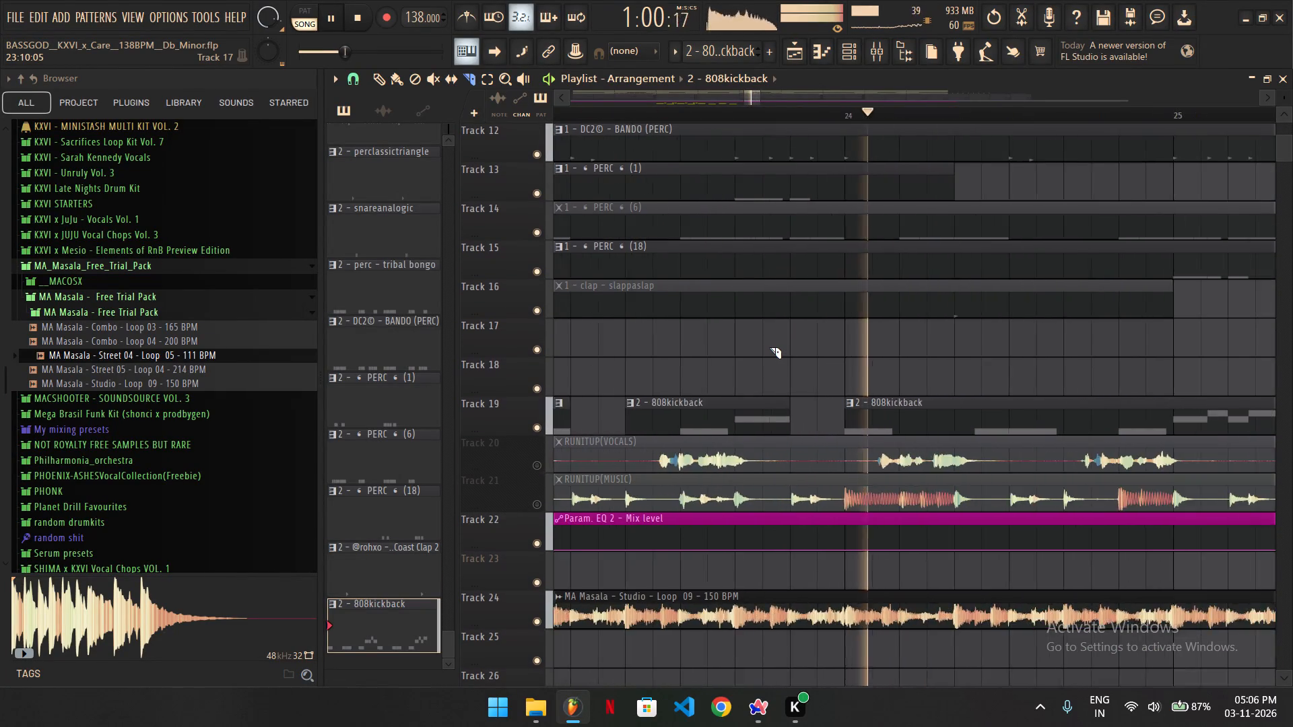
scroll(769, 347, "down", 11, "ctrl")
scroll(809, 483, "up", 10, "ctrl")
key("space")
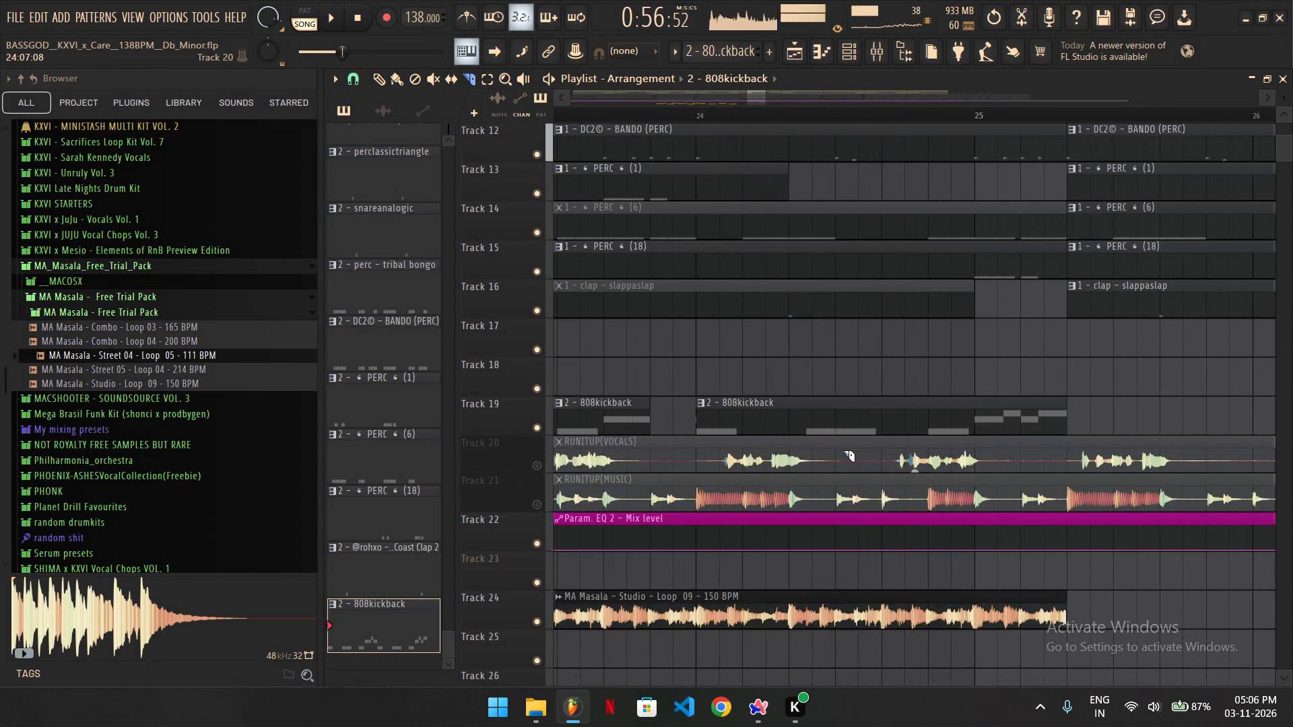
scroll(842, 450, "up", 10)
scroll(842, 449, "down", 9)
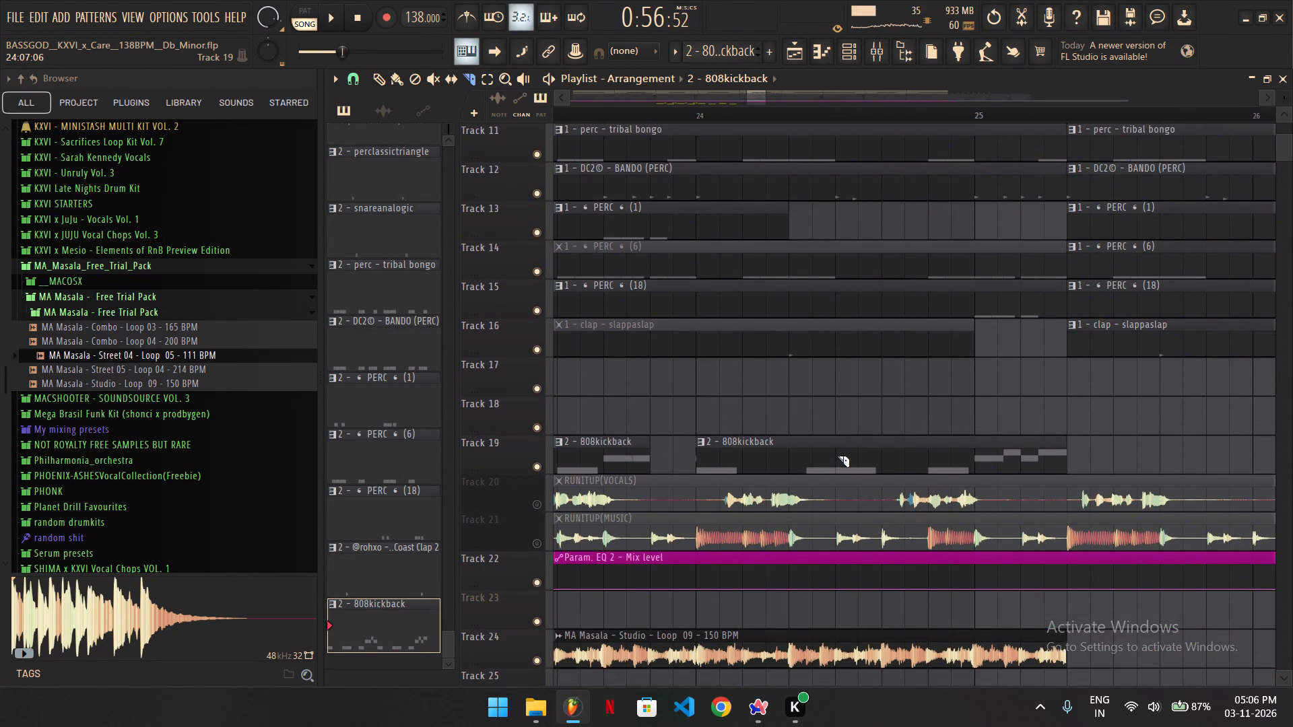
left_click(836, 461, "shift")
right_click(880, 457, "shift")
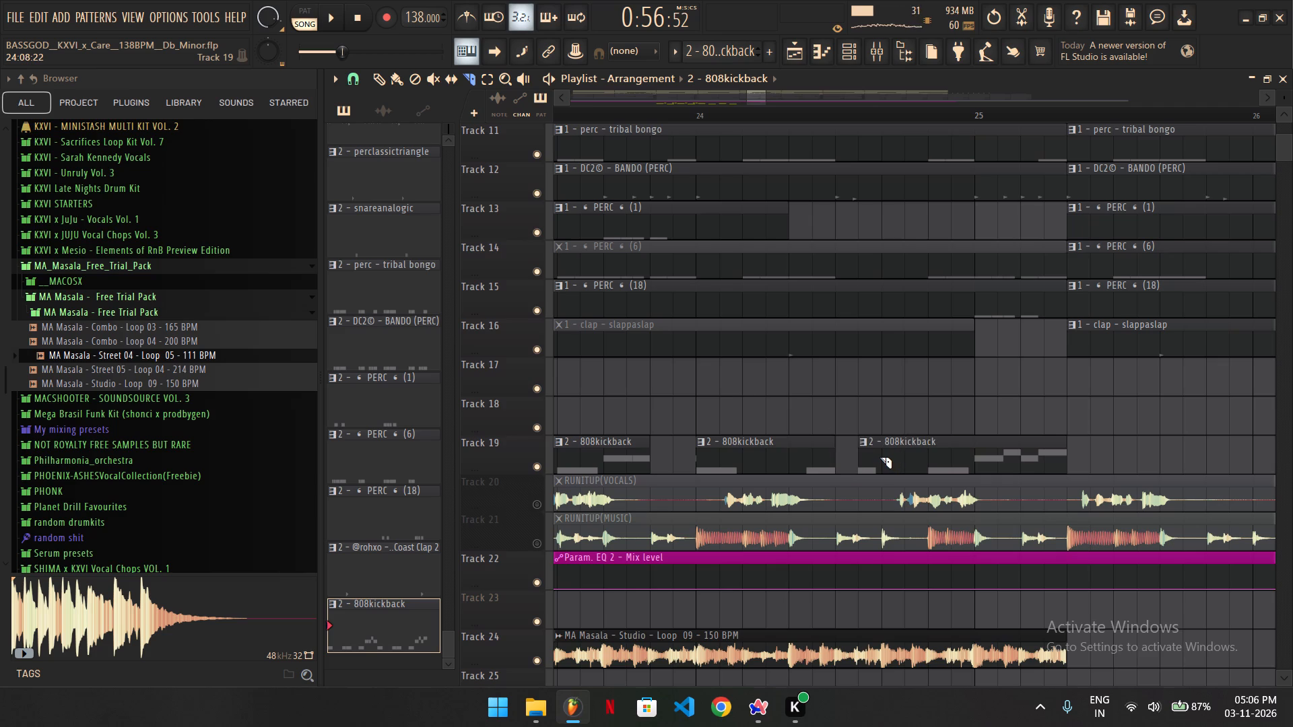
right_click(884, 458, "shift")
Slice the last 808kickback piece on Track 19 at 25:03, remove its tail, and play the section with the Draw tool active.
scroll(942, 421, "up", 8)
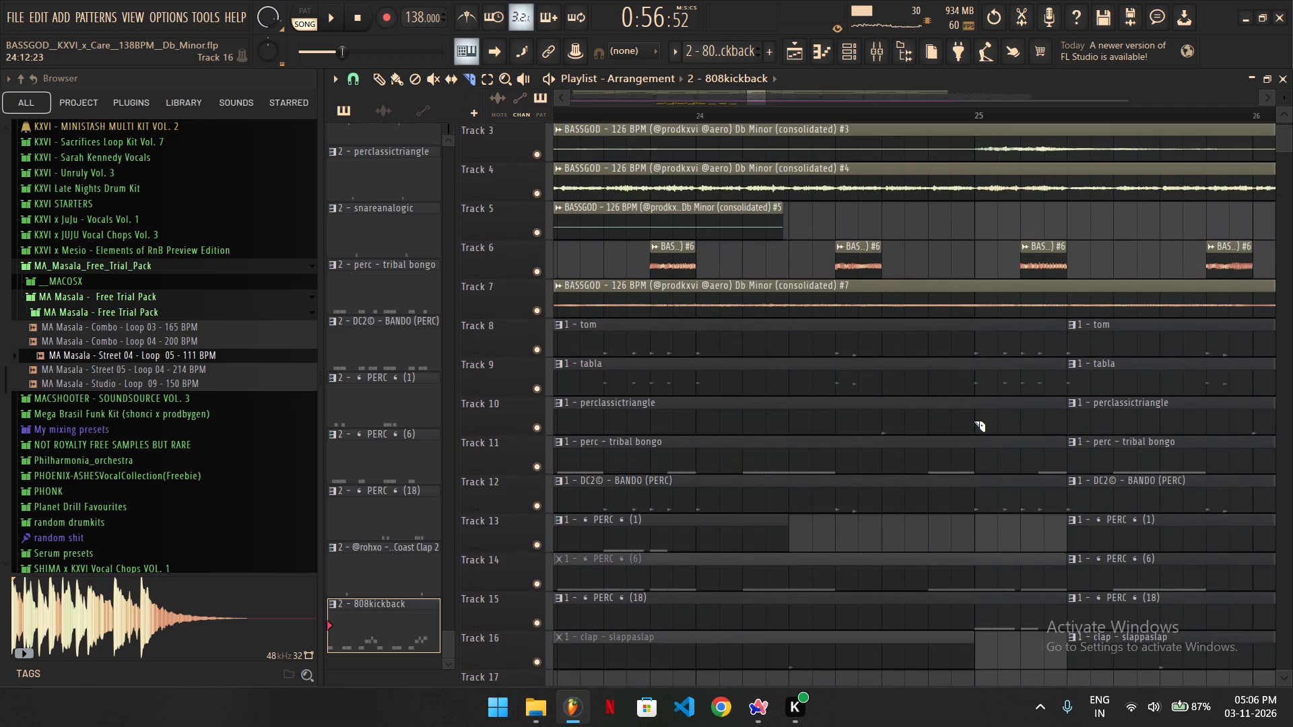
scroll(973, 421, "down", 6)
left_click(1022, 542, "shift")
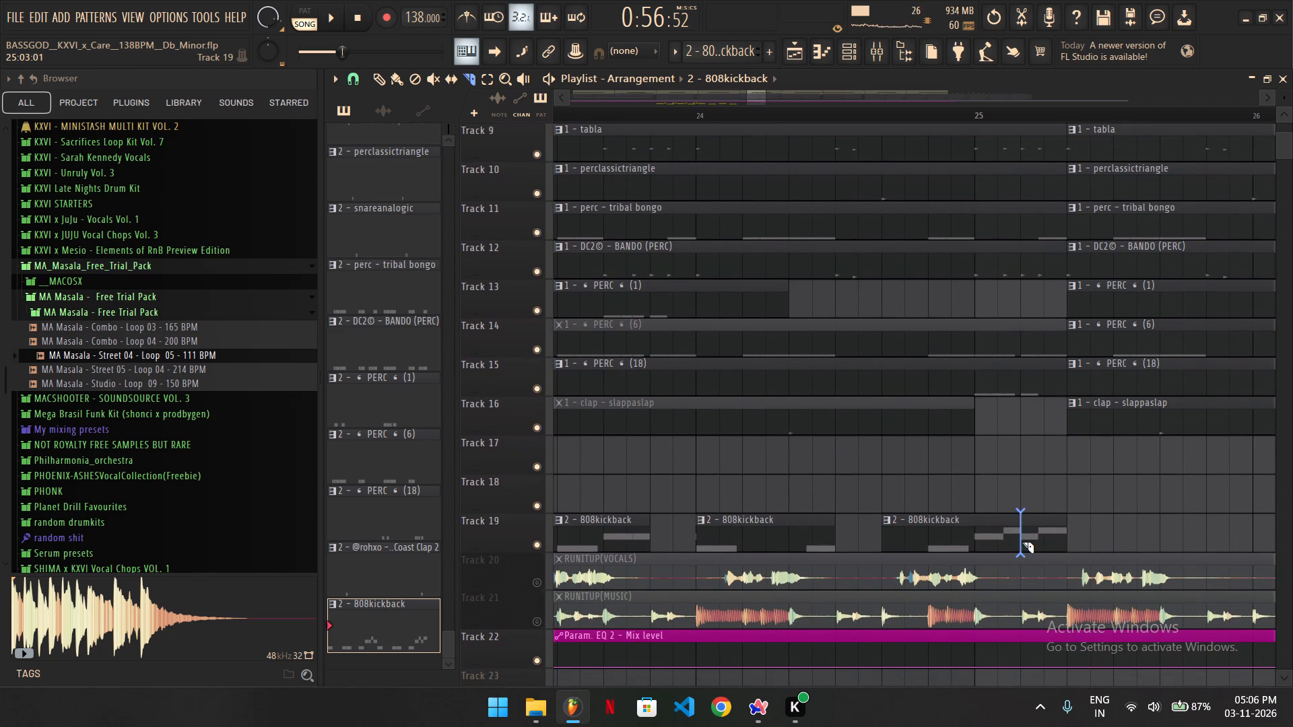
key("ctrl+z")
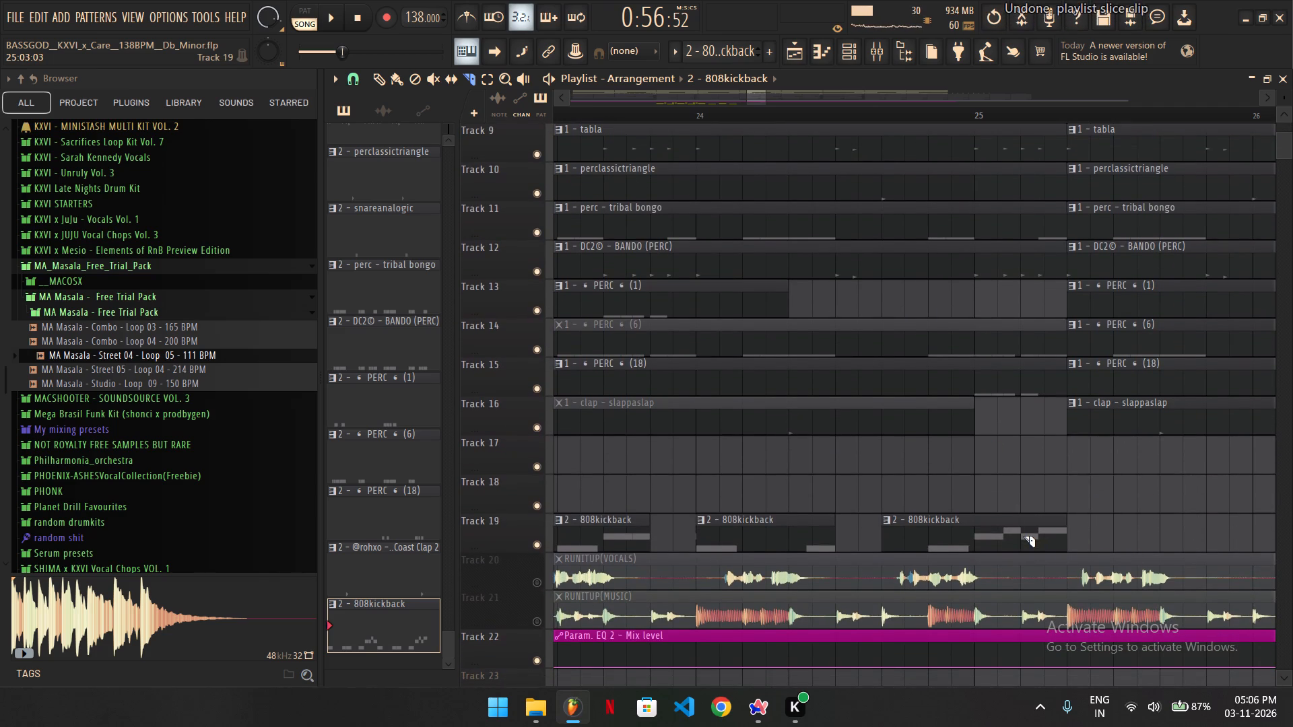
right_click(1023, 536, "shift")
key("space")
left_click(371, 79)
scroll(967, 332, "down", 2, "ctrl")
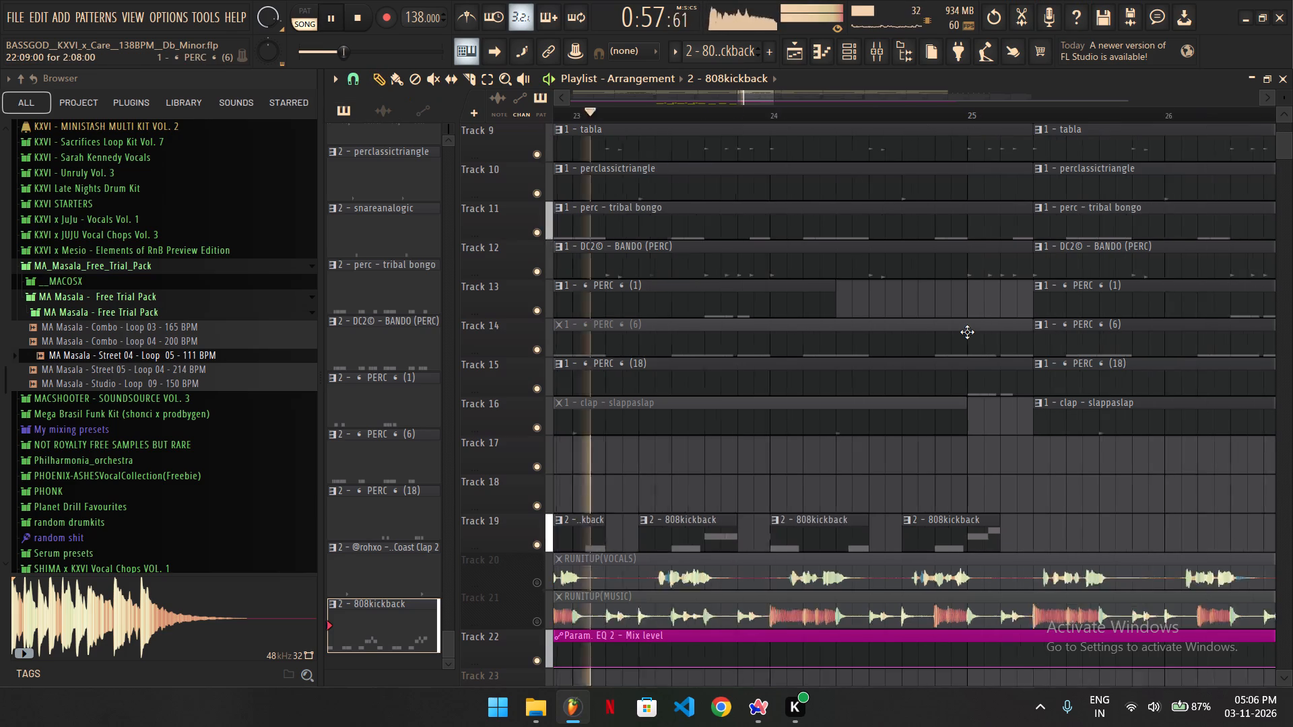
scroll(967, 332, "down", 9, "ctrl")
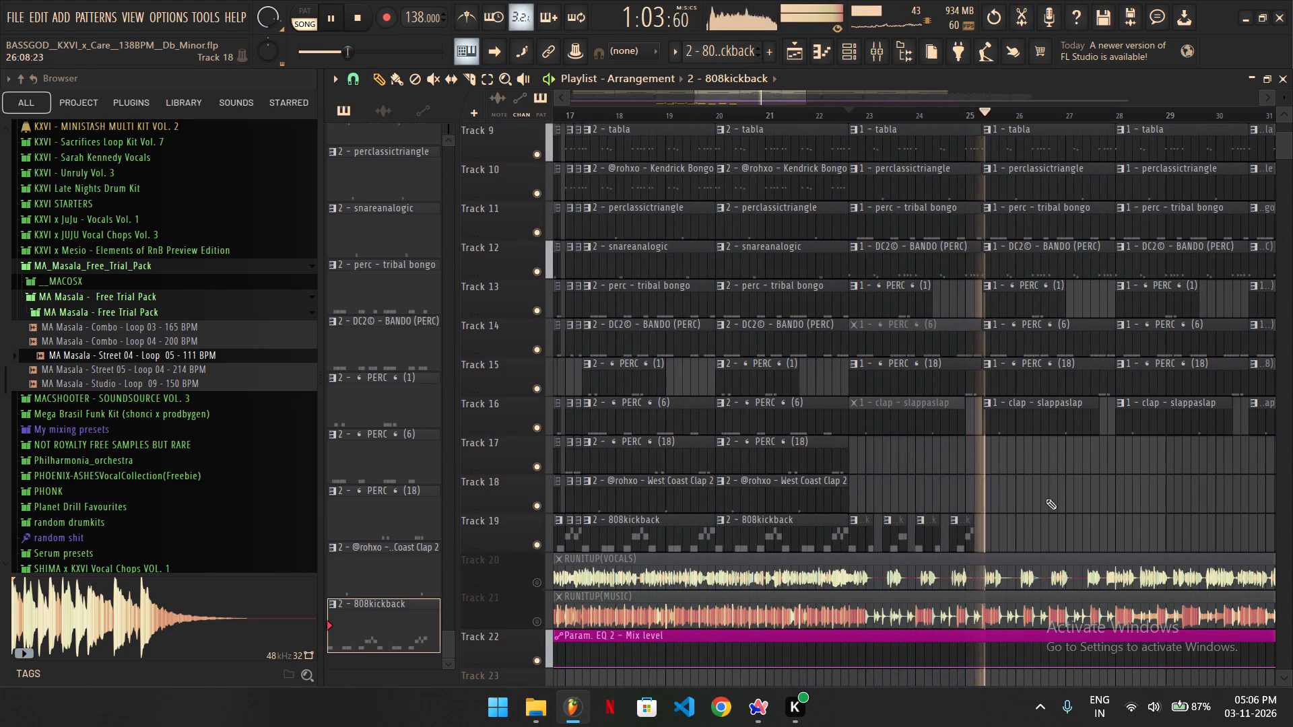
Duplicate the four 808kickback pieces from 22:09 on Track 19, placing the copies from 25:05, and play the result.
left_click(386, 75)
scroll(936, 326, "down", 5)
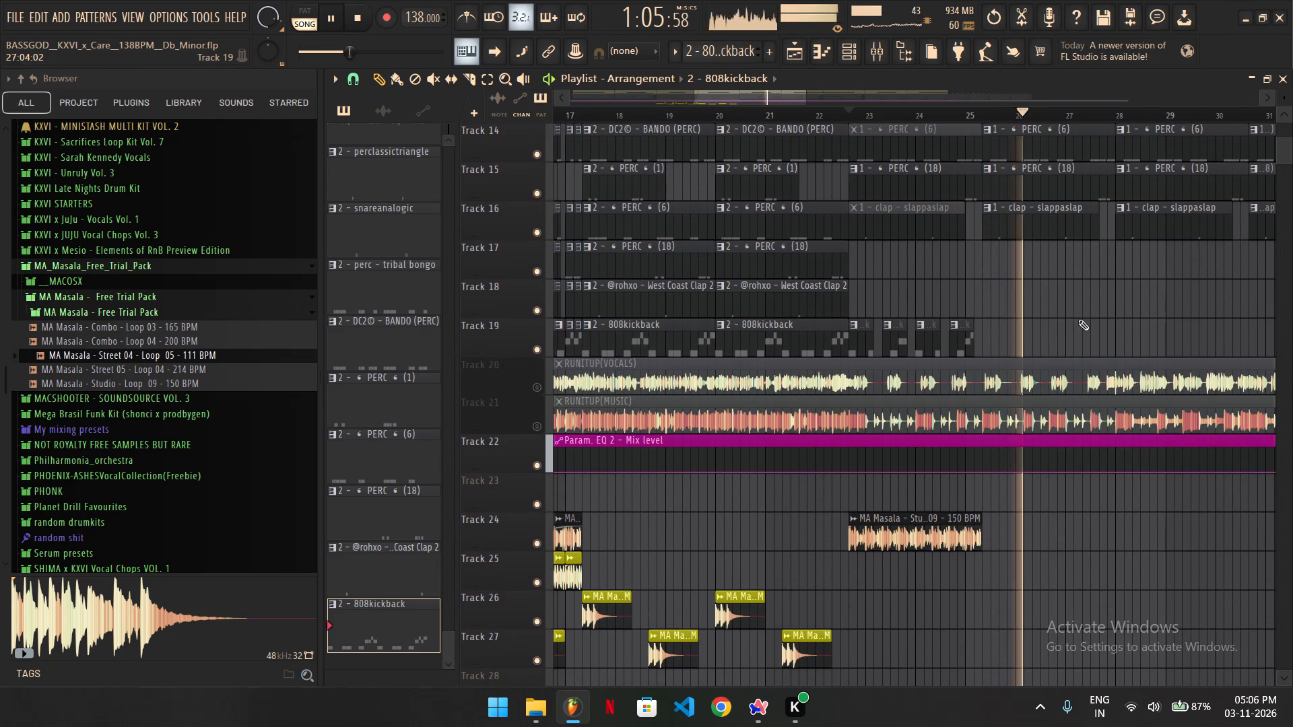
left_click_drag(1077, 320, 859, 332, "ctrl")
left_click(859, 333, "shift")
key("space")
left_click_drag(857, 339, 873, 338)
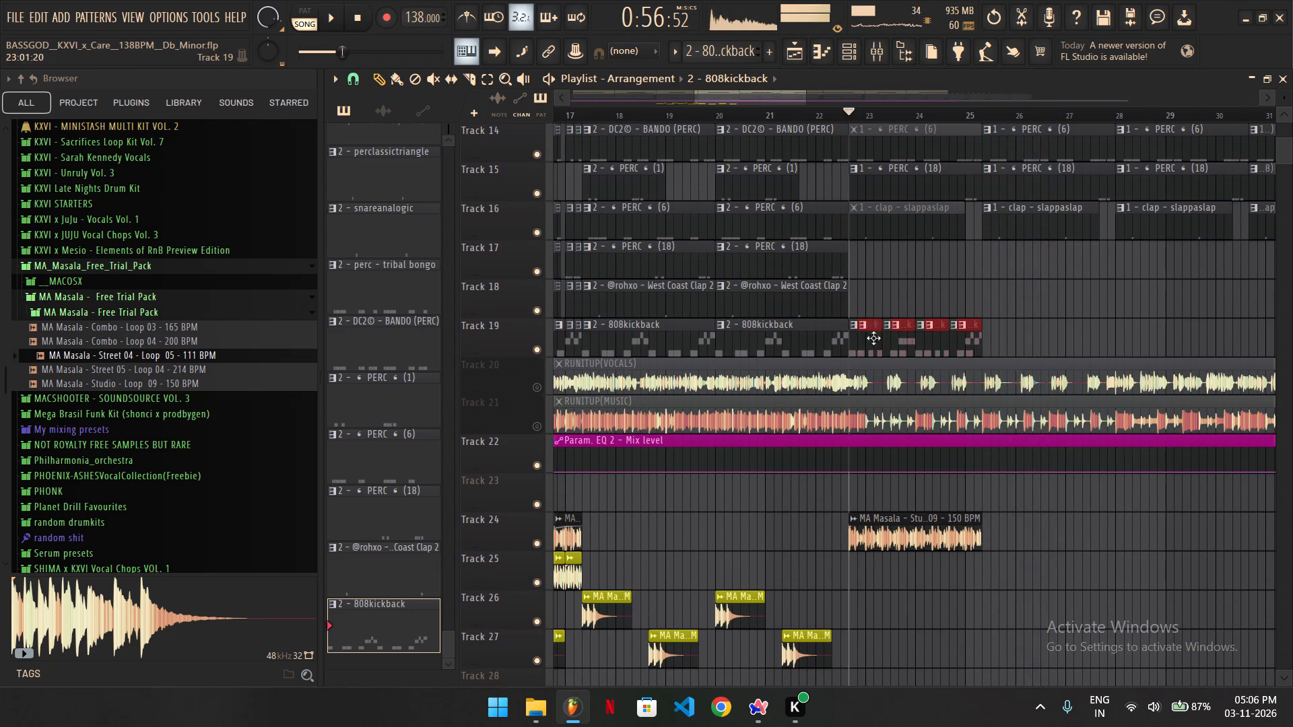
left_click_drag(873, 338, 986, 337)
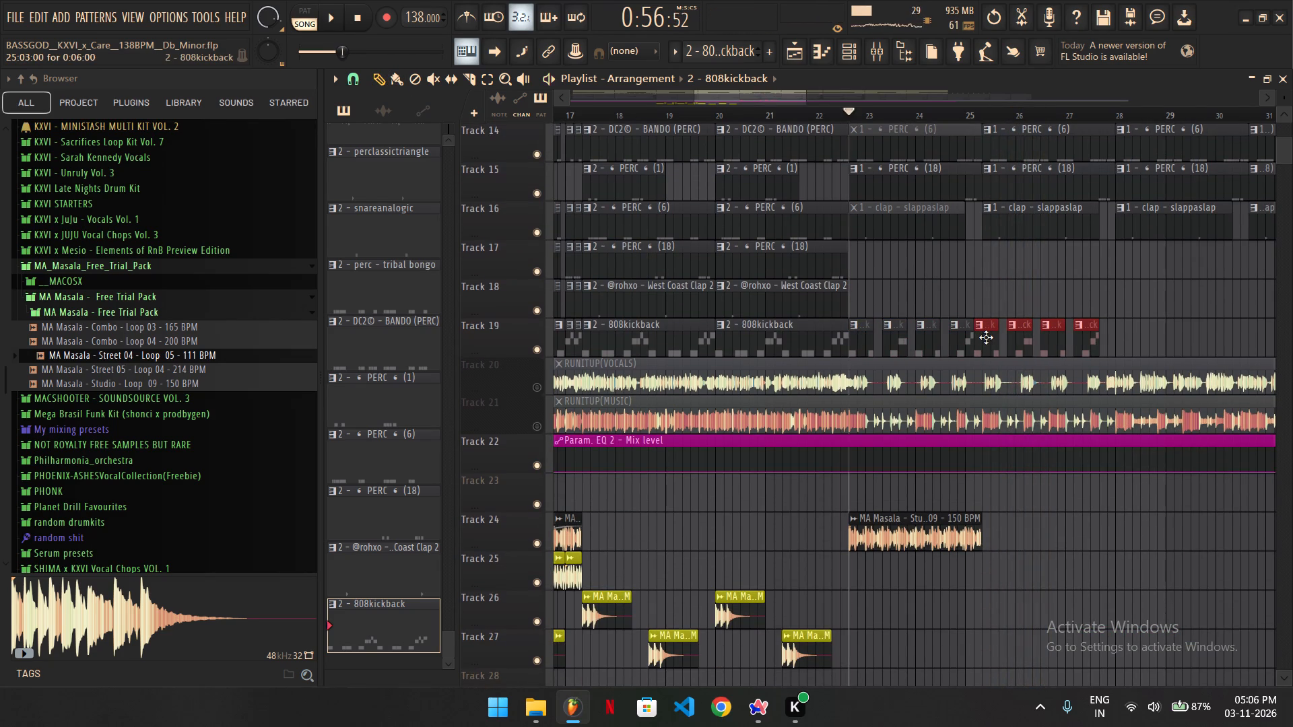
key("space")
scroll(995, 349, "up", 7, "ctrl")
left_click_drag(985, 342, 1008, 322)
scroll(1008, 318, "down", 3)
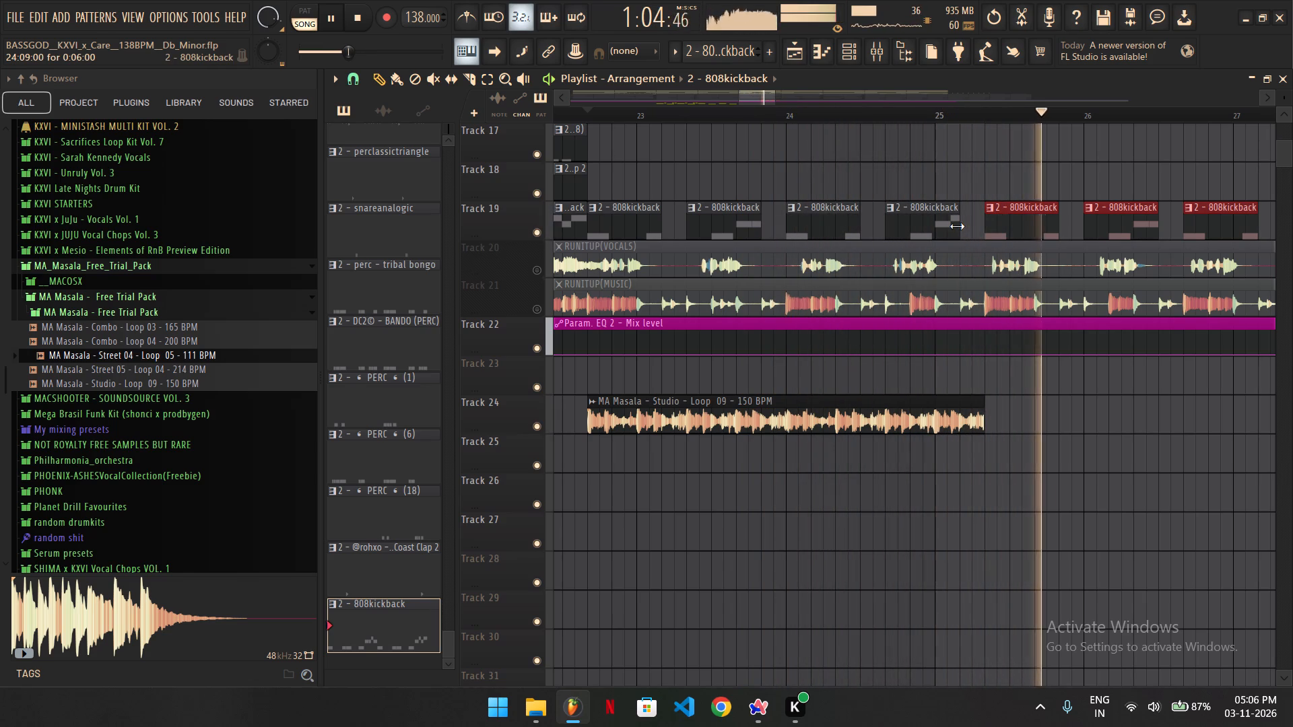
scroll(957, 226, "down", 5)
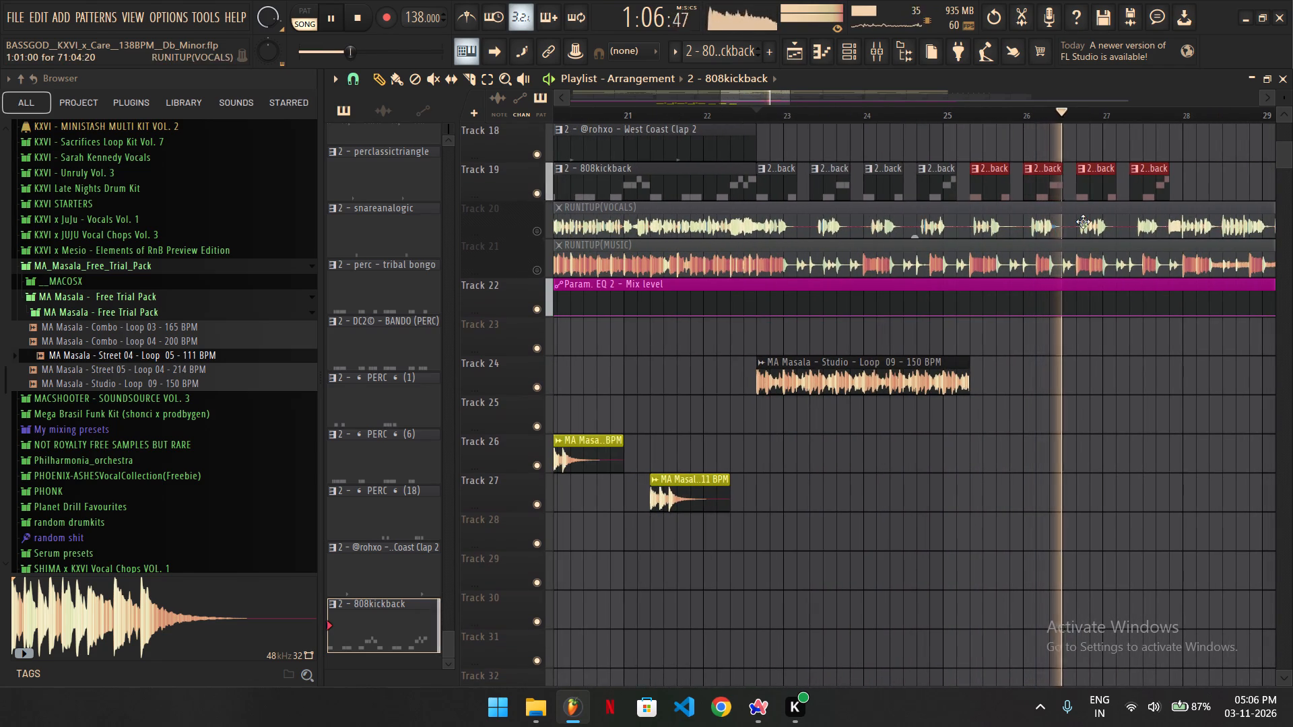
Duplicate the MA Masala Studio Loop 09 clip on Track 24 to 25:05, removing the surplus copy at 28:01.
key("space")
left_click_drag(1019, 364, 884, 386, "ctrl")
key("ctrl+b")
key("ctrl+b")
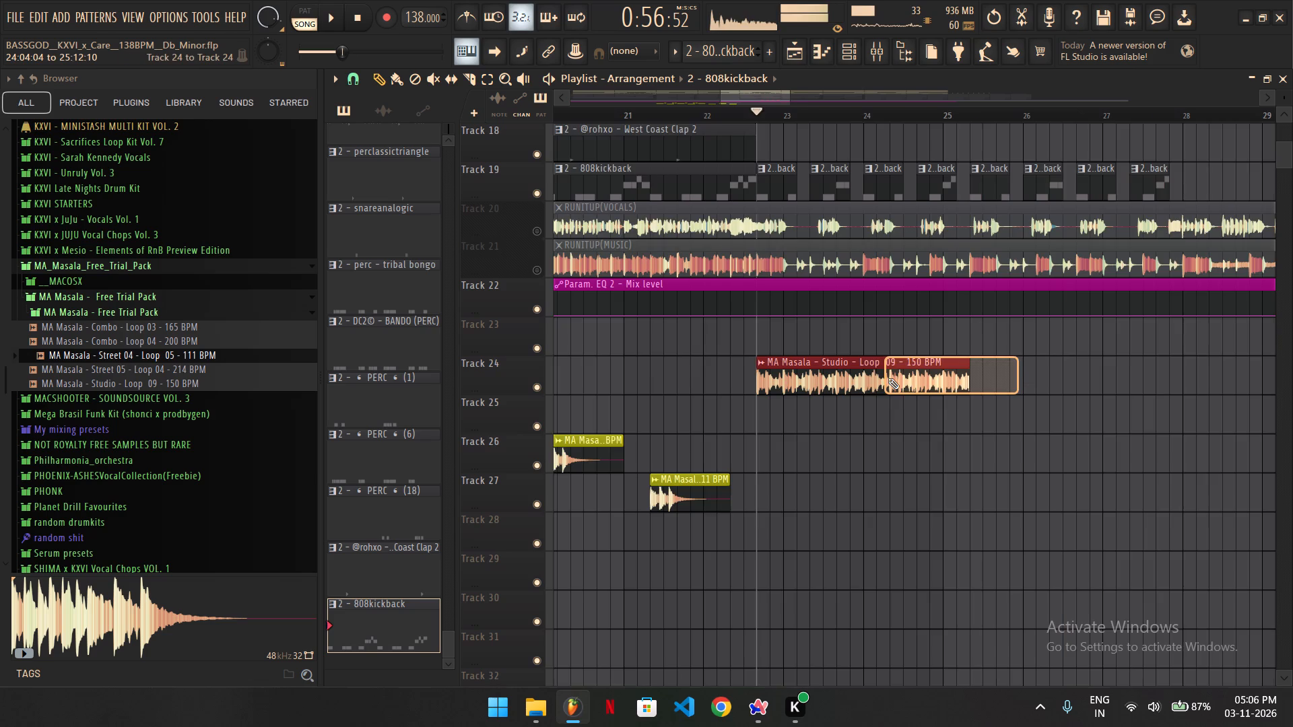
scroll(973, 345, "down", 3, "ctrl")
key("space")
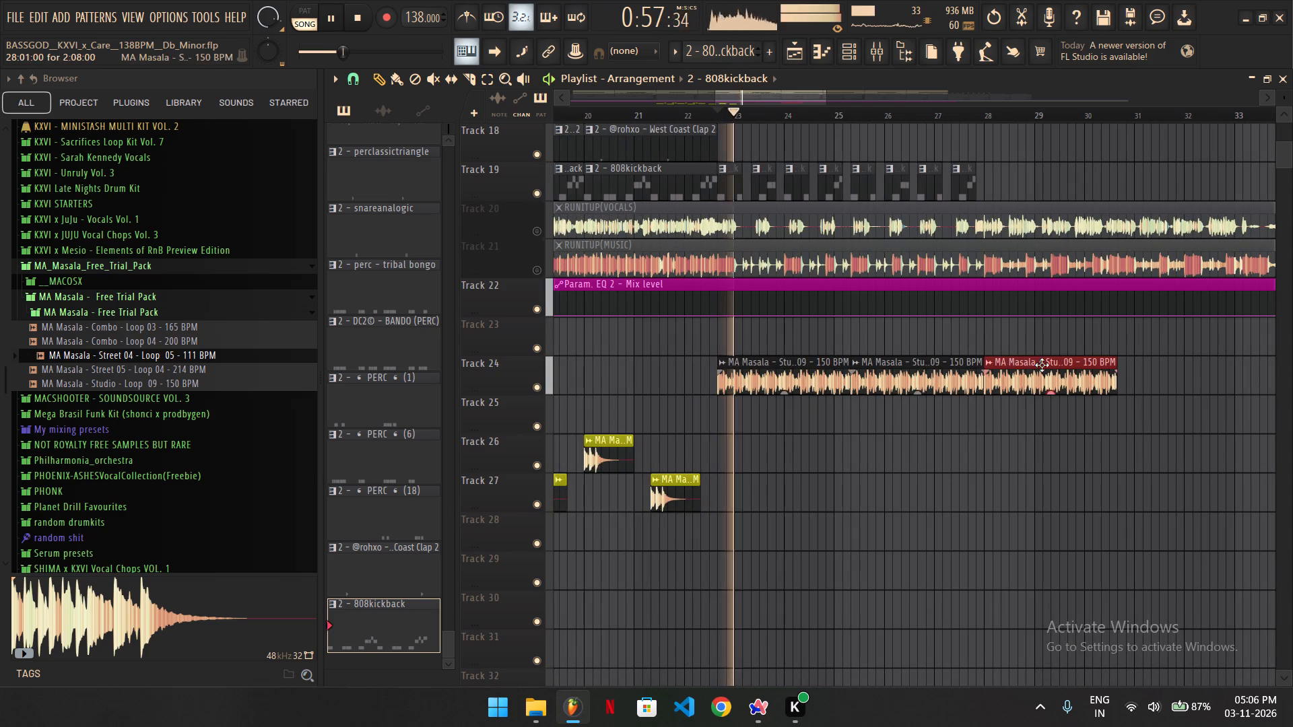
right_click(1042, 365)
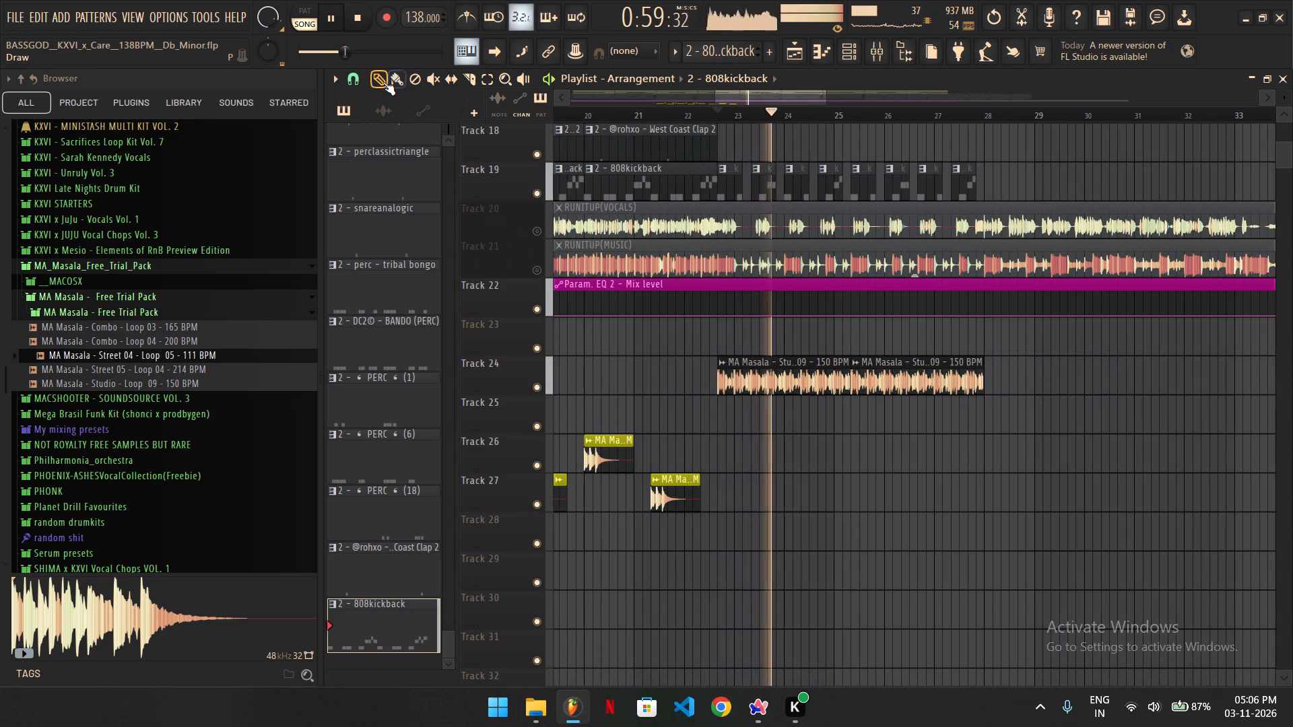
left_click(383, 82)
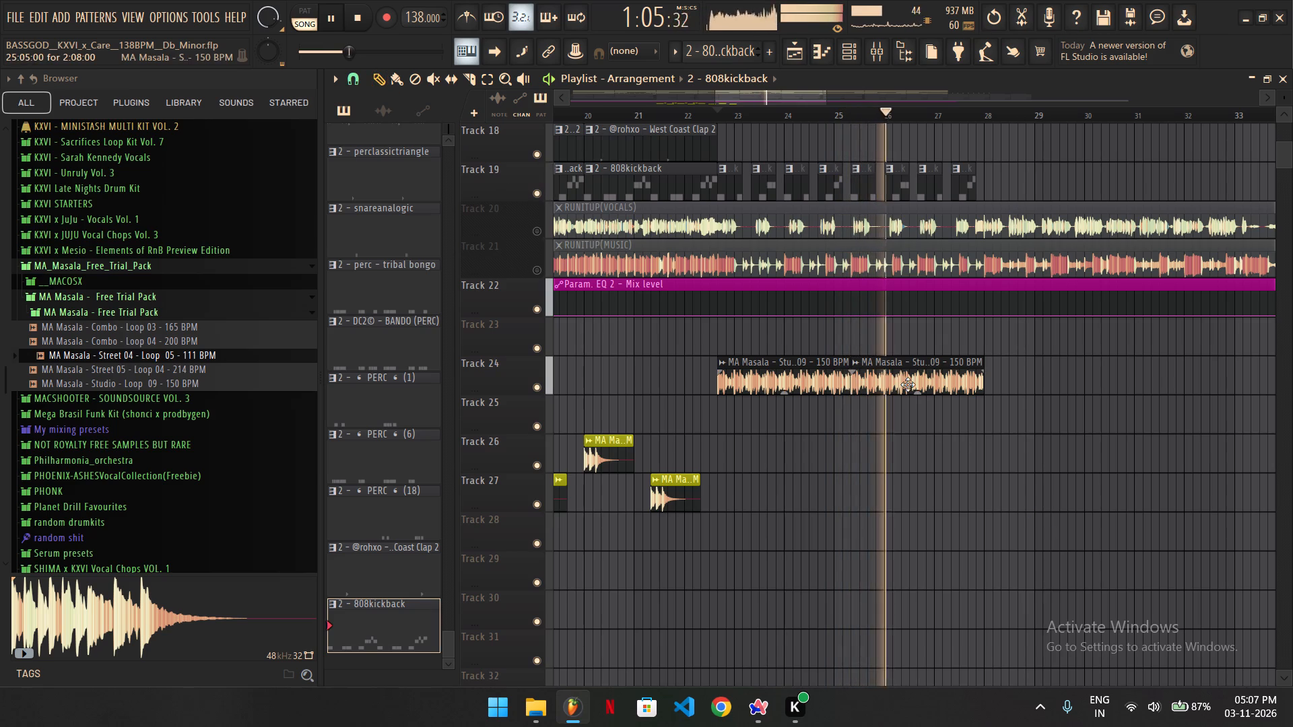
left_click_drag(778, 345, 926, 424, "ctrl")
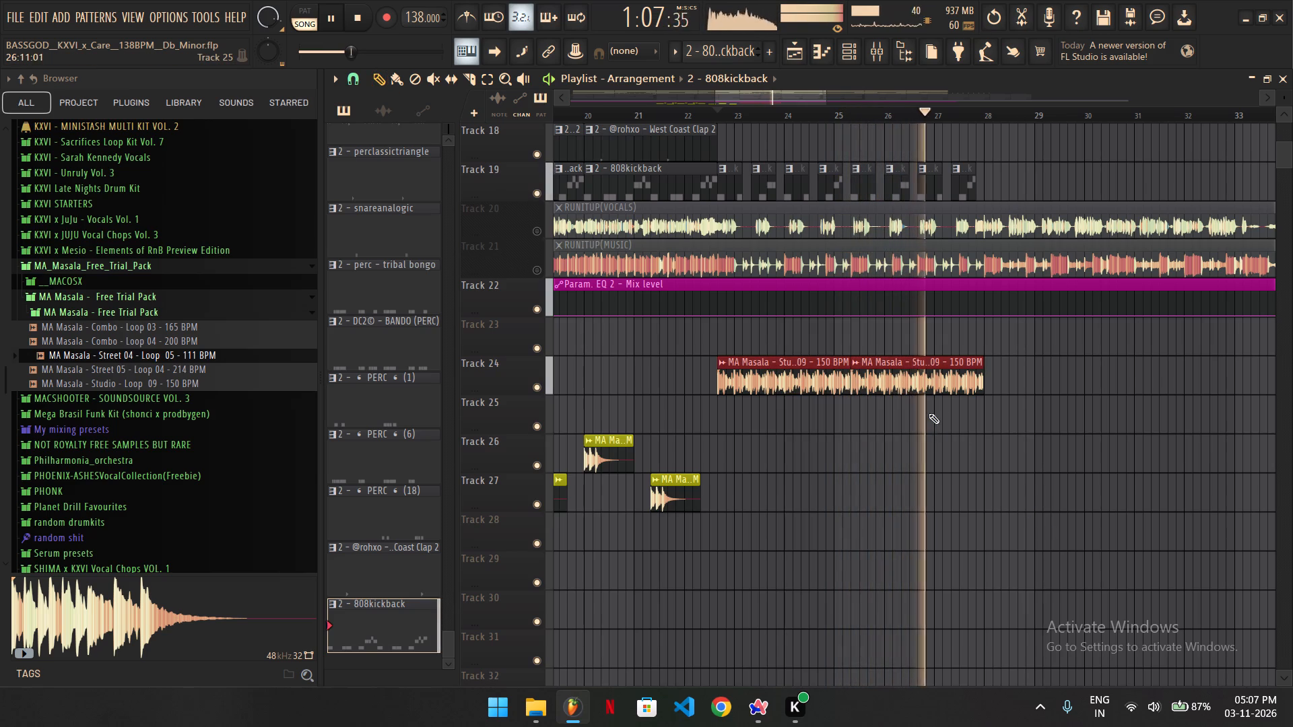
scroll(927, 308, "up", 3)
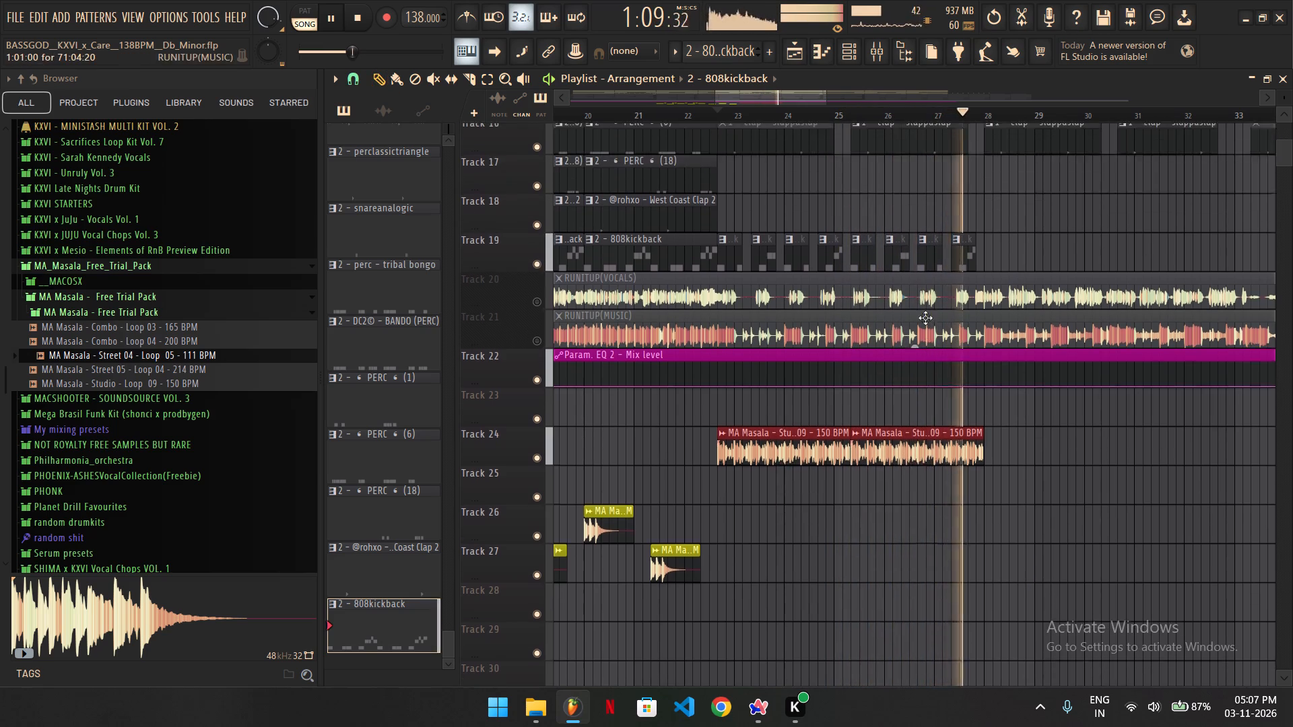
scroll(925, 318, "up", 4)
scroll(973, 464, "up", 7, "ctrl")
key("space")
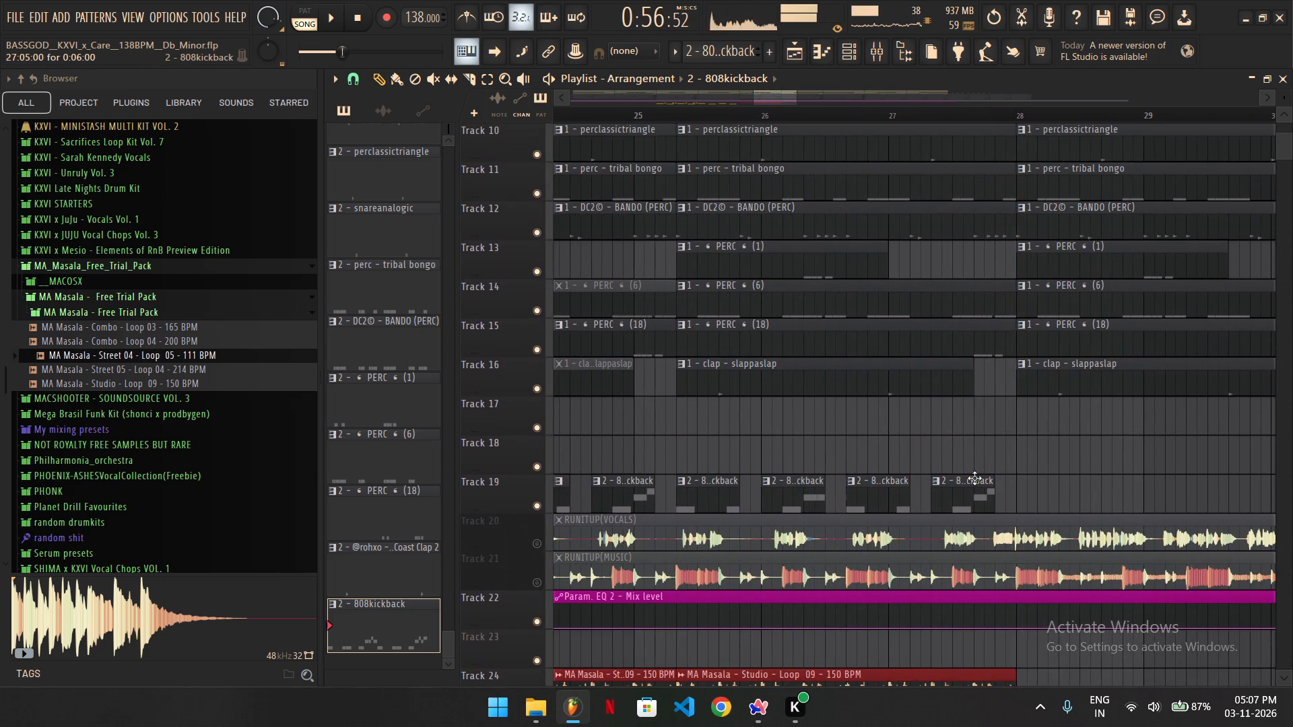
Open the 808kickback pattern in the piano roll, examine its notes across the full pattern, and return to the playlist.
scroll(974, 478, "down", 4)
double_click(780, 327)
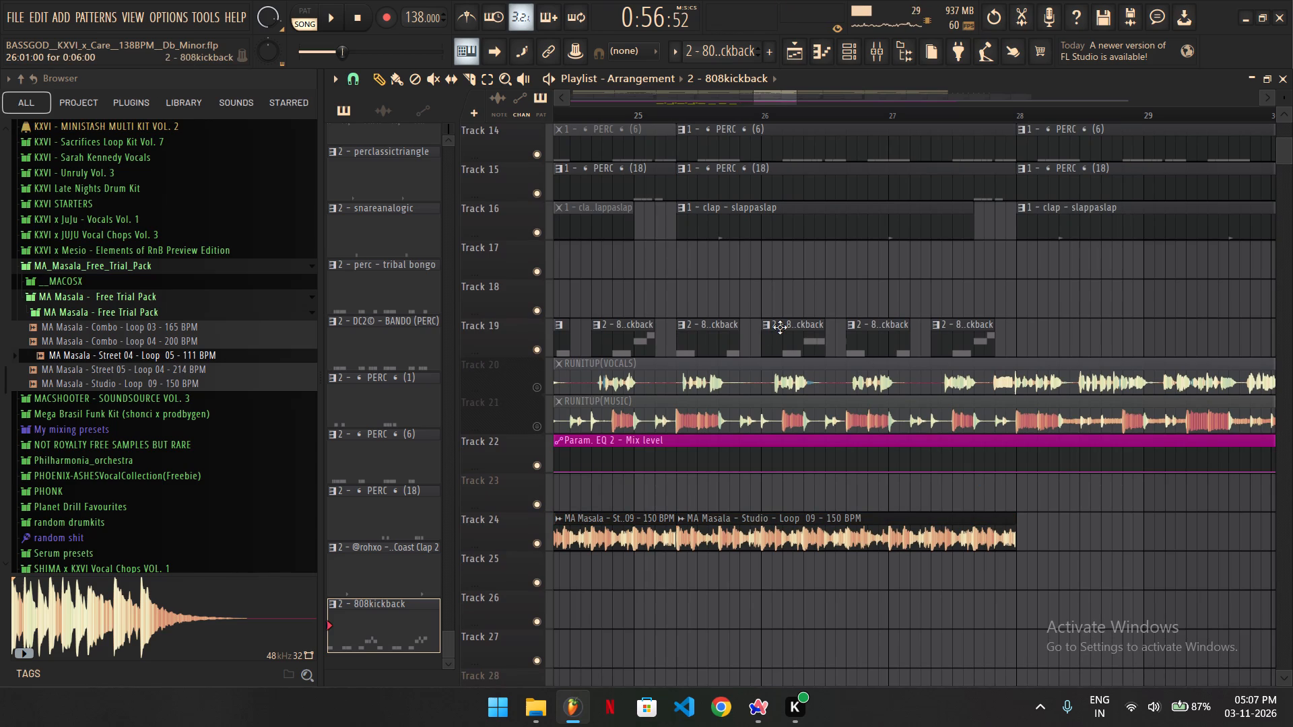
double_click(791, 339)
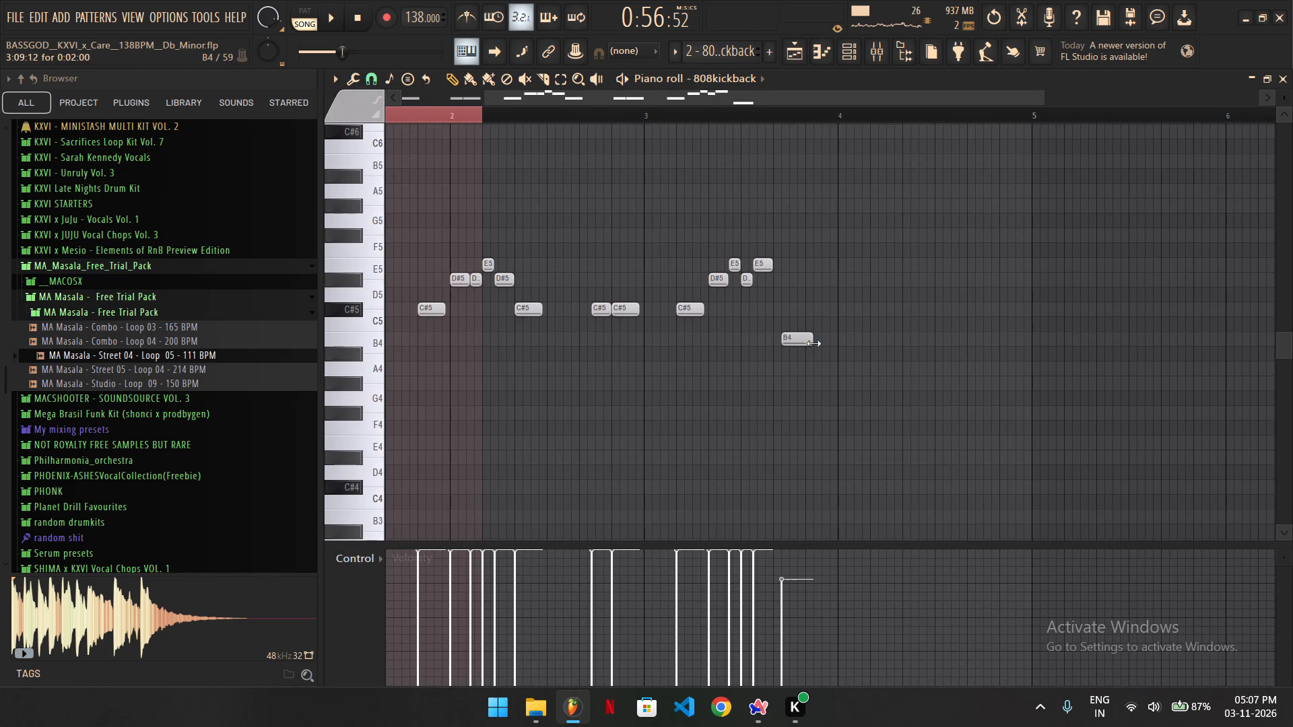
right_click(808, 344)
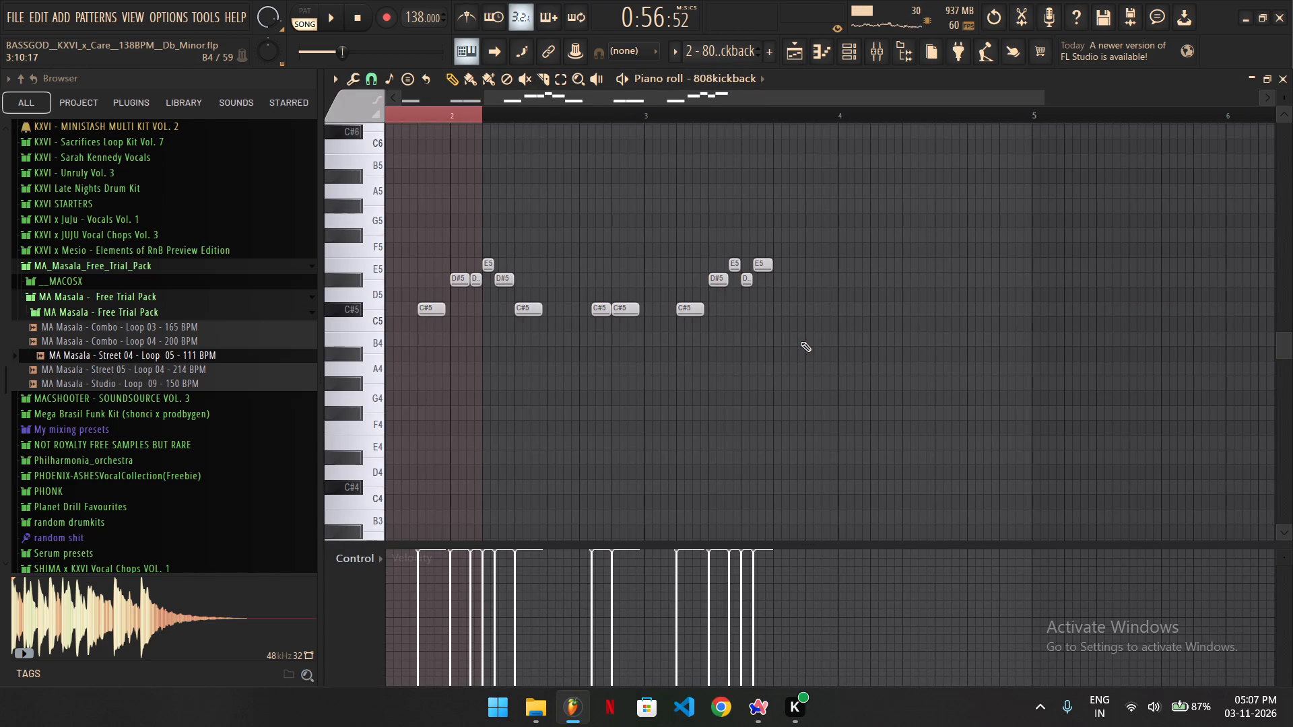
key("ctrl+z")
key("ctrl+z")
scroll(819, 315, "down", 1, "ctrl")
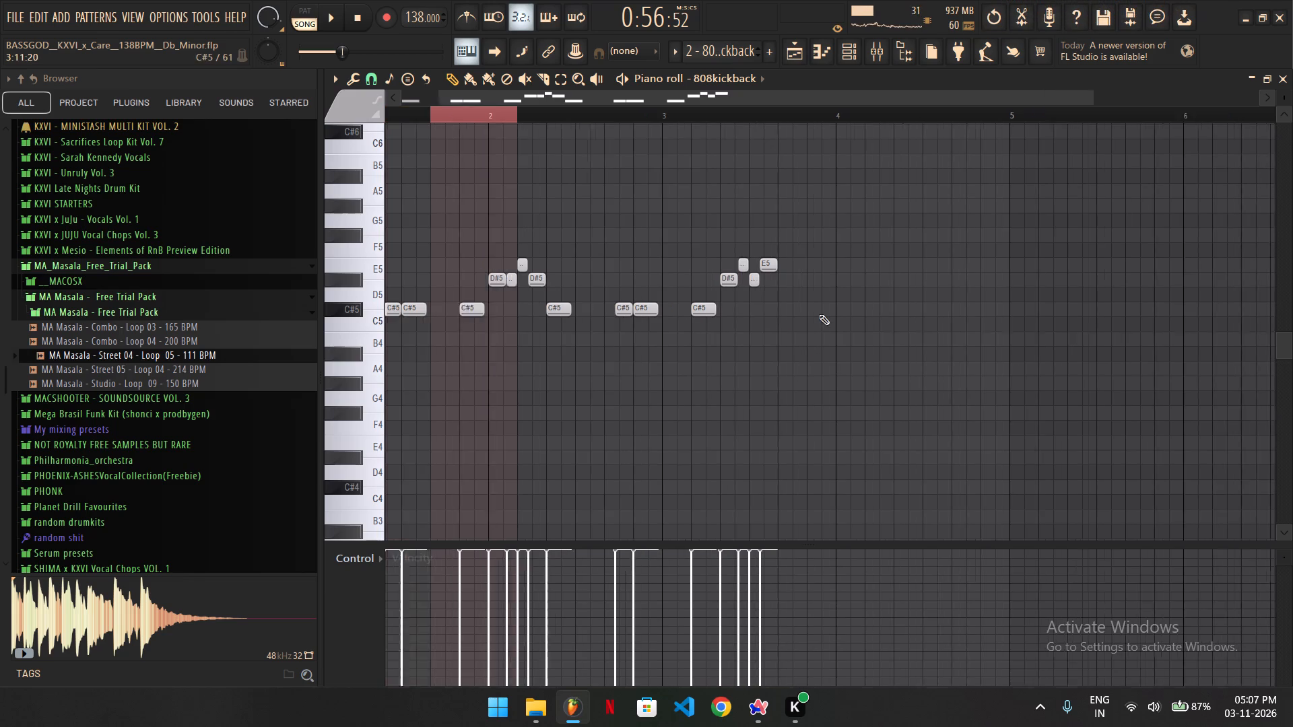
scroll(819, 314, "down", 1, "ctrl")
double_click(521, 114)
left_click_drag(521, 114, 294, 120)
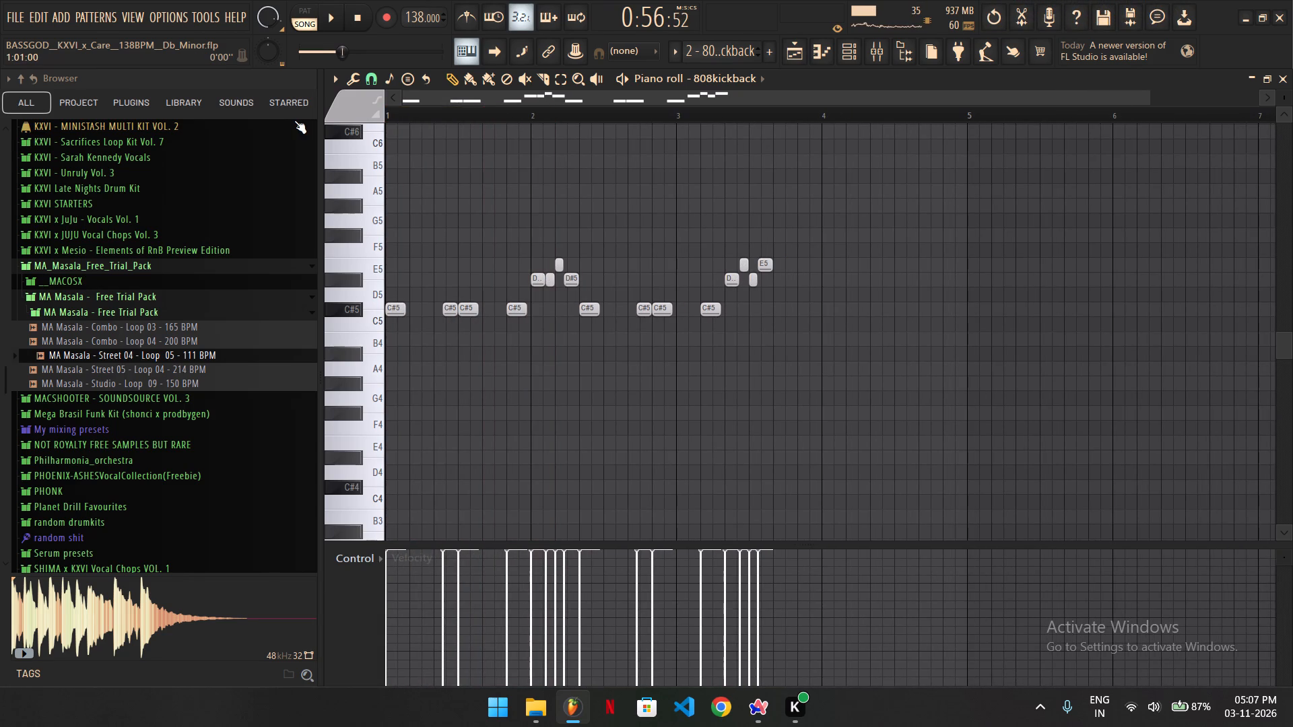
left_click(736, 83)
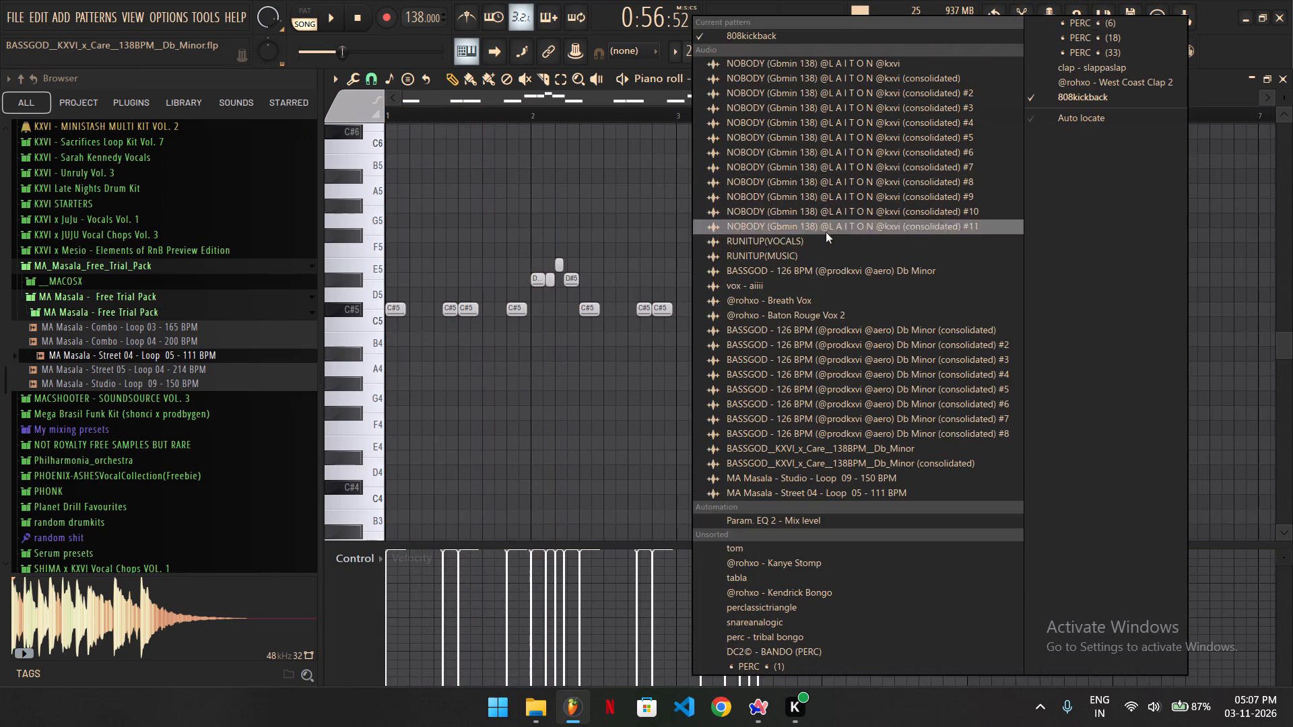
left_click(630, 98)
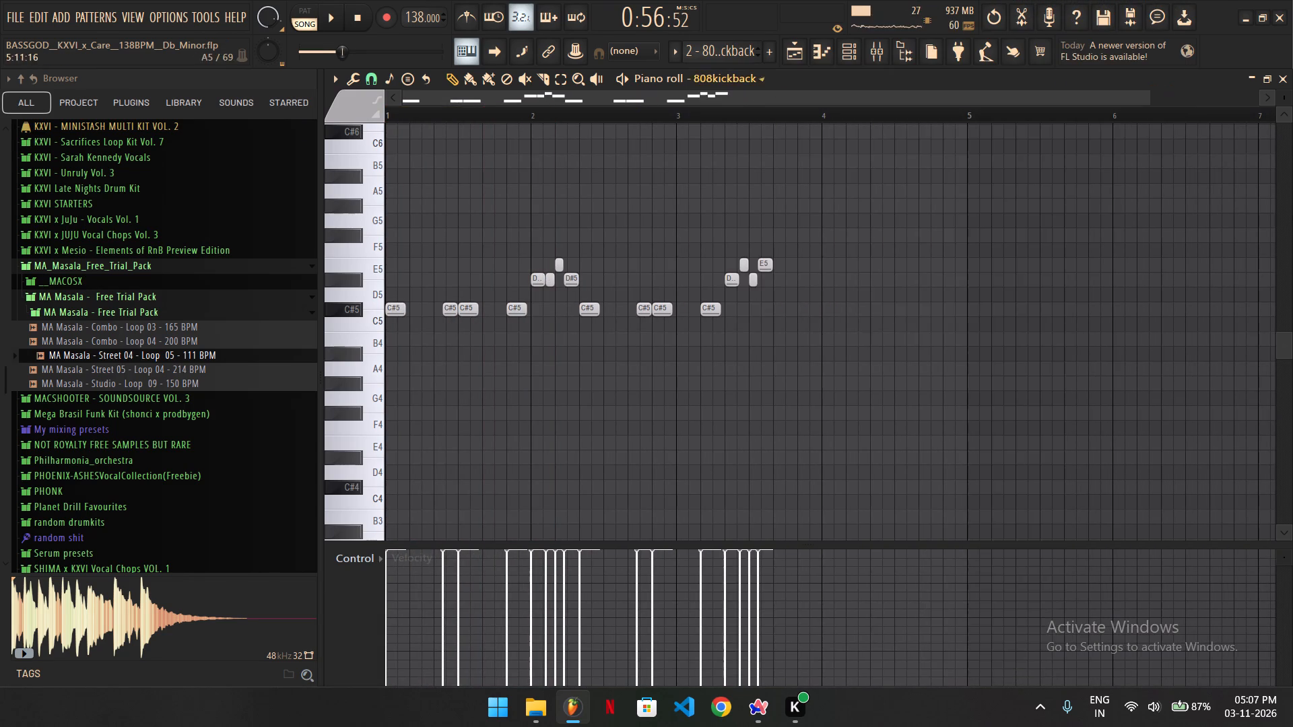
key("space")
left_click(1286, 86)
Play from 22:09 and review how the repeated 808kickback pieces and Track 24 loops line up with the percussion tracks.
scroll(924, 347, "down", 2)
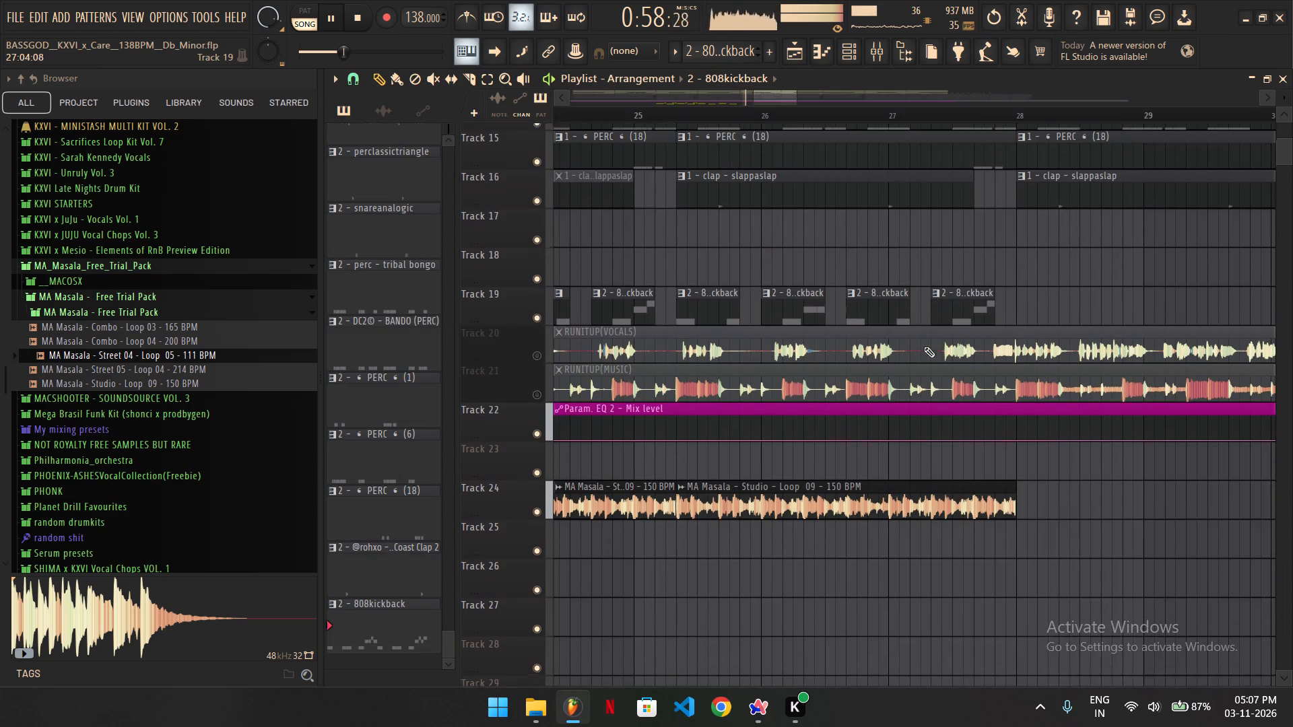
scroll(924, 347, "down", 3)
scroll(970, 271, "down", 3, "ctrl")
scroll(614, 293, "up", 7, "ctrl")
scroll(853, 281, "down", 3)
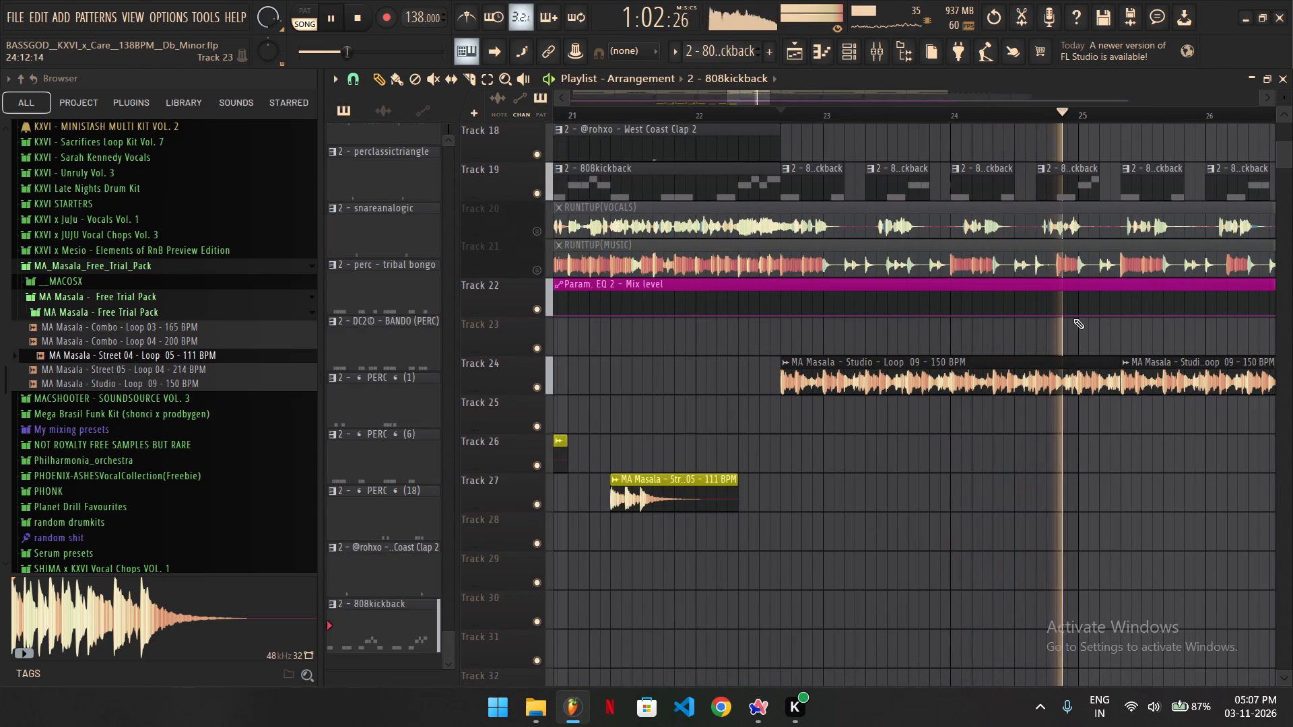
scroll(995, 319, "down", 5, "ctrl")
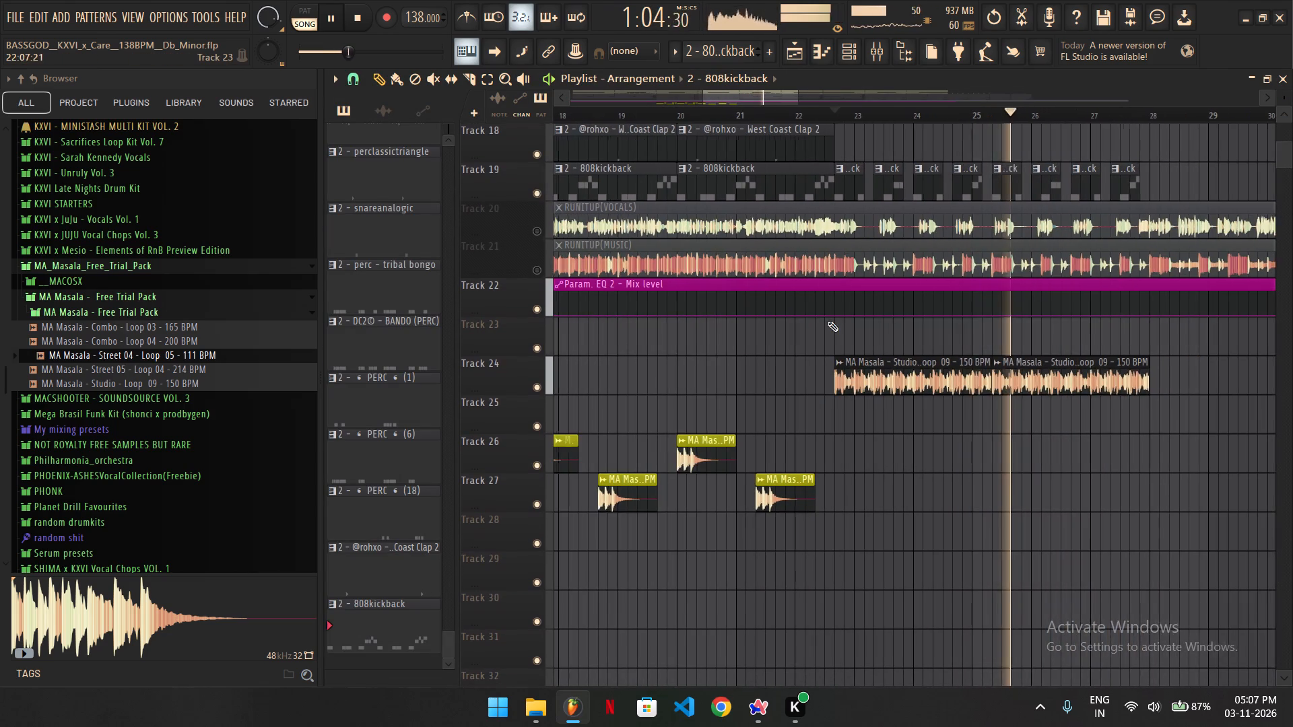
scroll(1090, 324, "up", 4, "ctrl")
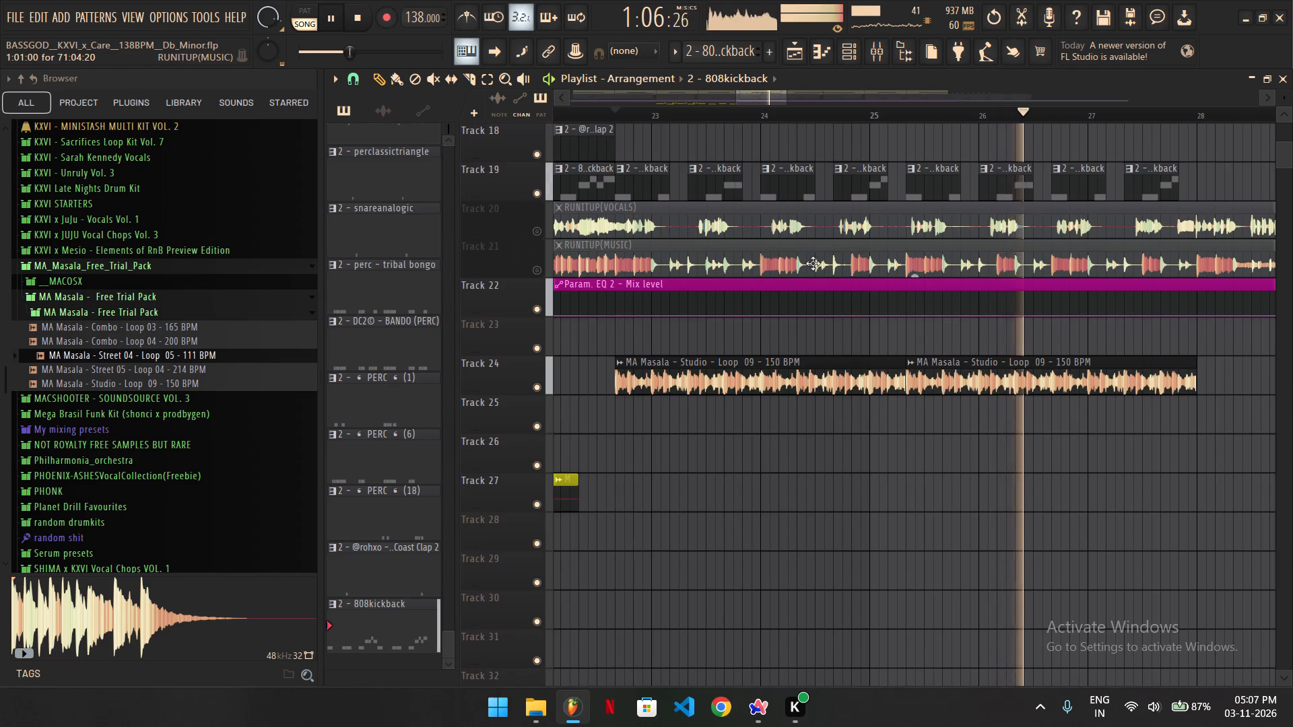
scroll(605, 182, "up", 14)
scroll(619, 180, "down", 11)
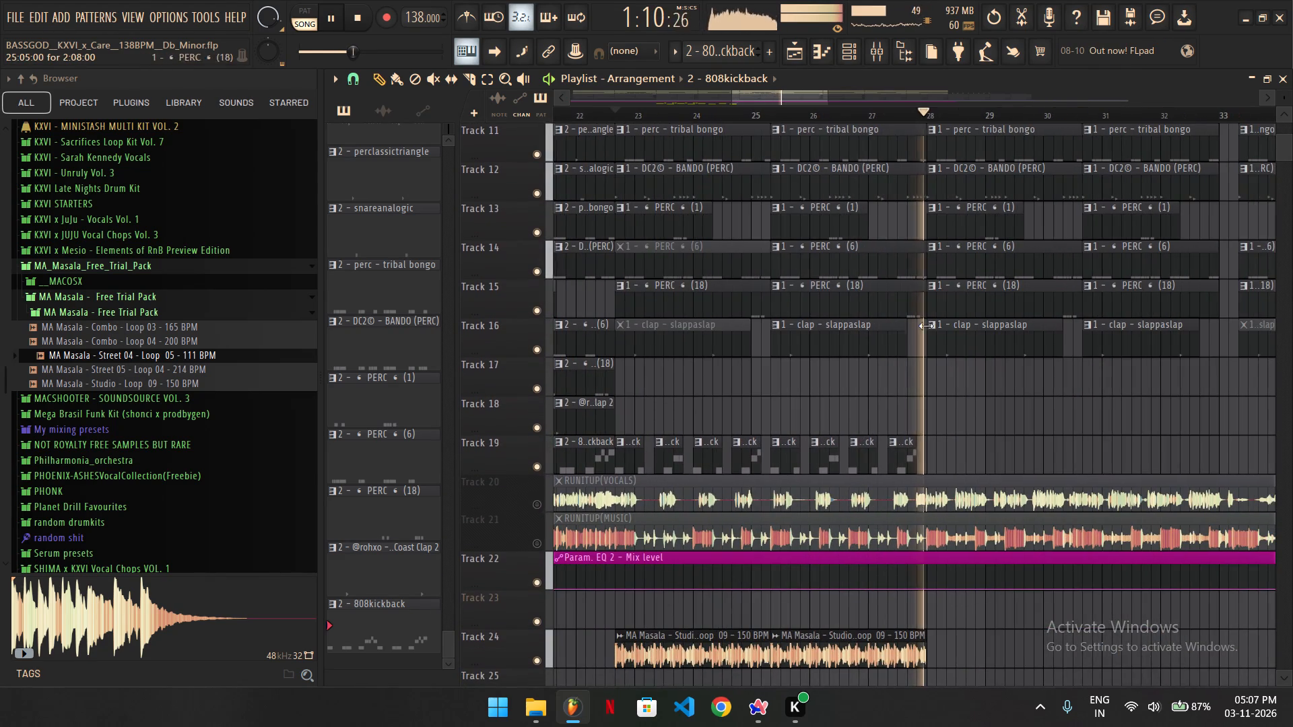
scroll(961, 413, "down", 5)
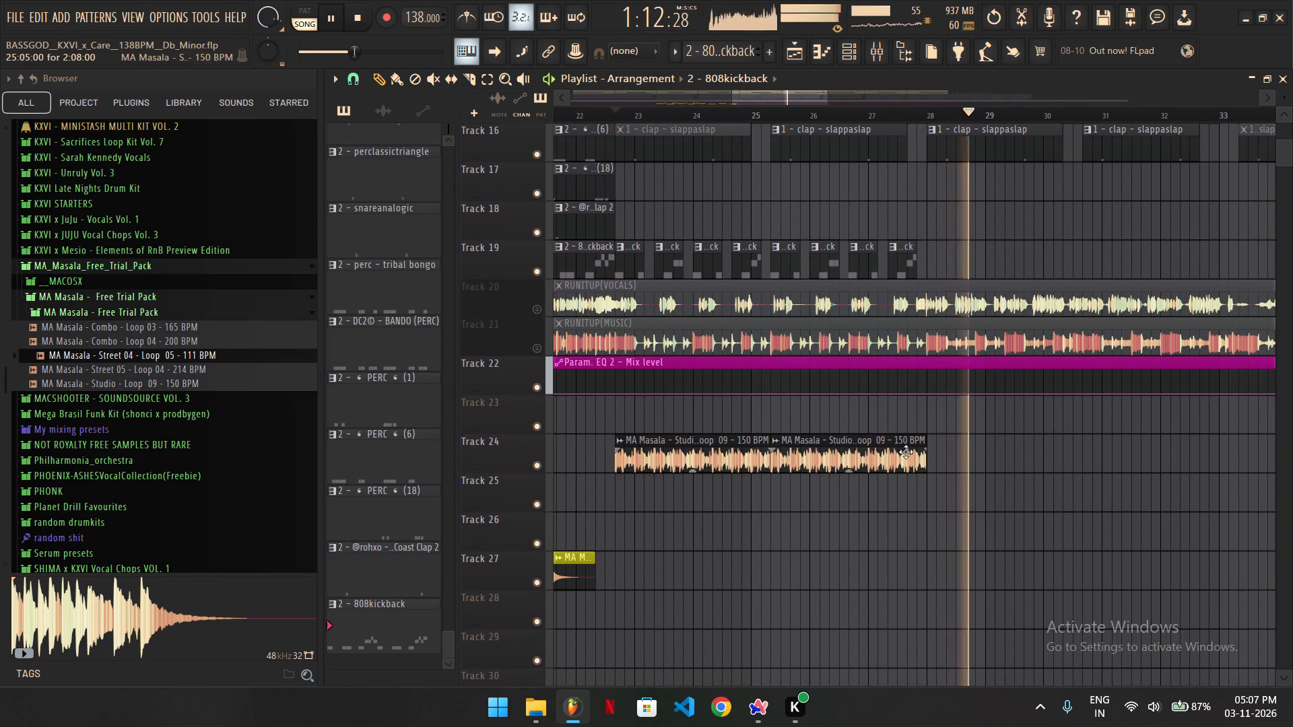
Duplicate both MA Masala Studio Loop 09 clips on Track 24 directly after themselves, starting at 28:01.
left_click_drag(989, 439, 705, 460, "ctrl")
key("space")
key("ctrl+b")
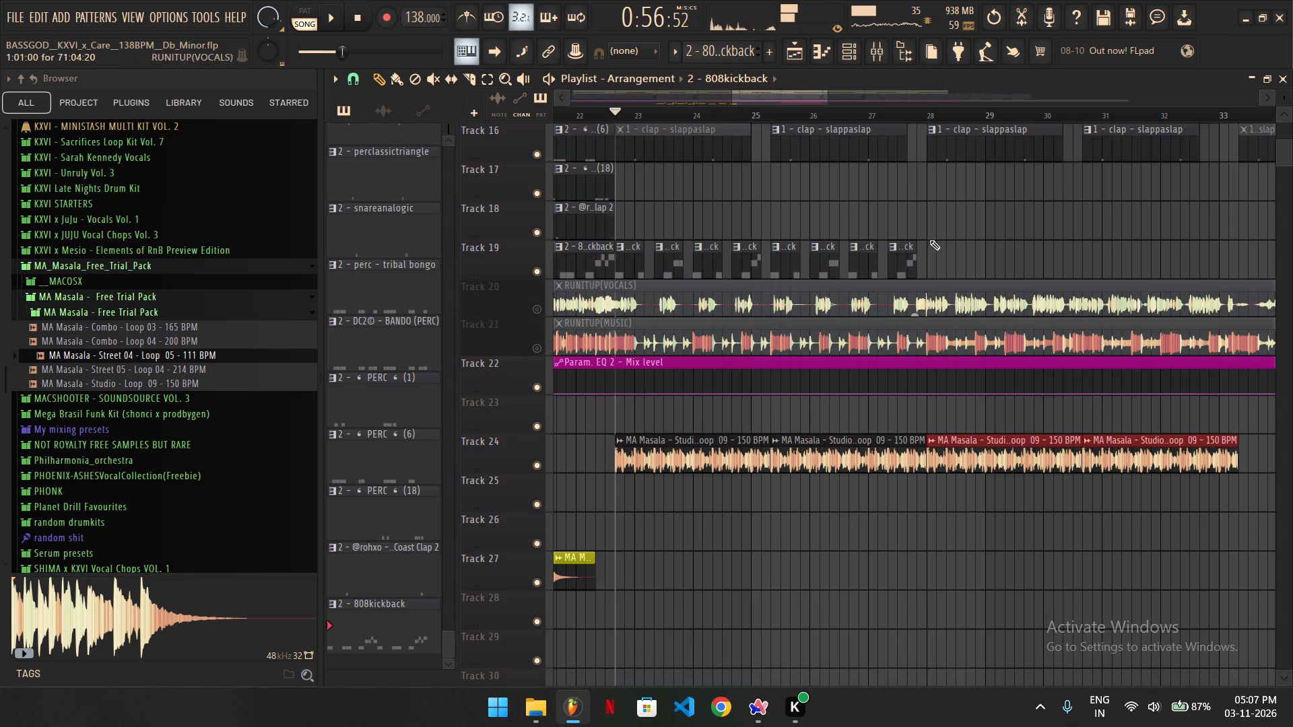
Play from 22:09 and review how the Track 24 loops line up with the percussion, 808kickback and Track 26–27 clips.
key("space")
scroll(910, 193, "up", 4)
scroll(845, 215, "up", 3)
scroll(845, 215, "down", 5)
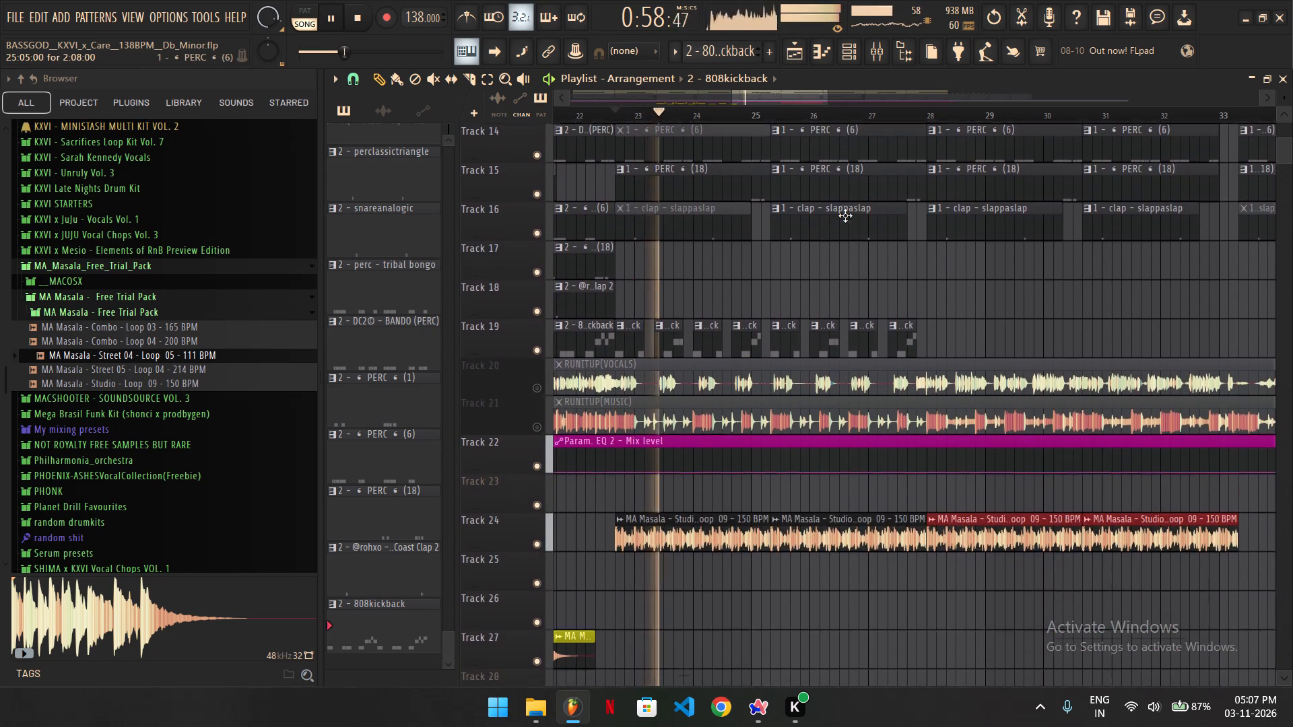
scroll(845, 215, "down", 4)
scroll(908, 246, "down", 6, "ctrl")
scroll(634, 467, "down", 1, "ctrl")
scroll(573, 492, "up", 3, "ctrl")
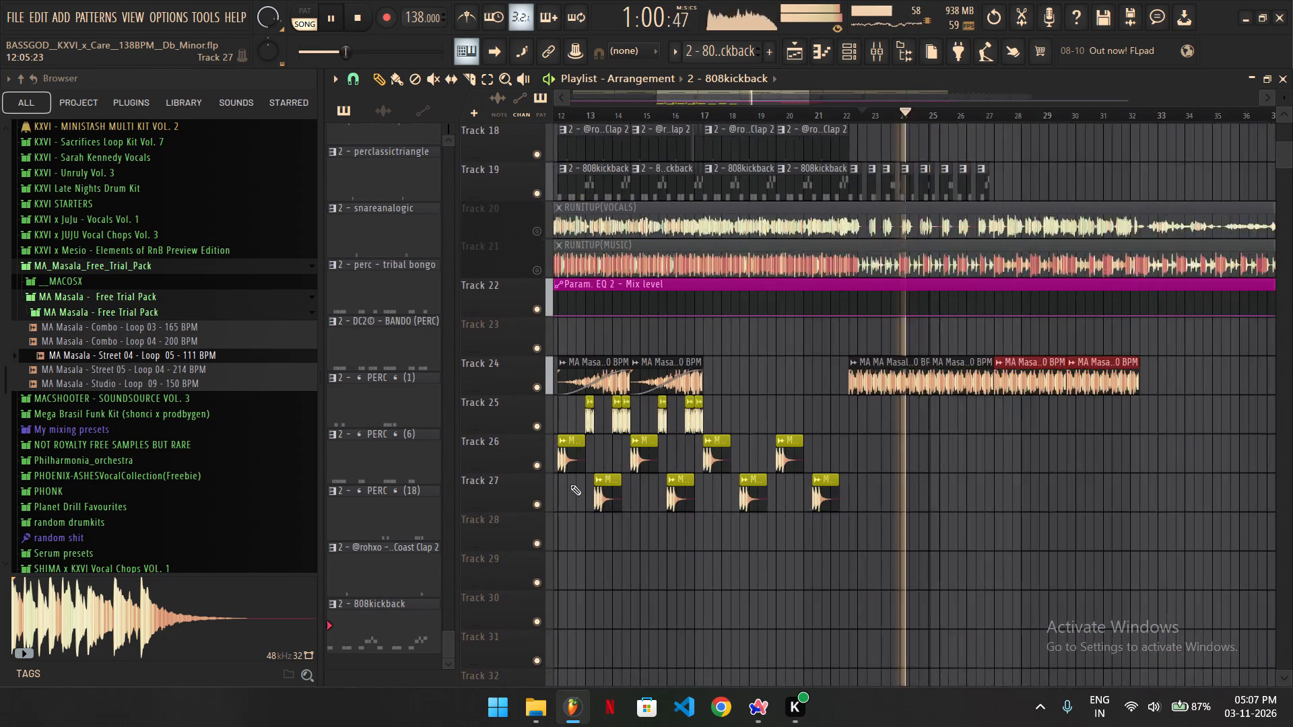
scroll(570, 485, "up", 3, "ctrl")
scroll(577, 458, "down", 3, "ctrl")
left_click_drag(578, 457, 844, 501, "ctrl")
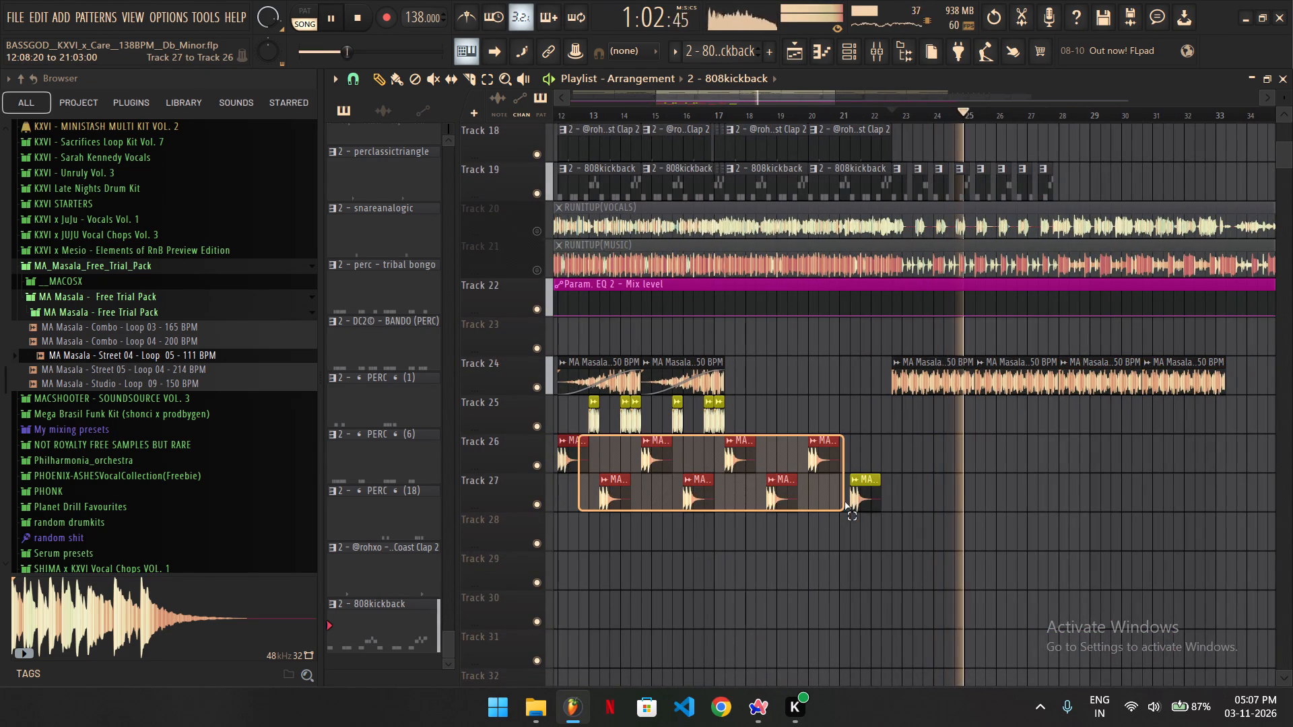
left_click_drag(844, 501, 843, 490, "ctrl")
left_click(836, 425, "ctrl")
scroll(844, 407, "down", 6, "ctrl")
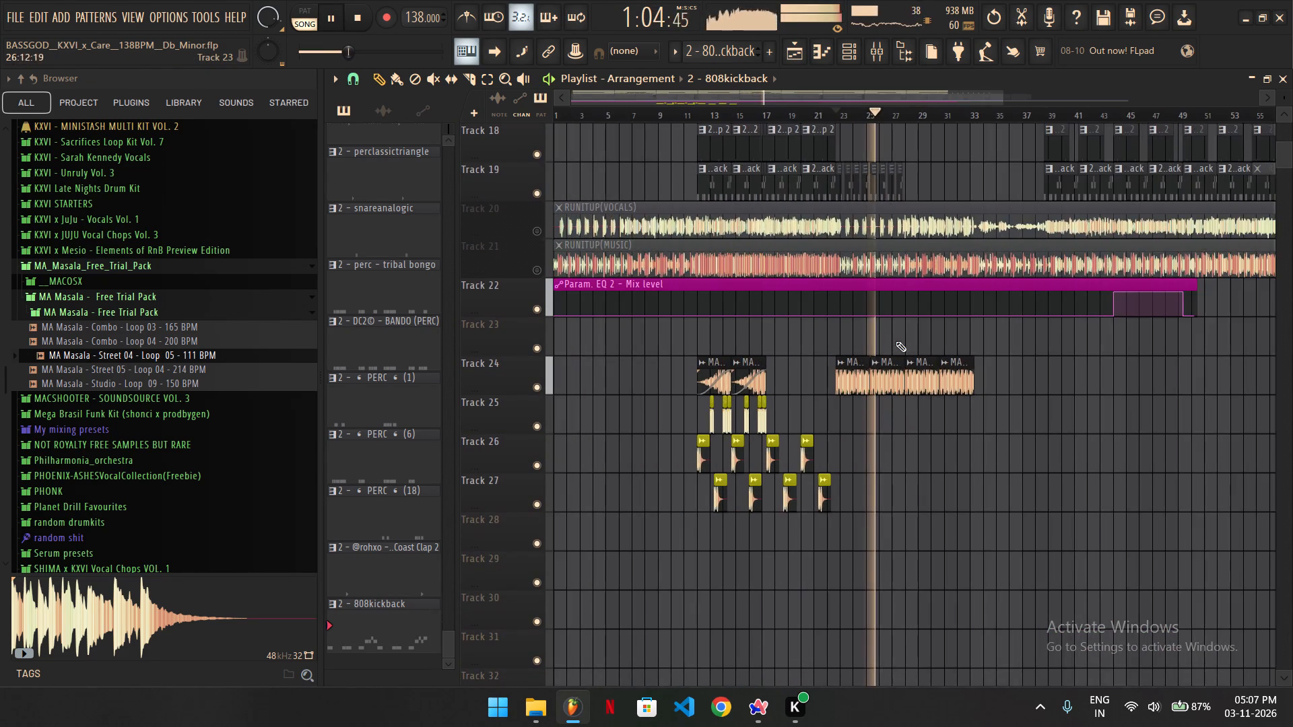
scroll(907, 350, "up", 5, "ctrl")
scroll(908, 349, "down", 4, "ctrl")
scroll(897, 343, "up", 7, "ctrl")
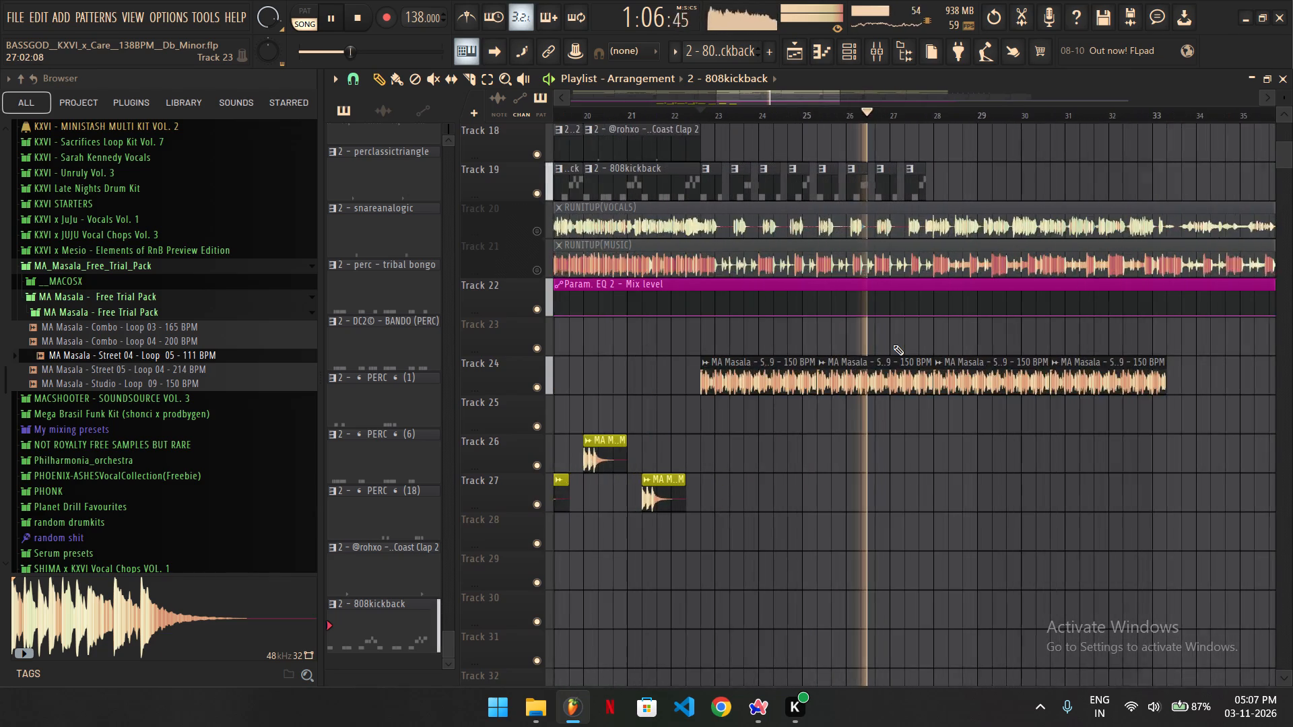
scroll(893, 344, "down", 2, "ctrl")
scroll(855, 332, "up", 5, "ctrl")
scroll(803, 314, "up", 7)
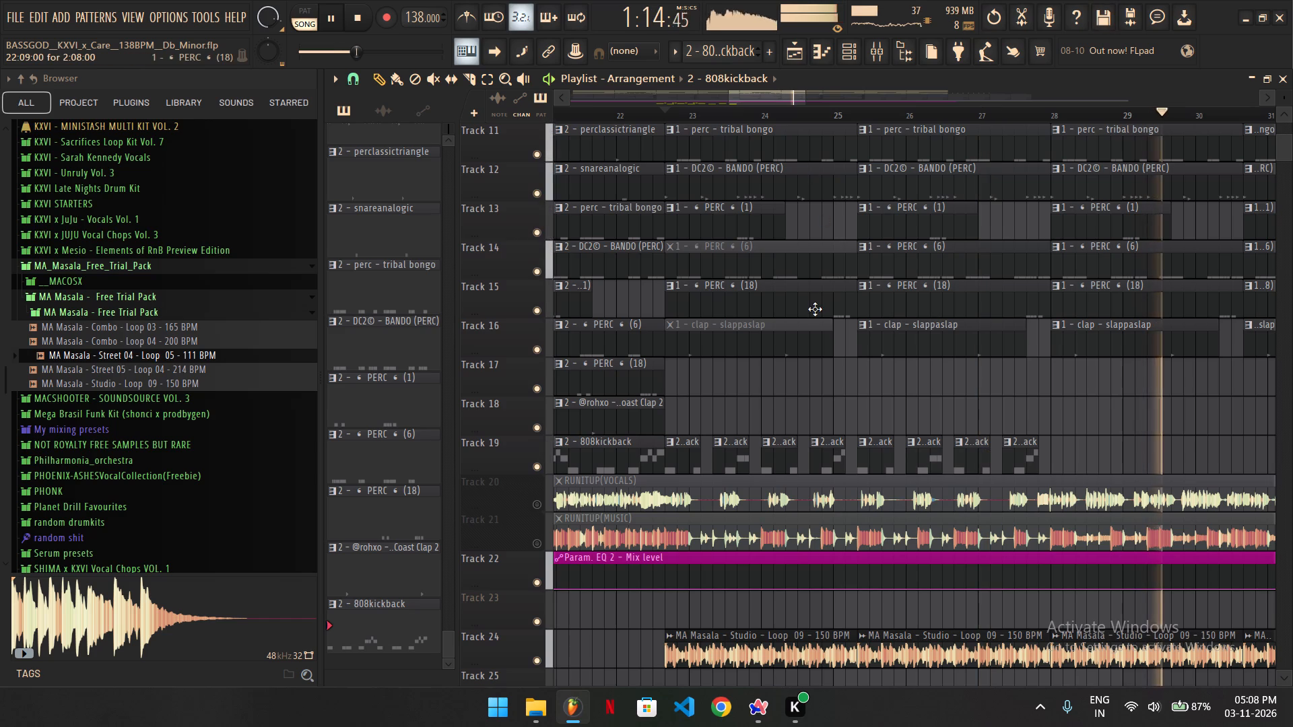
scroll(640, 291, "down", 5)
scroll(634, 287, "down", 5, "ctrl")
scroll(979, 378, "up", 5, "ctrl")
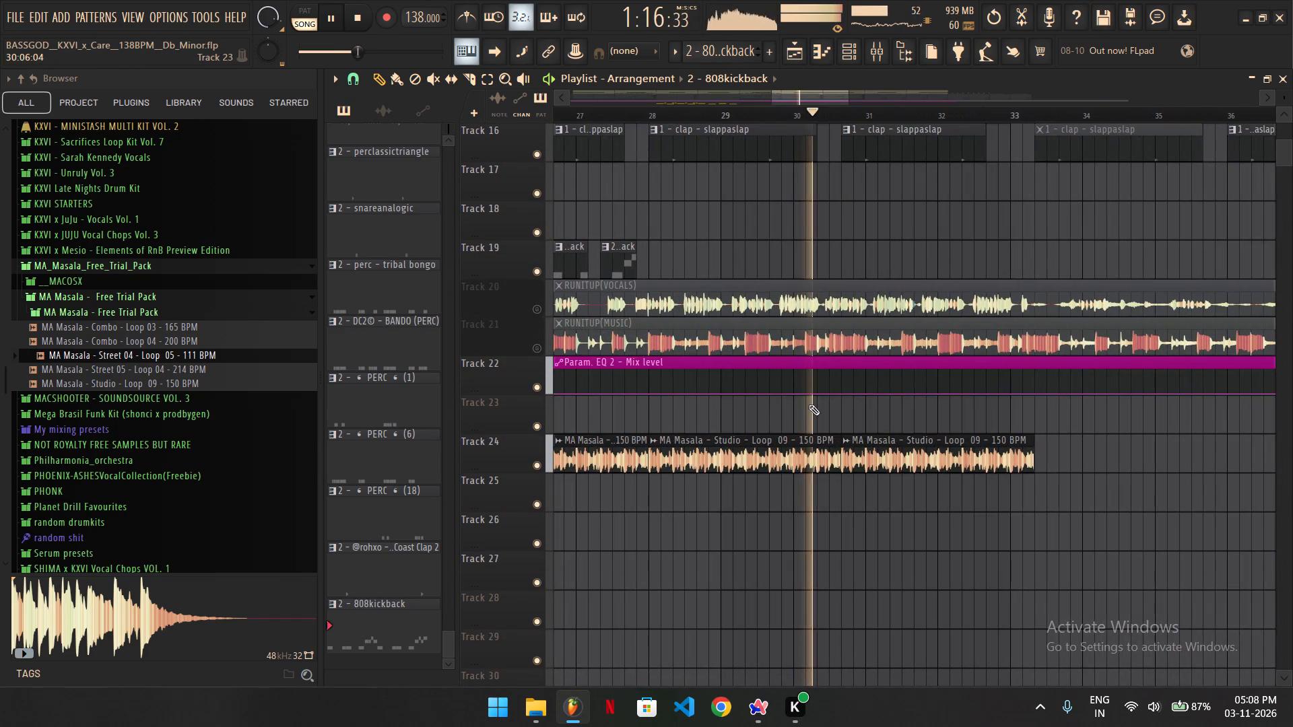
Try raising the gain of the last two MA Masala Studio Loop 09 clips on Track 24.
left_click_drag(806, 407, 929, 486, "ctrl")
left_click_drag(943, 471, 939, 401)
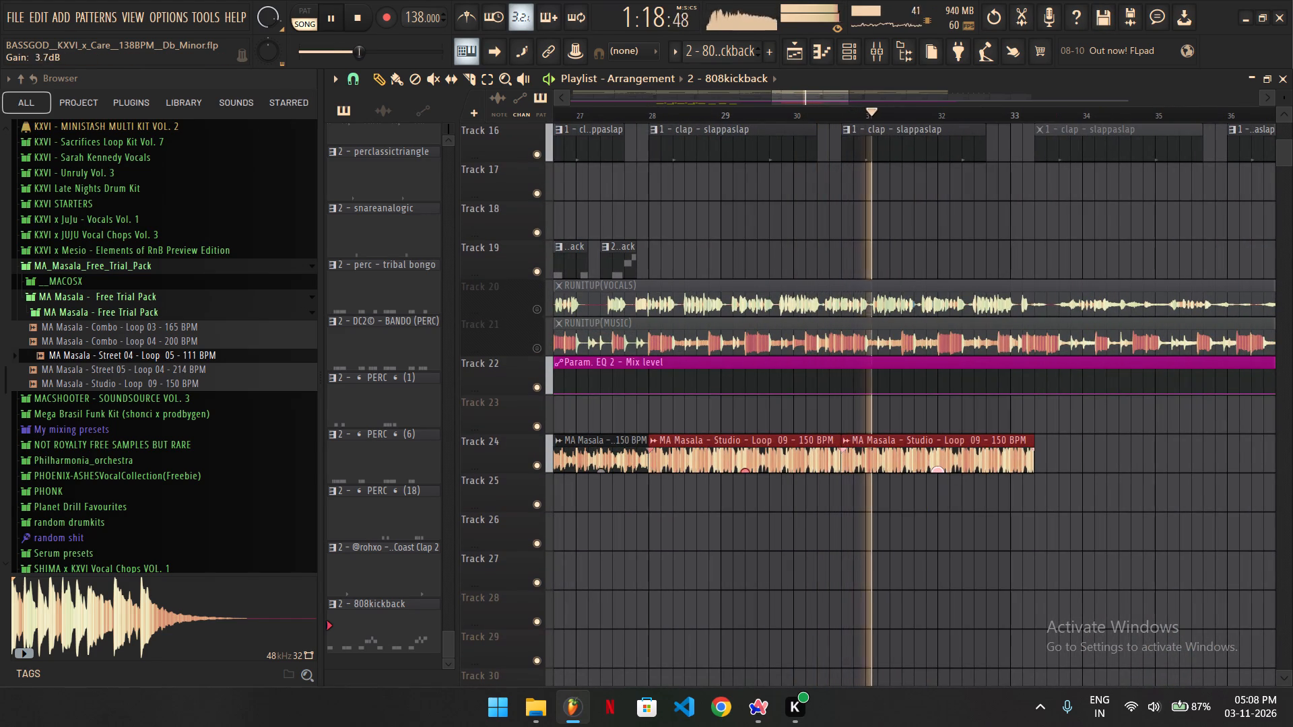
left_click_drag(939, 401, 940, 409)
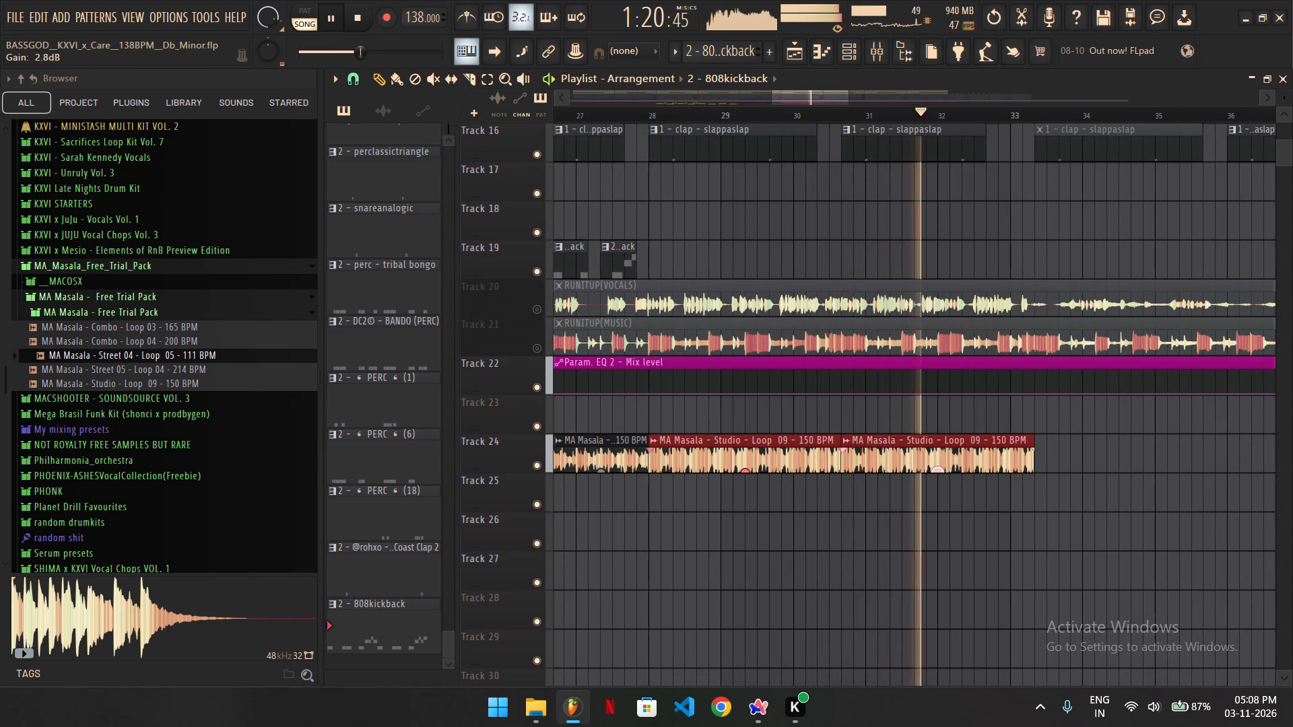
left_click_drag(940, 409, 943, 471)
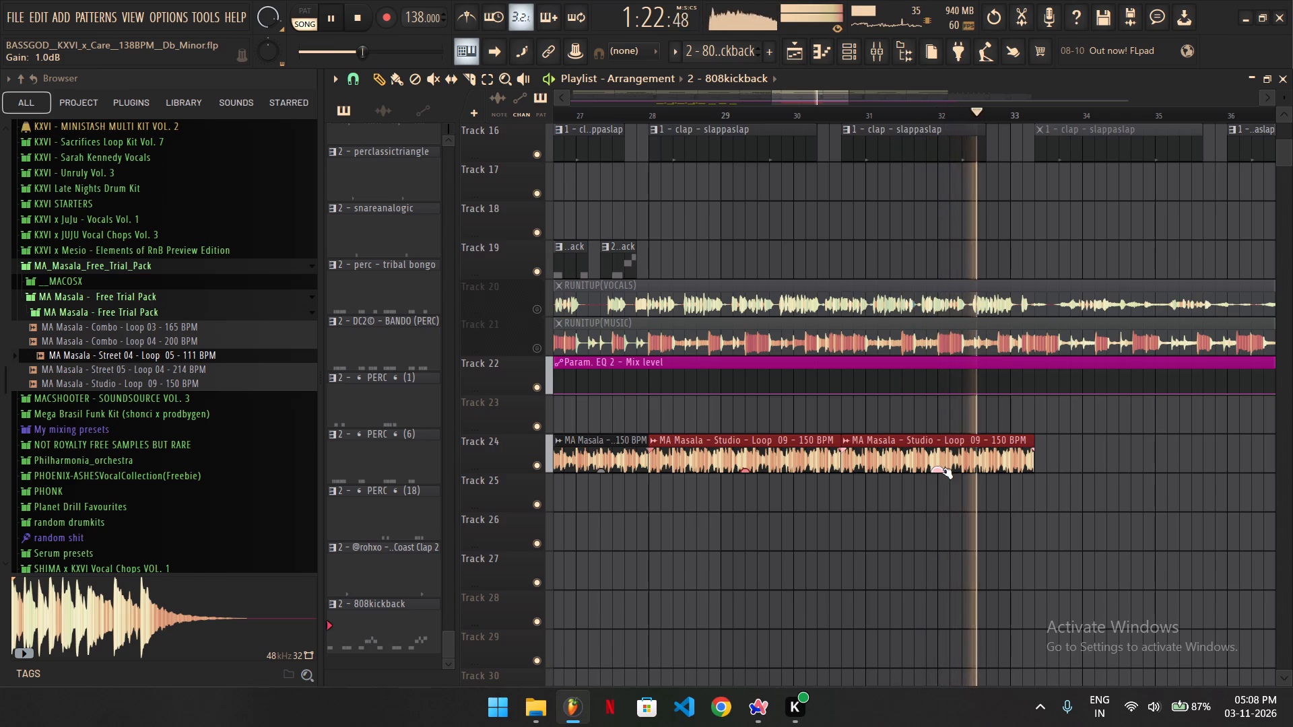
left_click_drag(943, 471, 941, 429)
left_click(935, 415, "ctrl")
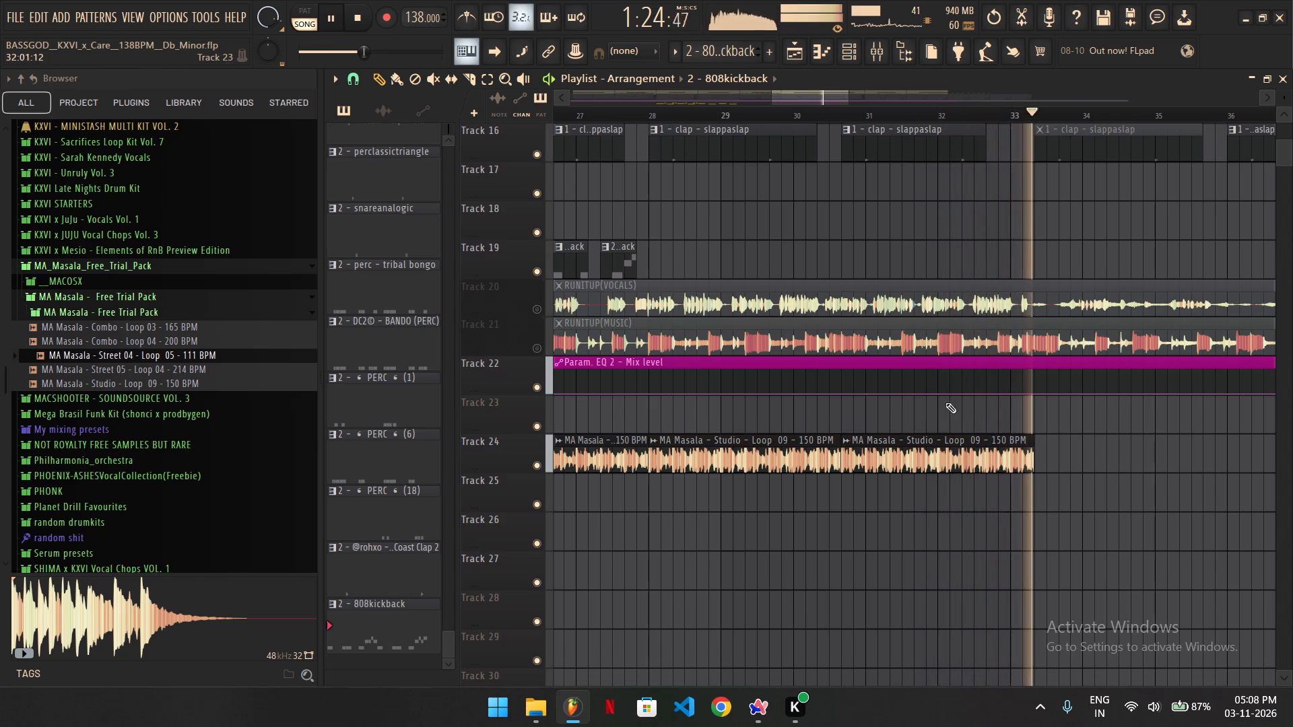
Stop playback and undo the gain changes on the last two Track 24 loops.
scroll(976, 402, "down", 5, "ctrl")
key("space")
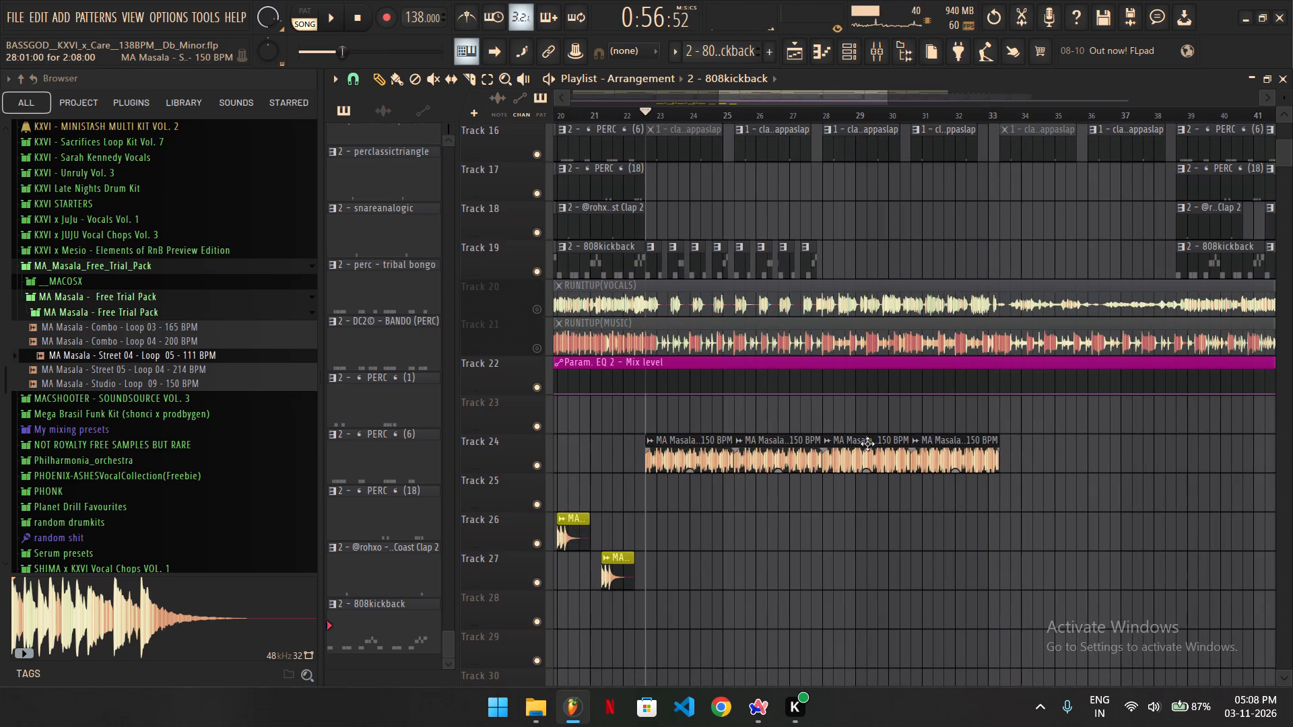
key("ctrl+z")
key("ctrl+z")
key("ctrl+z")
Create an automation clip for the mix level of the Fruity parametric EQ 2 on mixer Insert 29, then return to the playlist.
left_click_drag(1038, 424, 577, 504, "ctrl")
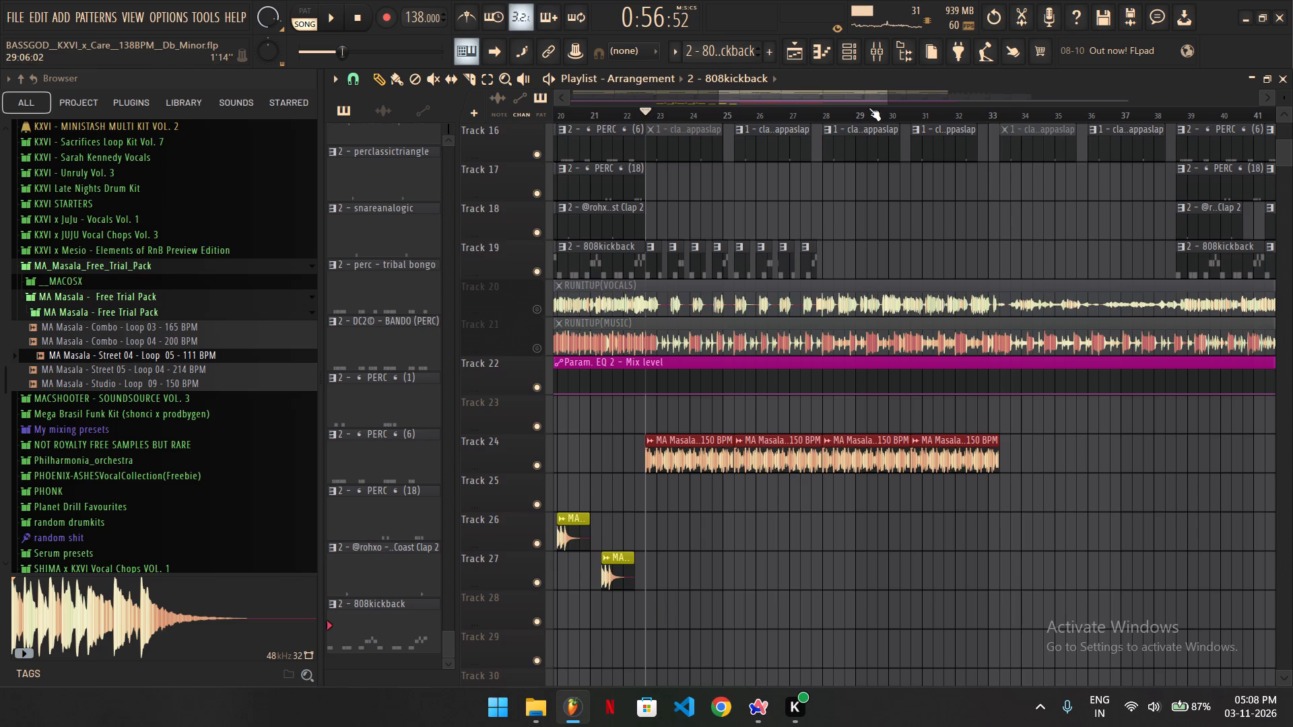
left_click(871, 57)
left_click(1200, 179)
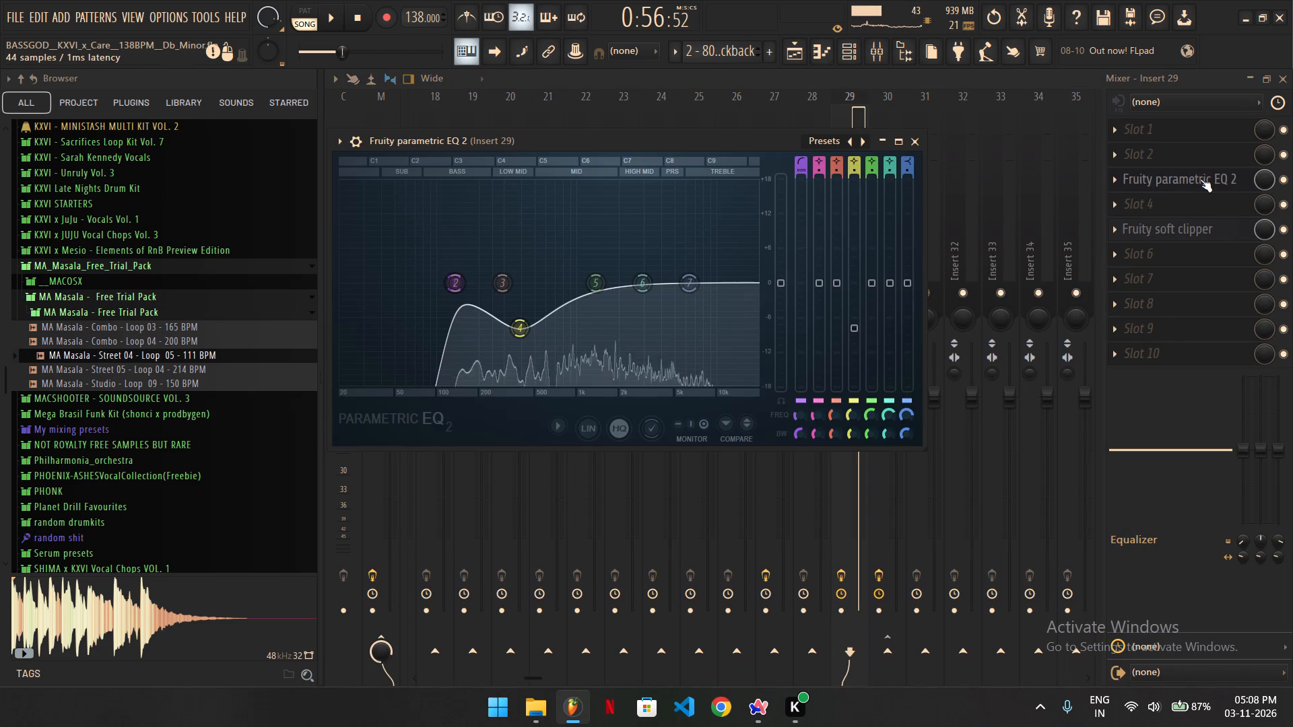
left_click(910, 143)
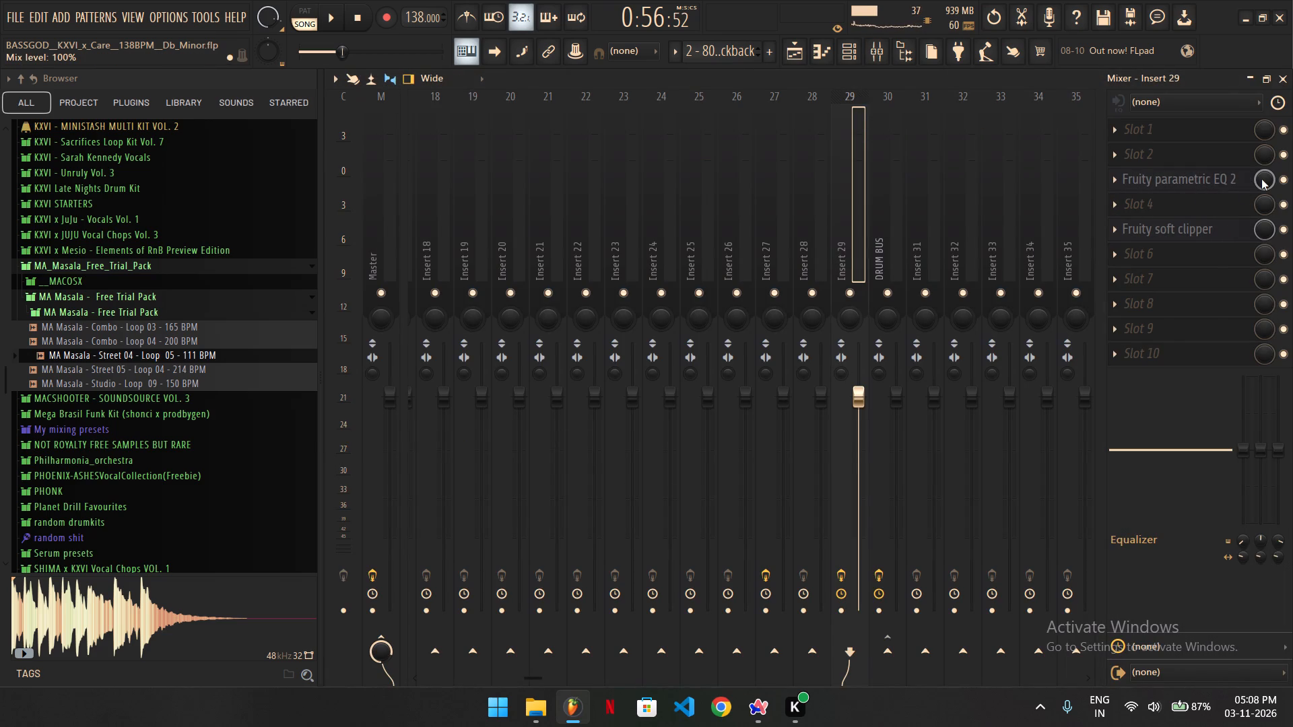
right_click(1261, 179)
left_click(1260, 296)
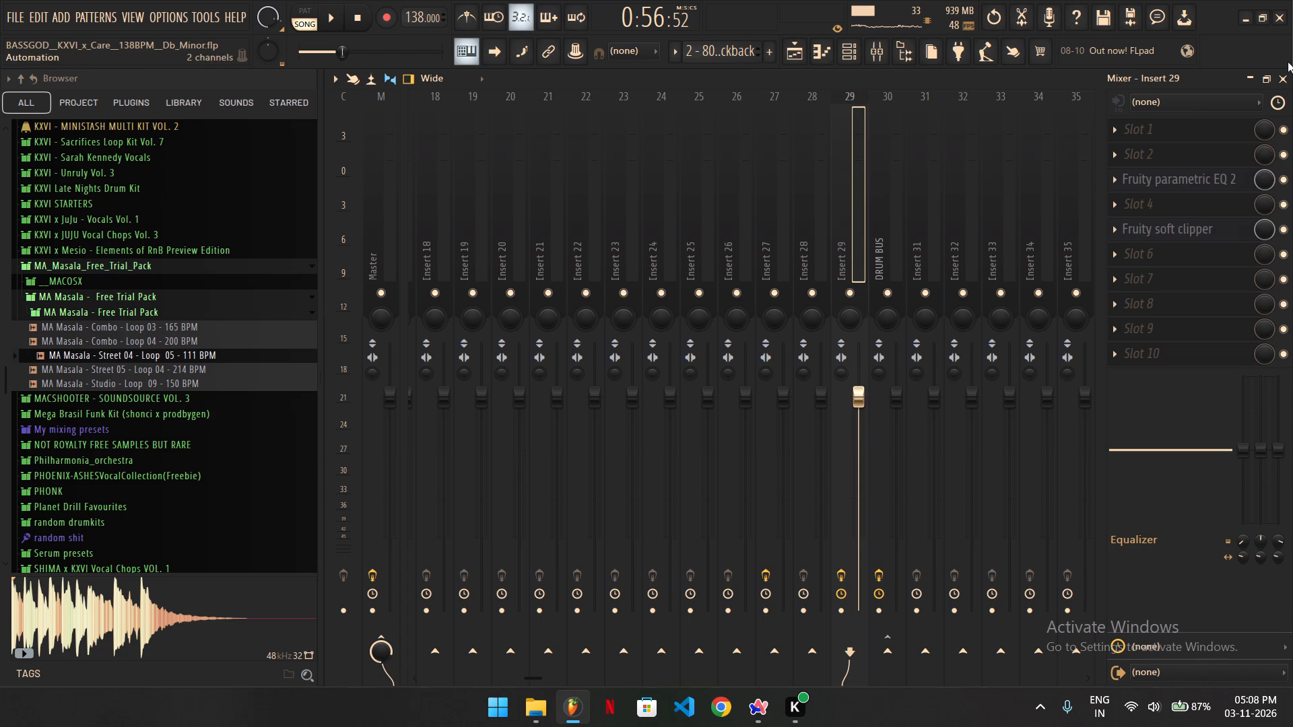
left_click(1282, 77)
Move the Param. EQ 2 - Mix level #2 automation clip on Track 23 to start at bar 1.
scroll(834, 386, "down", 5, "ctrl")
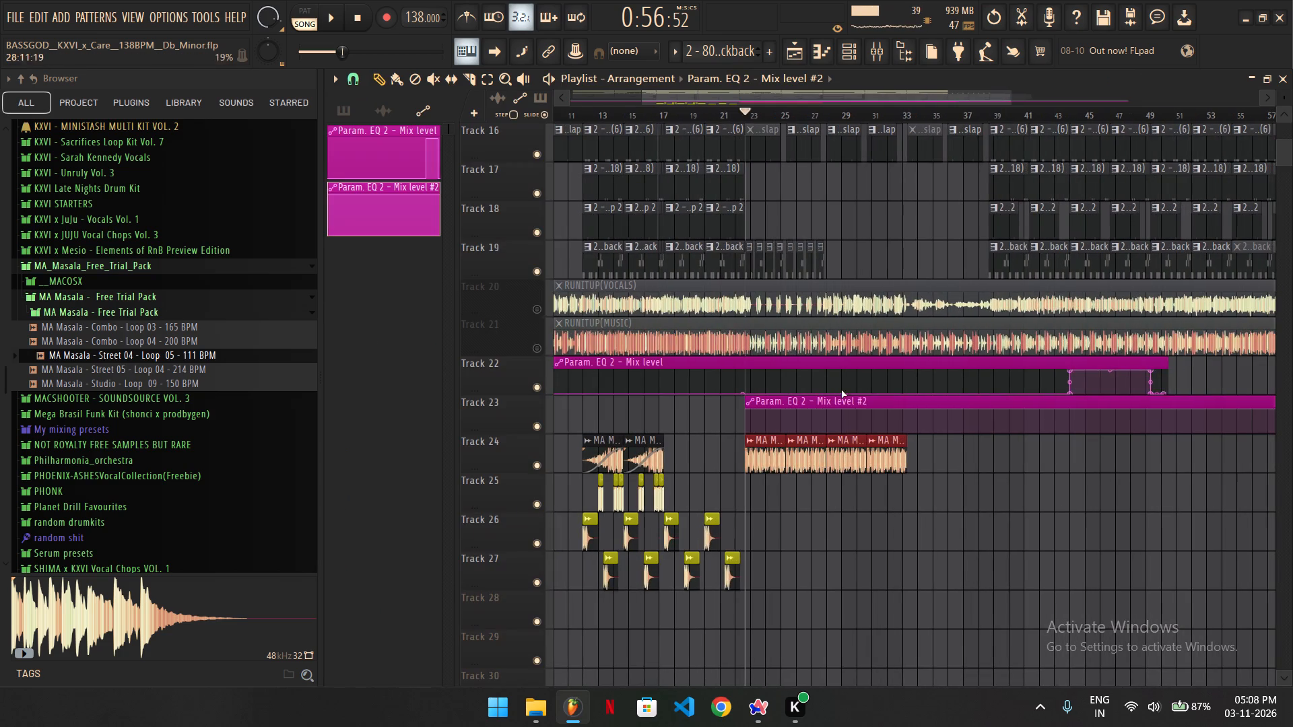
left_click_drag(857, 403, 473, 419)
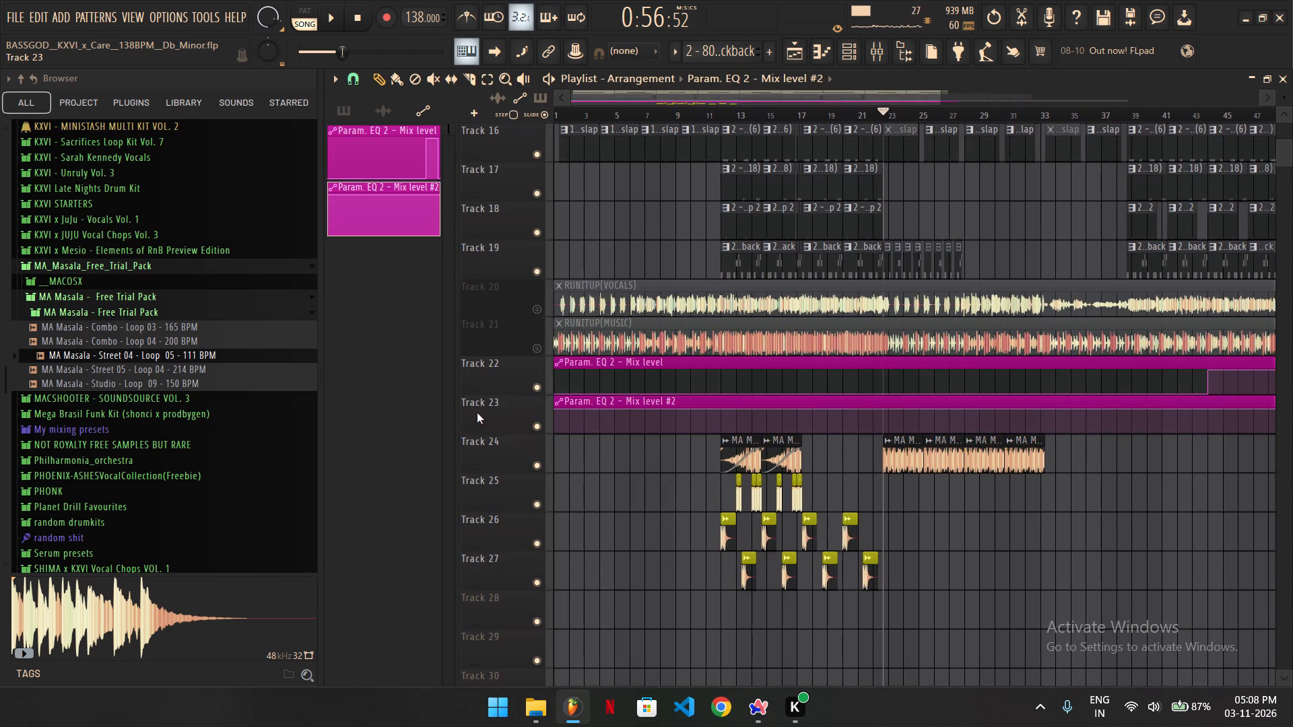
Set the Mix level #2 clip's first and last points to 0%, placing the last point at 22:09.
scroll(572, 390, "down", 3, "ctrl")
scroll(664, 432, "up", 1, "ctrl")
scroll(556, 399, "down", 3, "ctrl")
left_click_drag(556, 411, 545, 466)
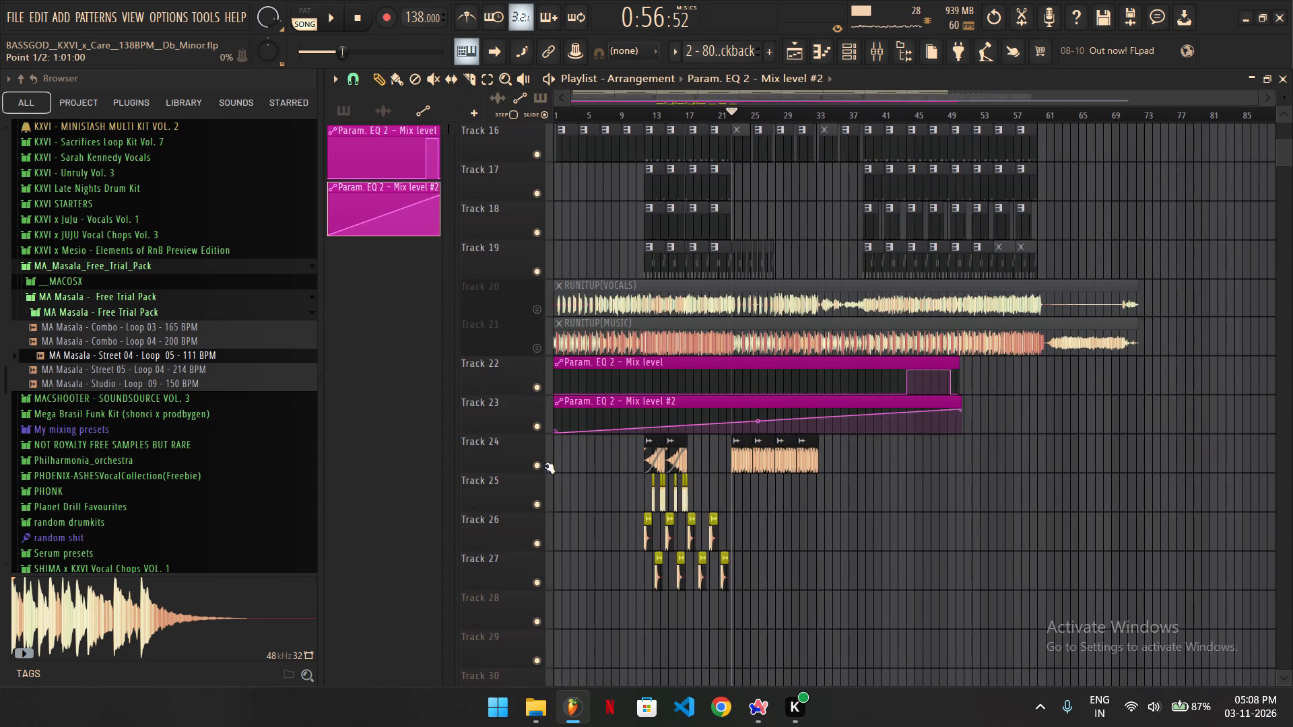
left_click_drag(545, 466, 545, 475)
left_click_drag(958, 409, 785, 462)
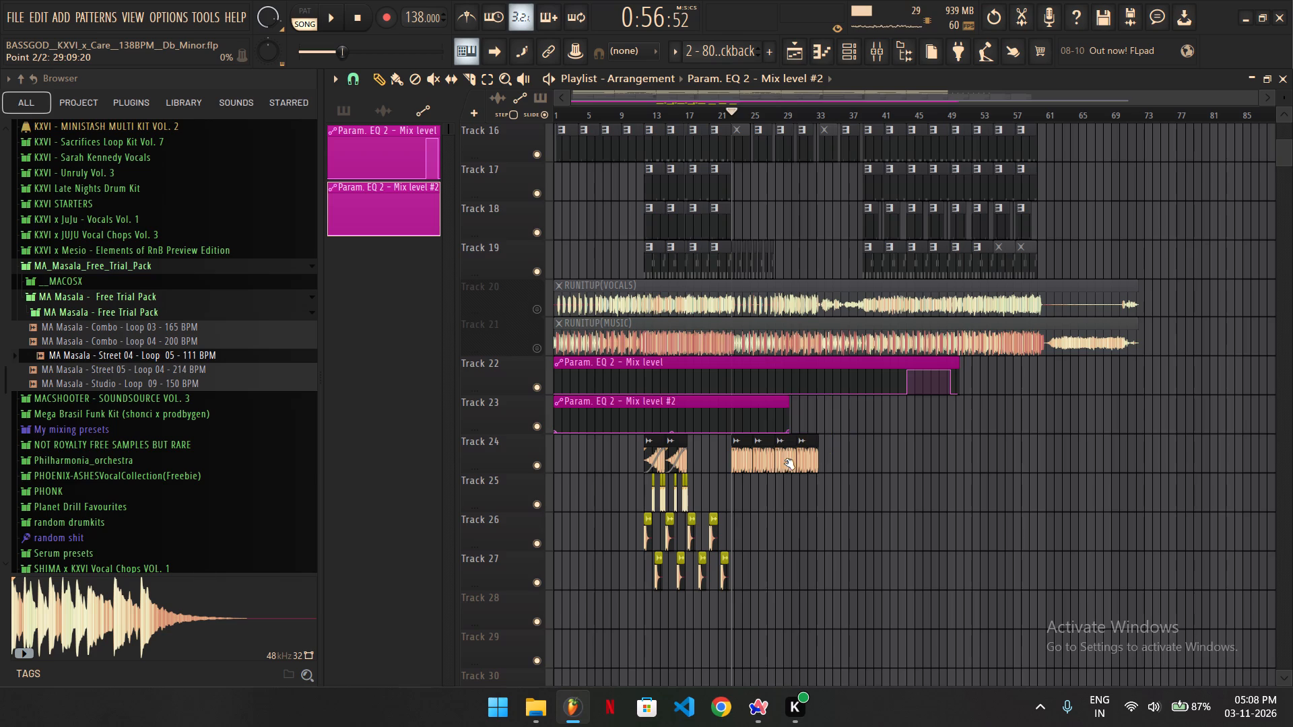
left_click_drag(785, 462, 733, 464)
scroll(729, 438, "up", 17, "ctrl")
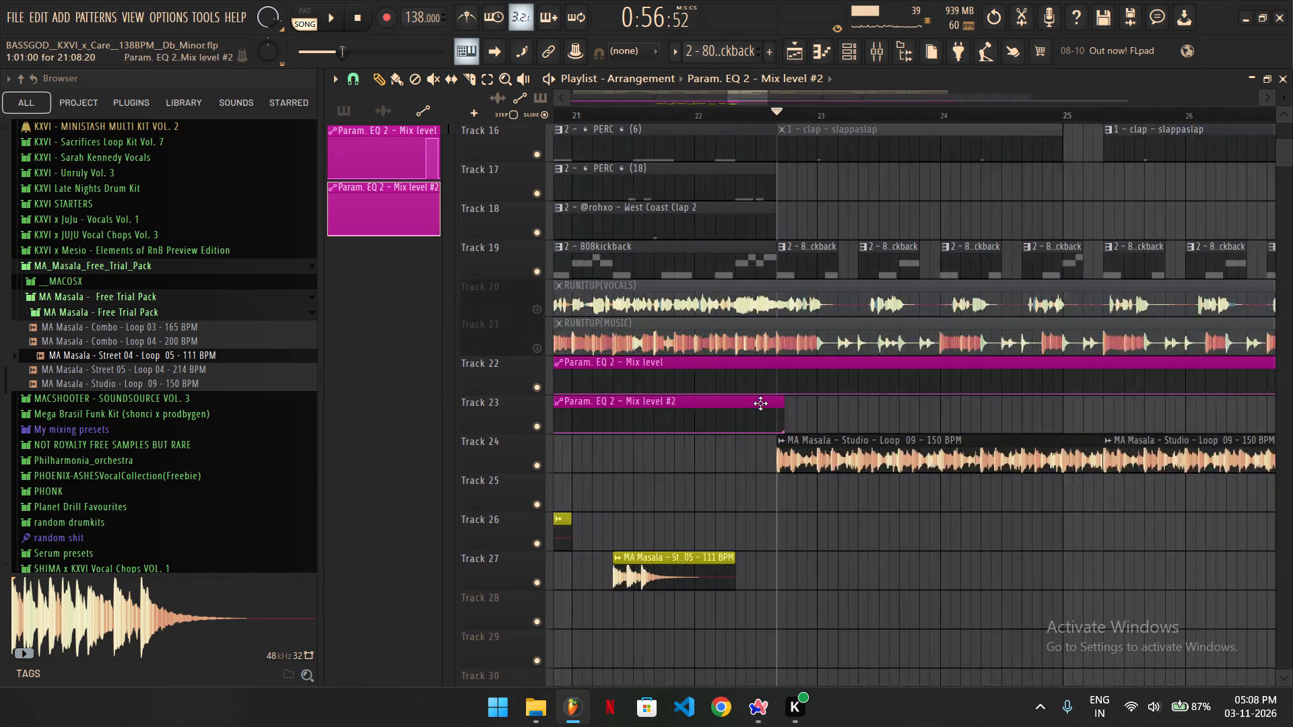
scroll(760, 403, "up", 12, "ctrl")
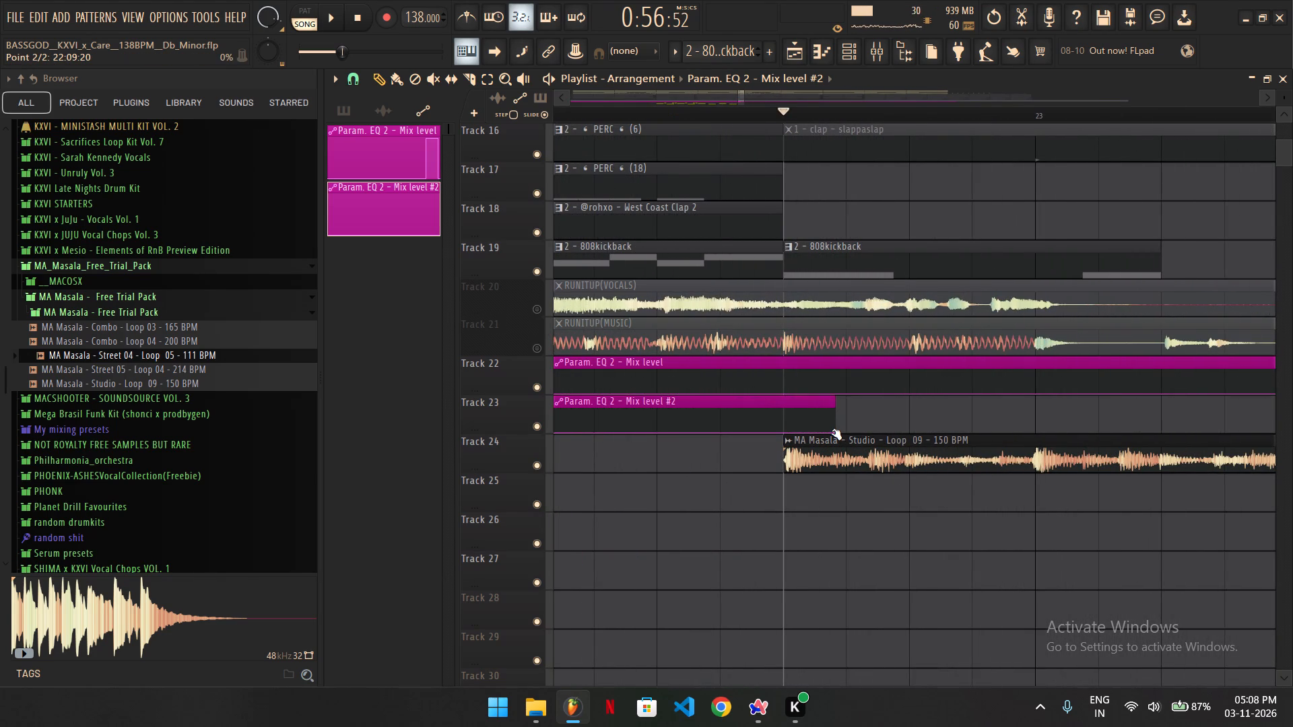
left_click_drag(832, 432, 787, 436, "alt")
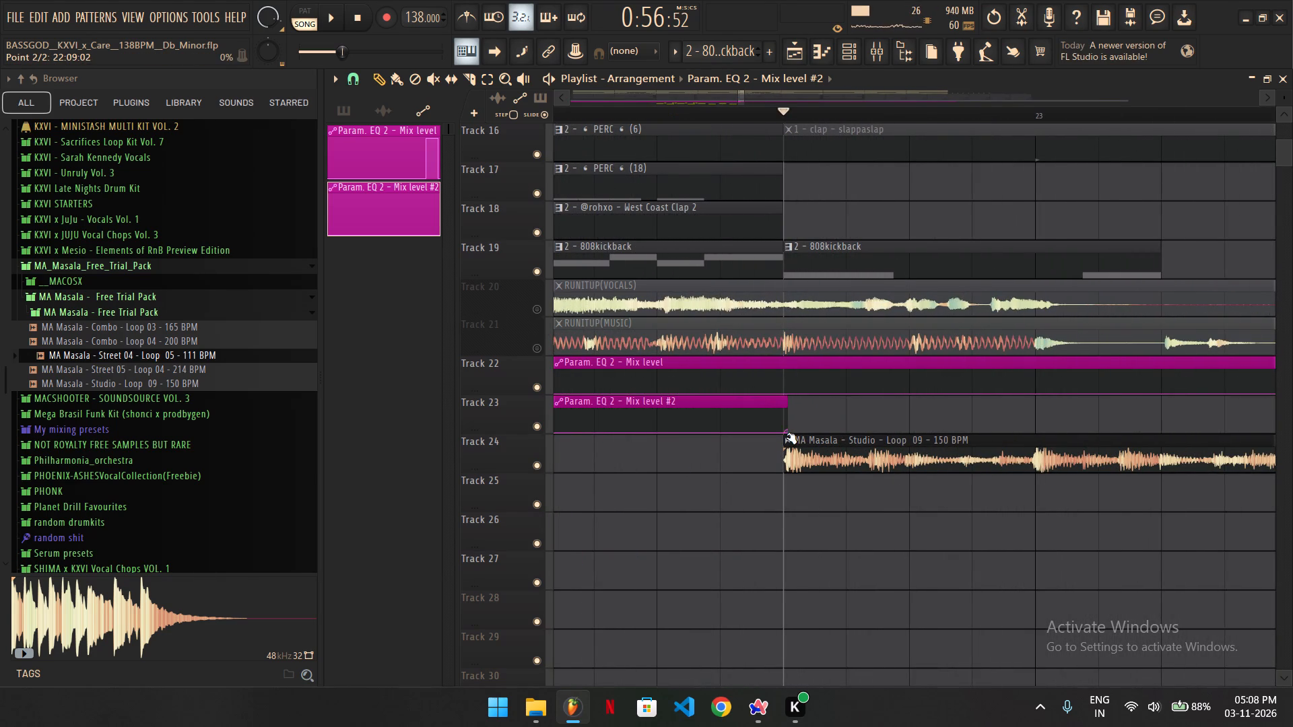
left_click_drag(787, 436, 783, 439, "alt")
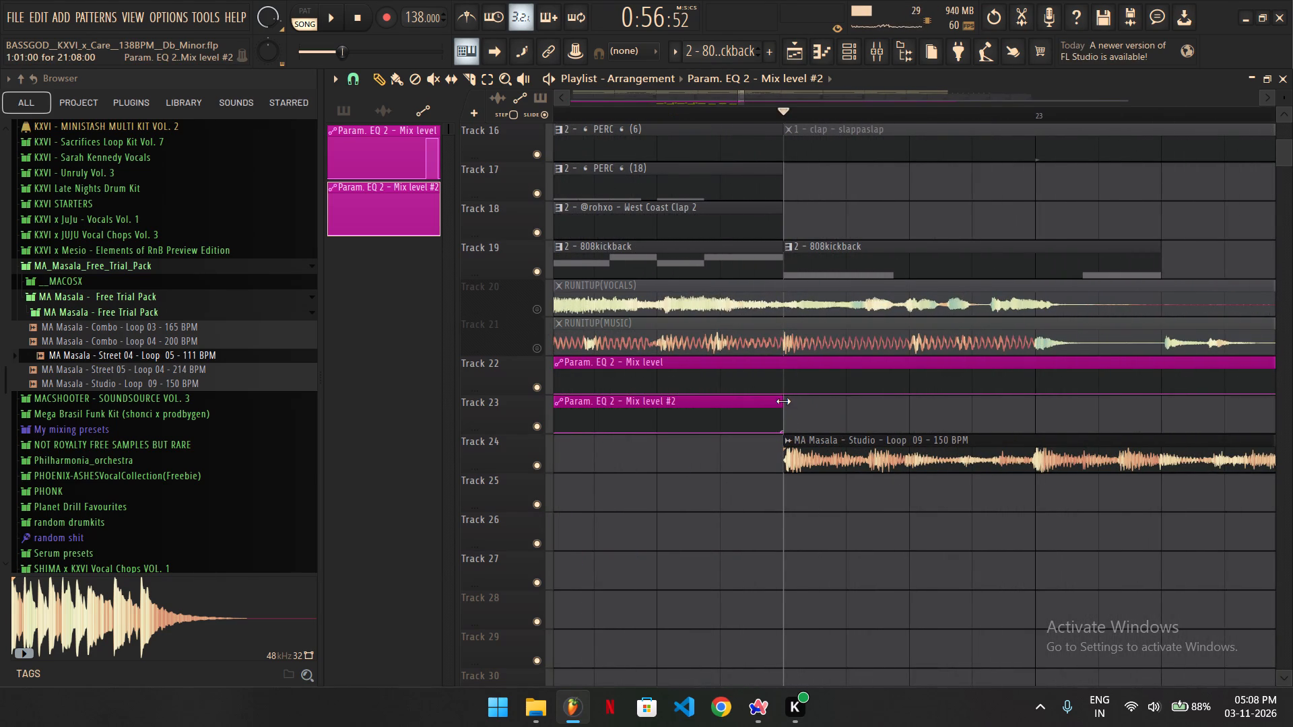
Extend the Mix level #2 clip on Track 23 to 33:05, level with the end of the Track 24 loops.
left_click_drag(783, 401, 1292, 403)
scroll(854, 409, "down", 7, "ctrl")
scroll(792, 411, "up", 1, "ctrl")
scroll(789, 413, "down", 10, "ctrl")
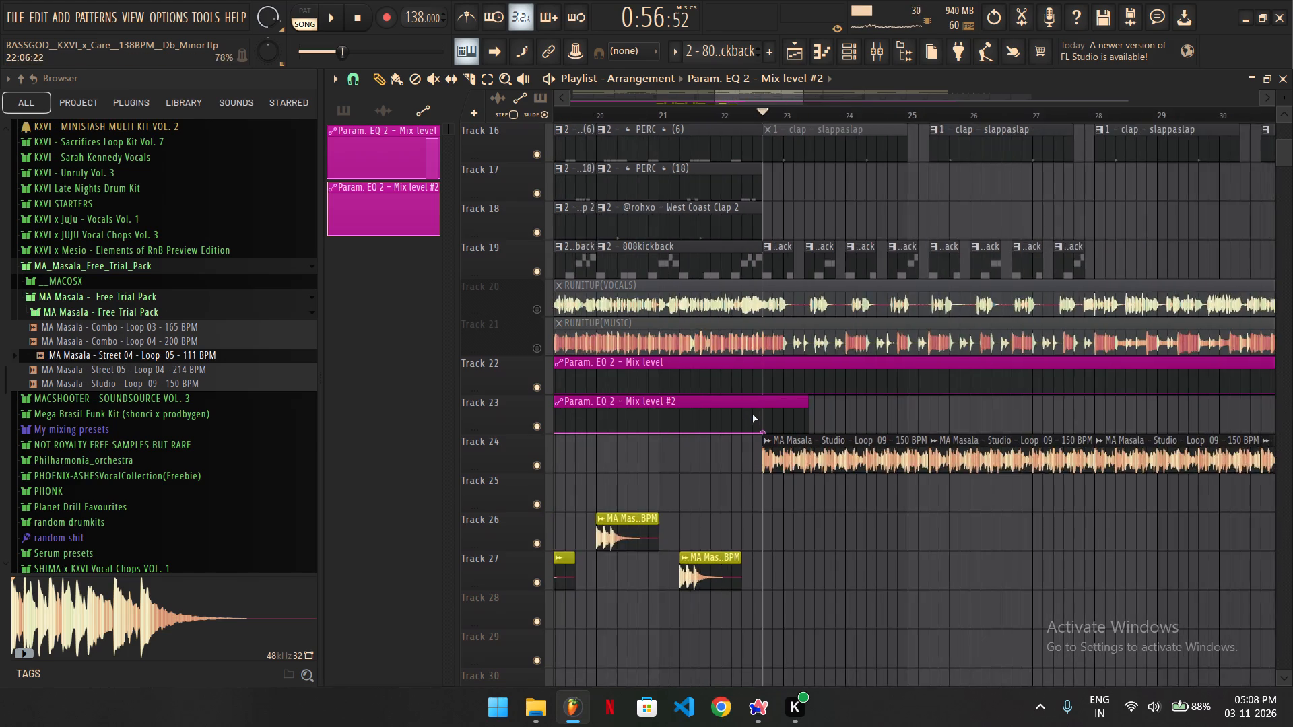
scroll(756, 414, "down", 3, "ctrl")
left_click_drag(784, 399, 1173, 457)
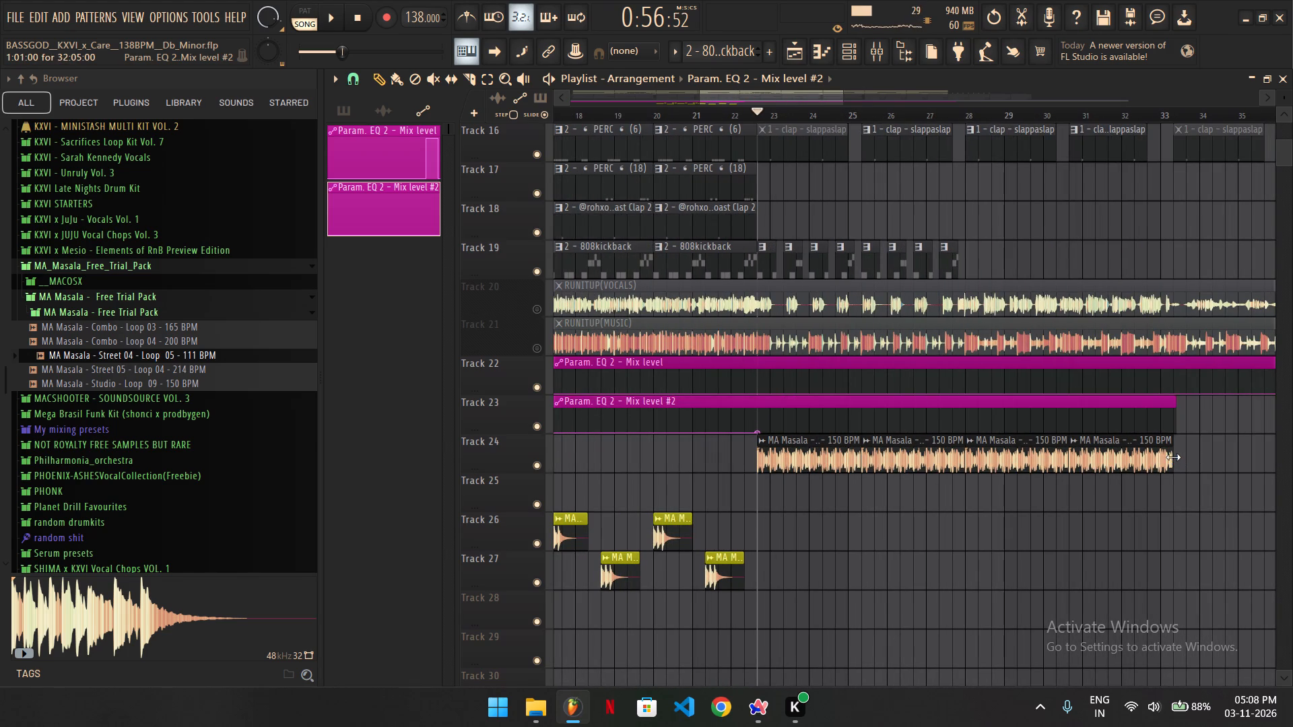
left_click_drag(1173, 457, 1166, 446)
scroll(1221, 423, "up", 4, "ctrl")
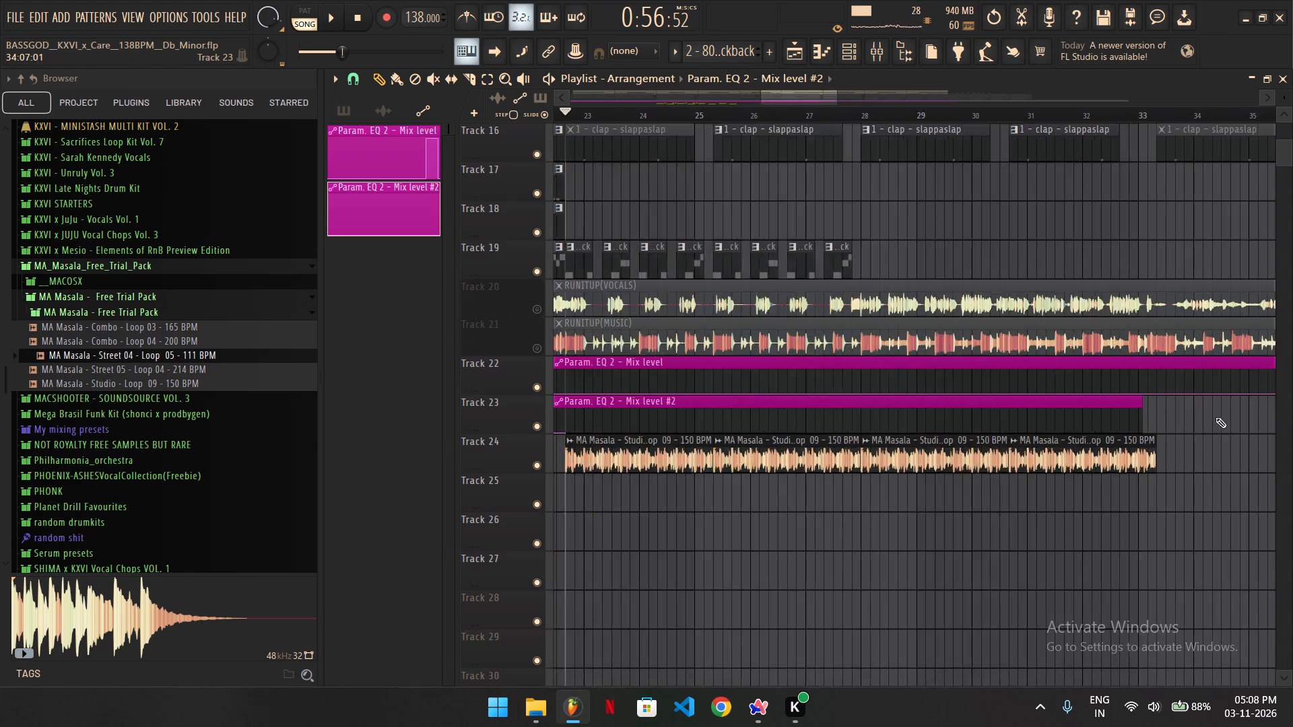
scroll(1216, 417, "up", 4, "ctrl")
left_click_drag(1057, 402, 1091, 405, "alt")
scroll(1106, 420, "up", 18, "ctrl")
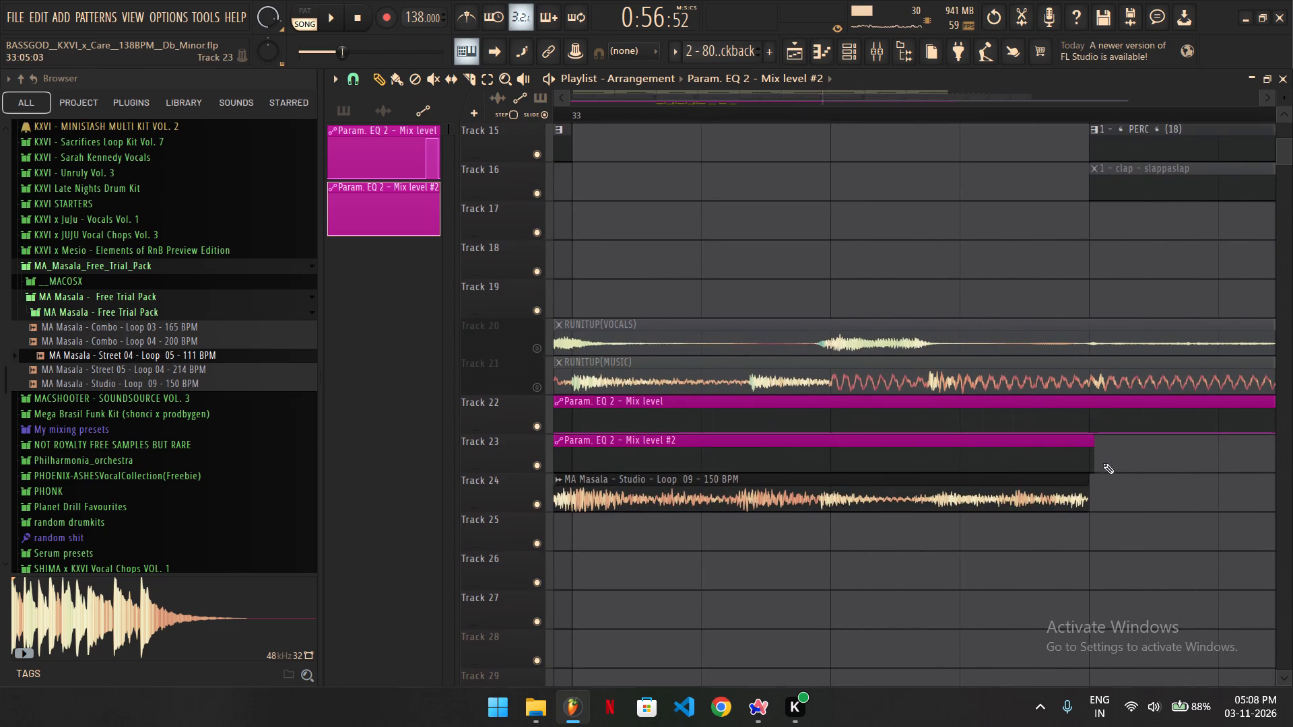
left_click(1094, 442, "alt")
Add a raised automation point at about 33:04 in the Mix level #2 clip, undoing the accidental clip deletion.
scroll(1090, 452, "down", 6, "ctrl")
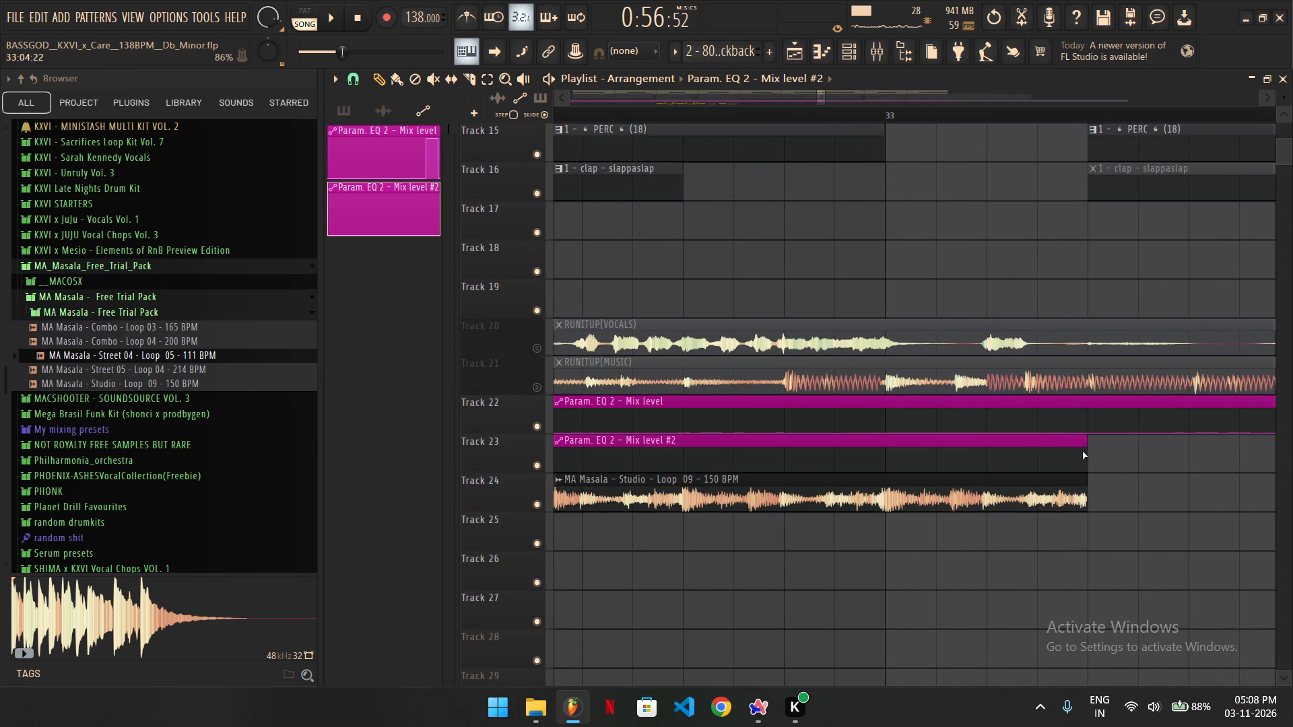
right_click_drag(1082, 451, 1082, 436)
right_click_drag(1082, 436, 1088, 436)
key("ctrl+z")
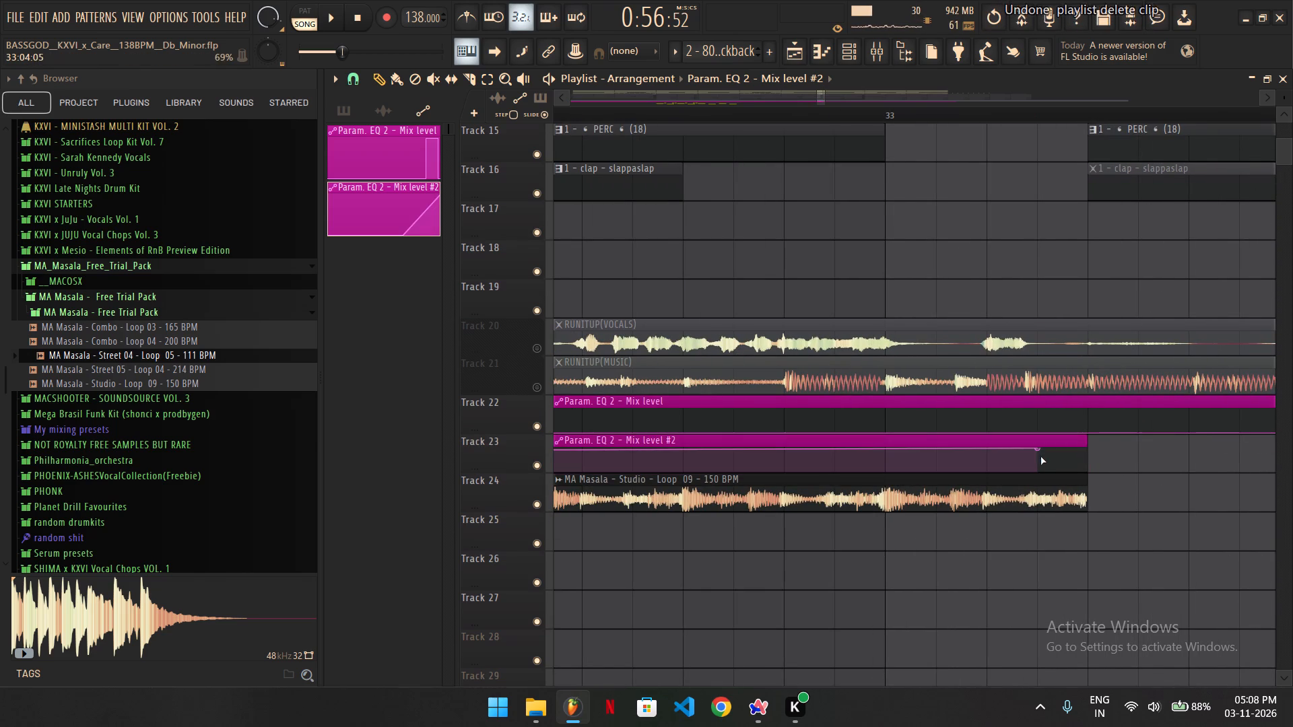
Add a raised point at 22:09 in the Mix level #2 clip so the level steps up where the loops begin.
scroll(1077, 455, "down", 19, "ctrl")
scroll(1078, 456, "down", 2, "ctrl")
scroll(830, 467, "up", 3, "ctrl")
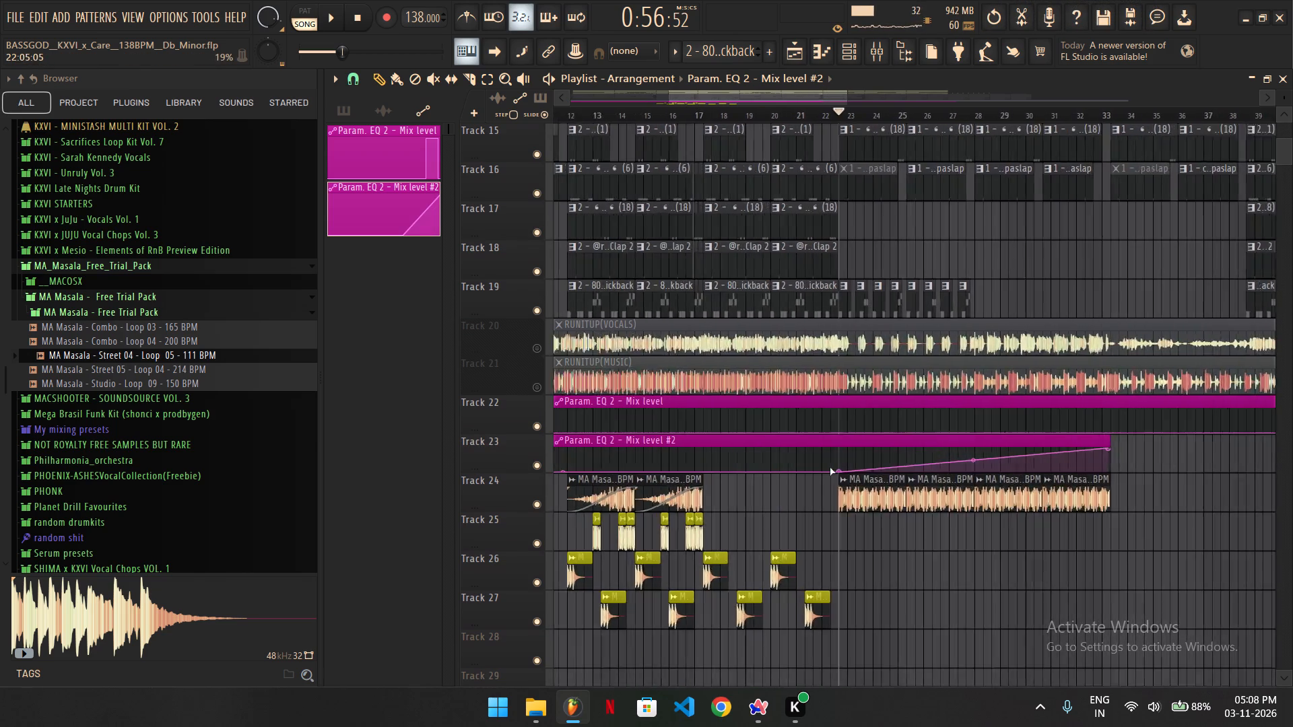
scroll(830, 467, "up", 11, "ctrl")
right_click_drag(875, 454, 863, 441)
Move the last raised point of the Mix level #2 clip to 33:05, where the Track 24 loops end.
scroll(698, 398, "down", 8, "ctrl")
scroll(667, 401, "up", 1, "ctrl")
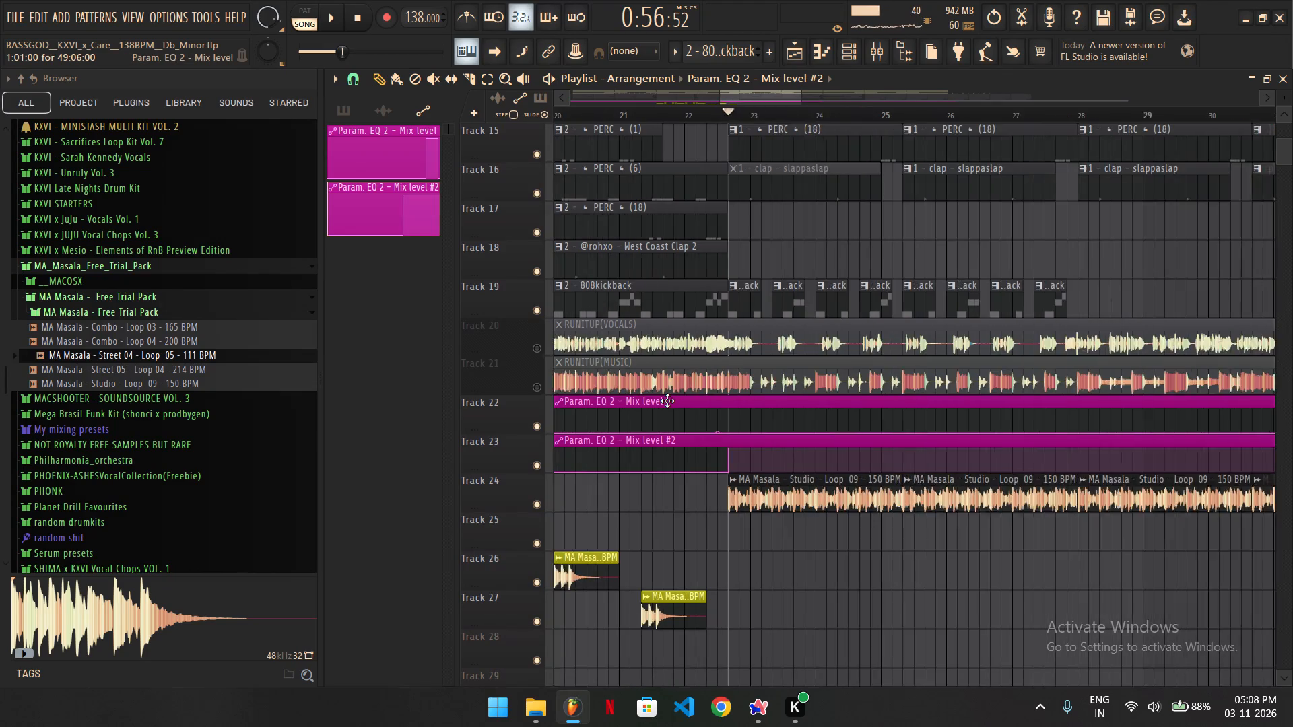
scroll(667, 401, "down", 7, "ctrl")
scroll(1026, 454, "up", 9, "ctrl")
scroll(836, 458, "up", 13, "ctrl")
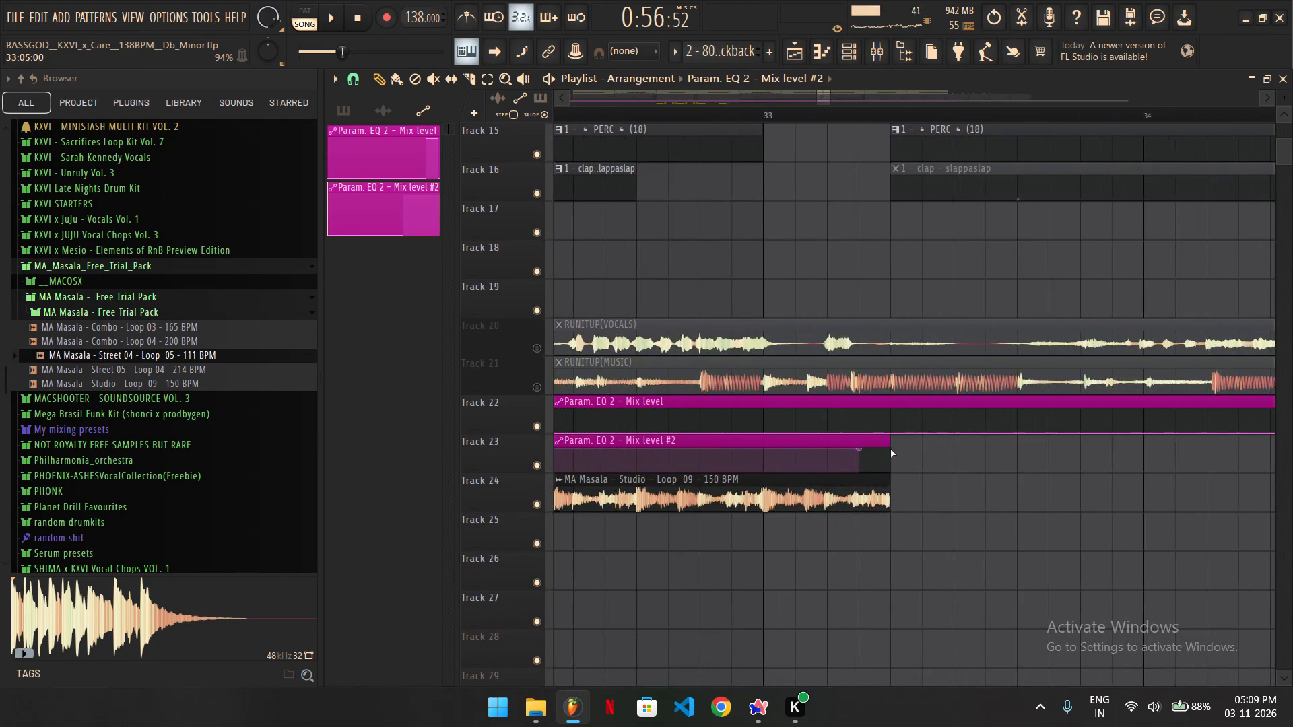
scroll(890, 449, "up", 3, "ctrl")
left_click_drag(800, 452, 873, 430)
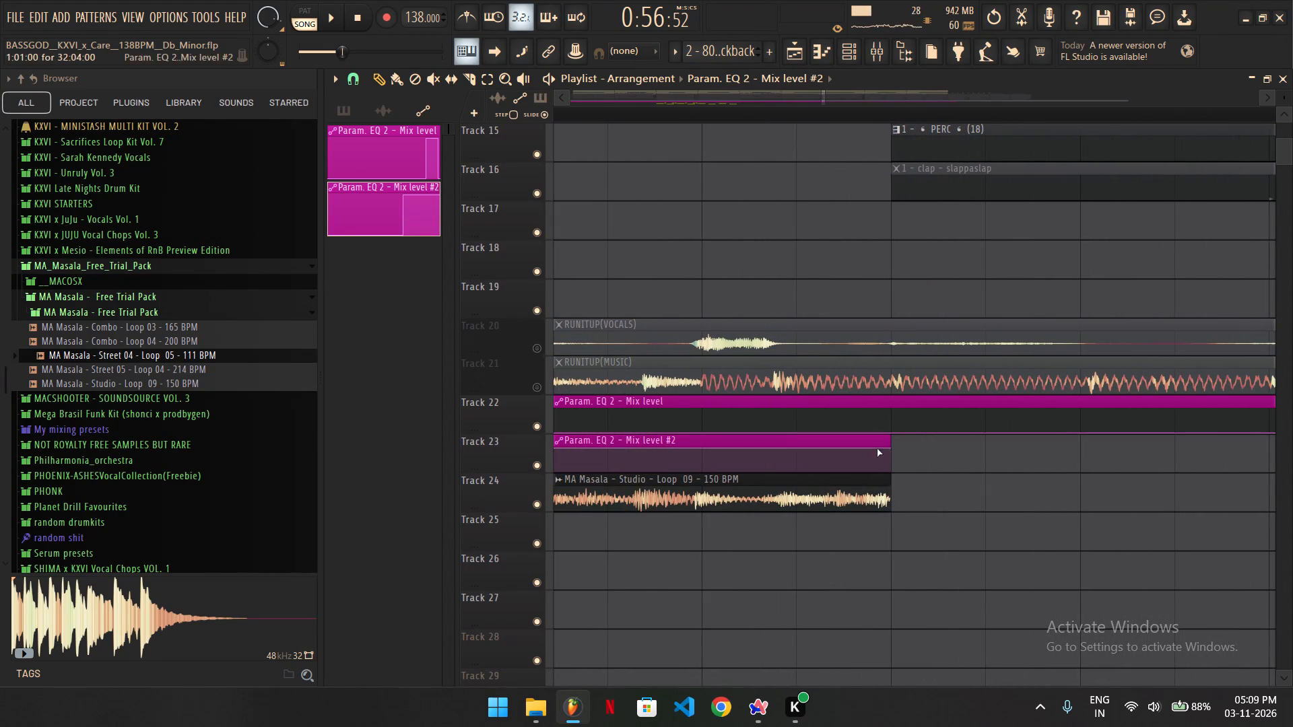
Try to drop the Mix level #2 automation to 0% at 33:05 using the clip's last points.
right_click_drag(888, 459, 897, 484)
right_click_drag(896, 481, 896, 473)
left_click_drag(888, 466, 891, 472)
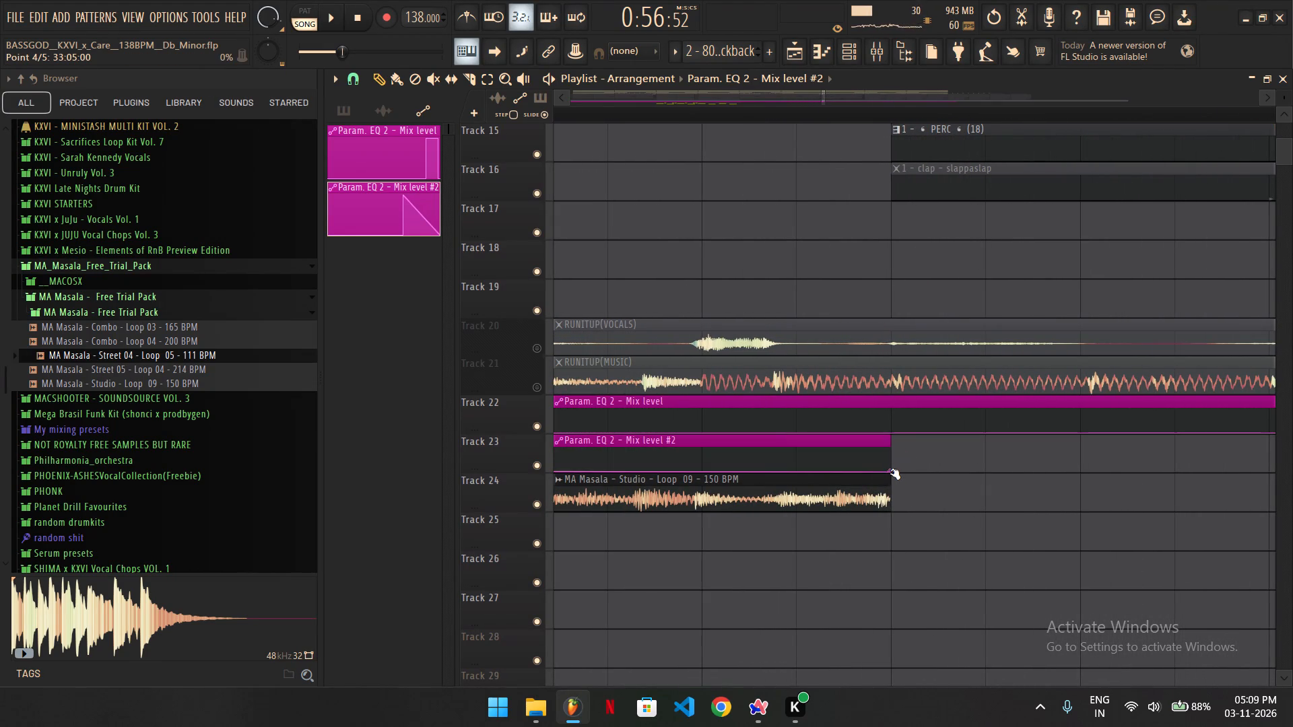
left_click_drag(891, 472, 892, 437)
Extend the Mix level #2 clip on Track 23 to 33:06.
left_click_drag(889, 437, 996, 440)
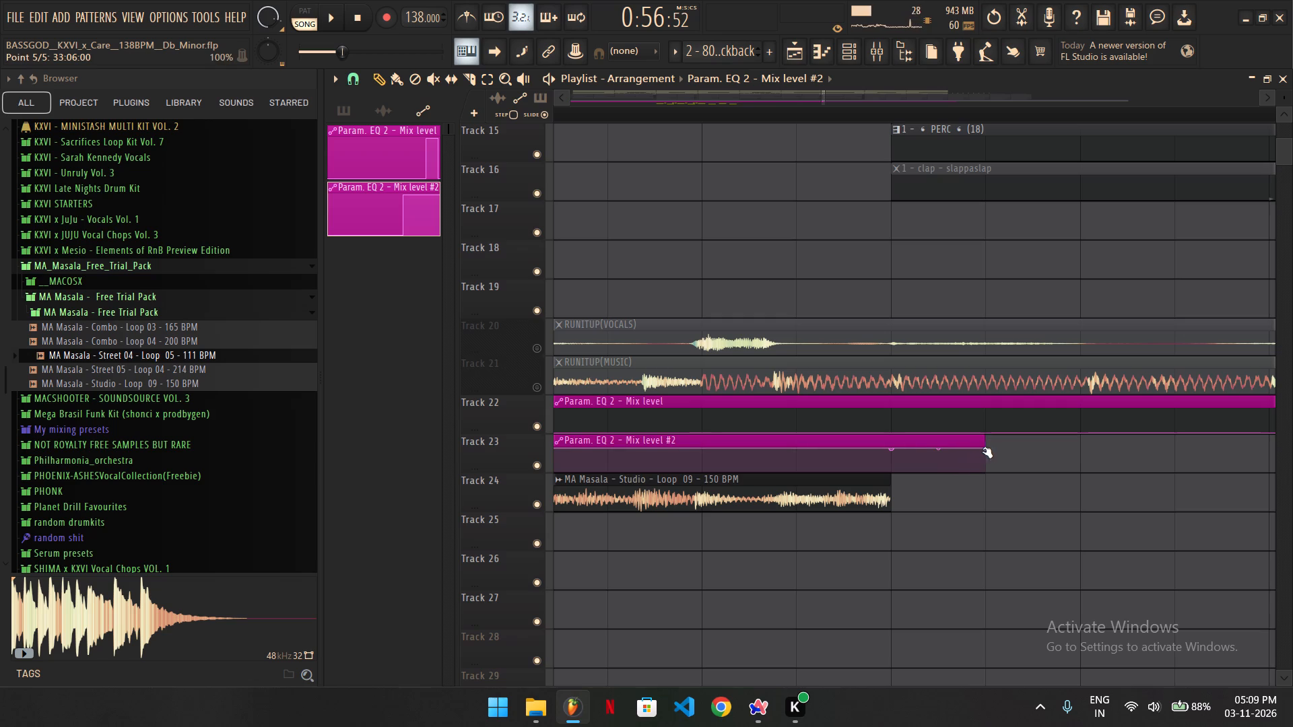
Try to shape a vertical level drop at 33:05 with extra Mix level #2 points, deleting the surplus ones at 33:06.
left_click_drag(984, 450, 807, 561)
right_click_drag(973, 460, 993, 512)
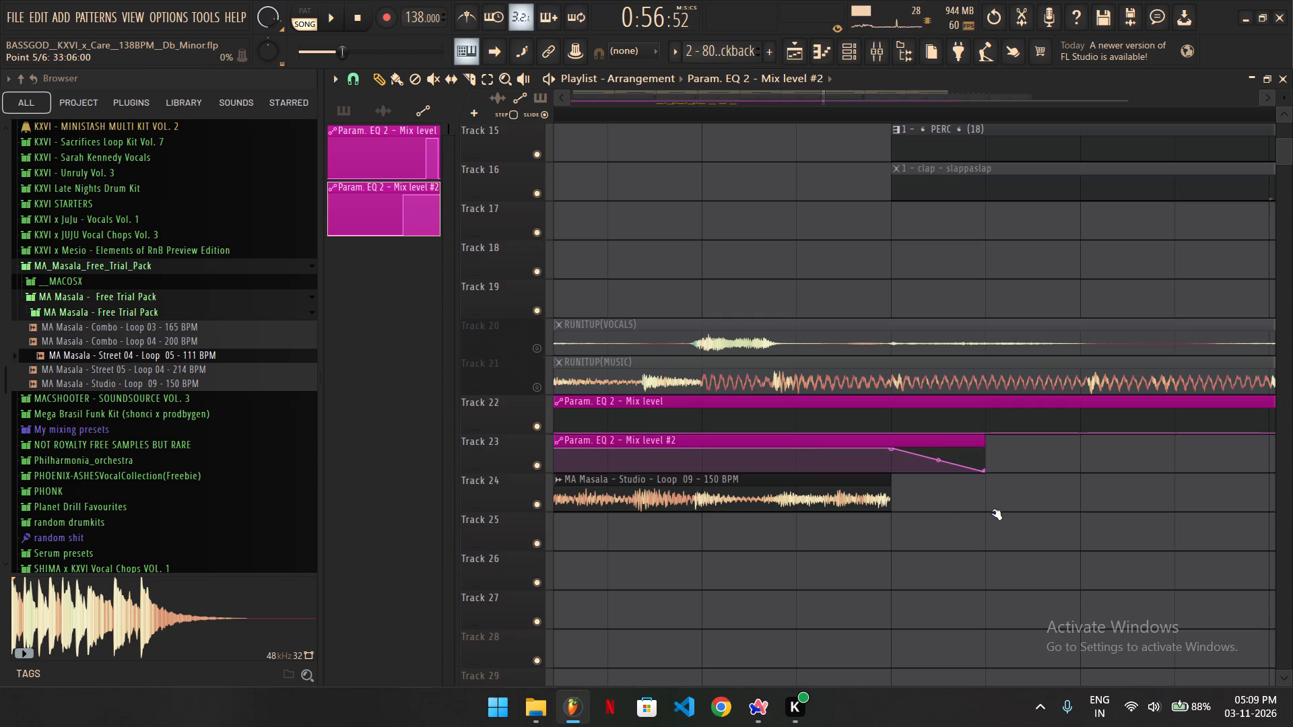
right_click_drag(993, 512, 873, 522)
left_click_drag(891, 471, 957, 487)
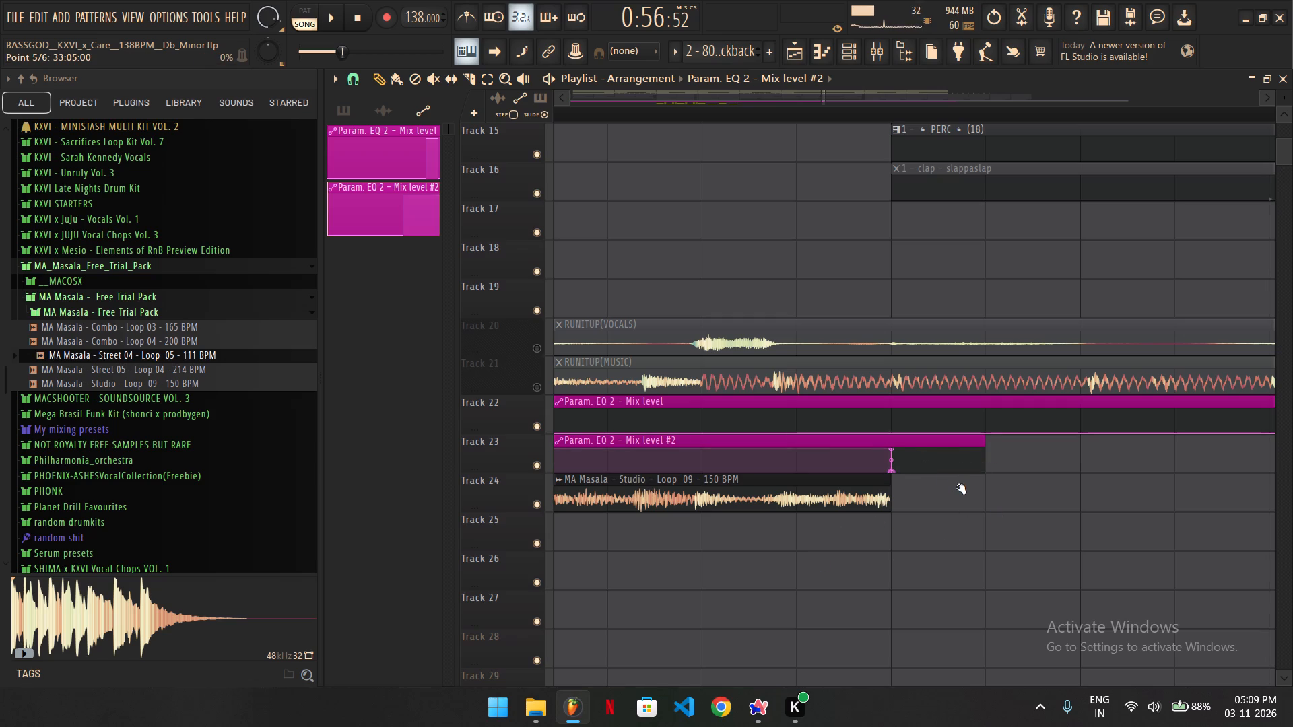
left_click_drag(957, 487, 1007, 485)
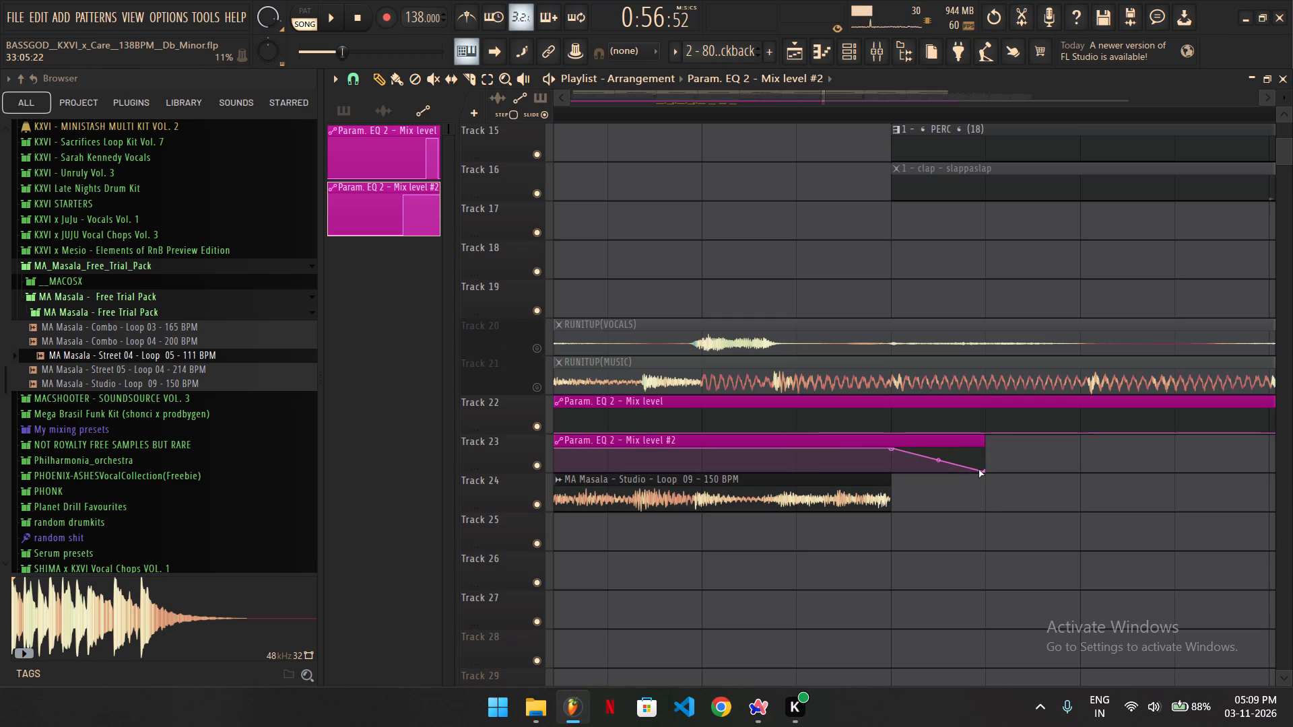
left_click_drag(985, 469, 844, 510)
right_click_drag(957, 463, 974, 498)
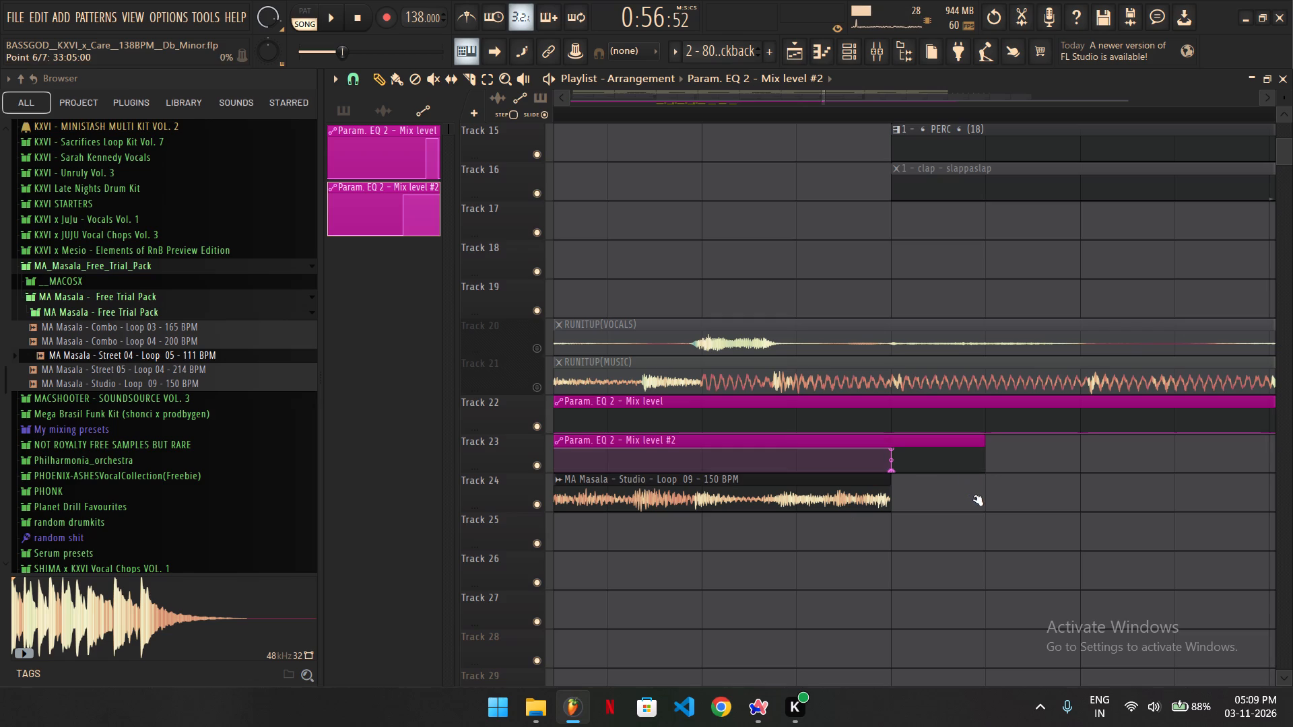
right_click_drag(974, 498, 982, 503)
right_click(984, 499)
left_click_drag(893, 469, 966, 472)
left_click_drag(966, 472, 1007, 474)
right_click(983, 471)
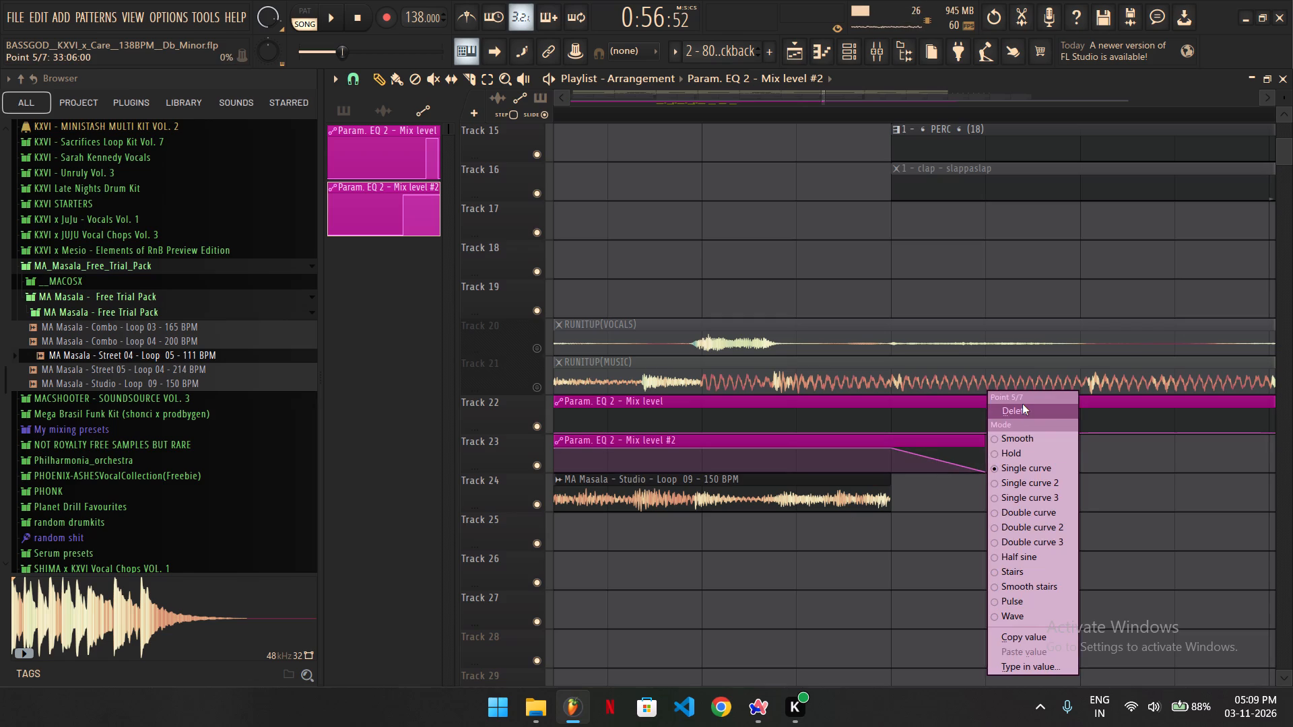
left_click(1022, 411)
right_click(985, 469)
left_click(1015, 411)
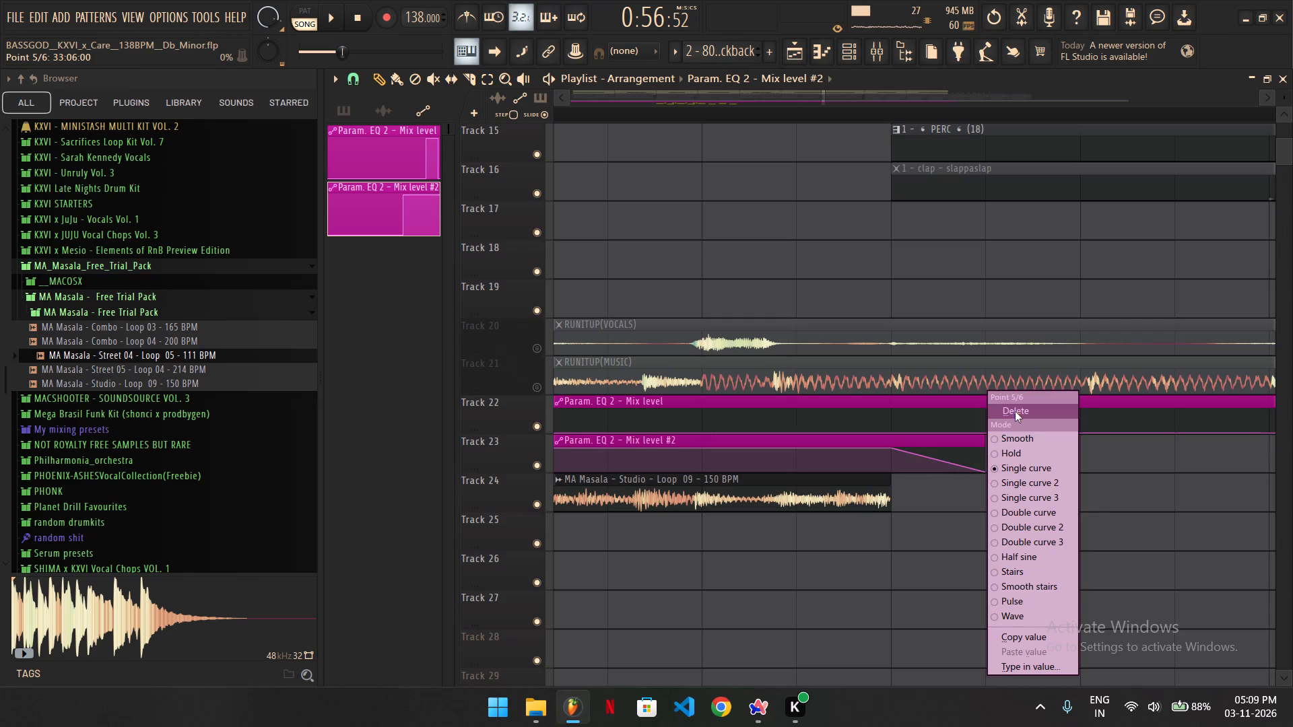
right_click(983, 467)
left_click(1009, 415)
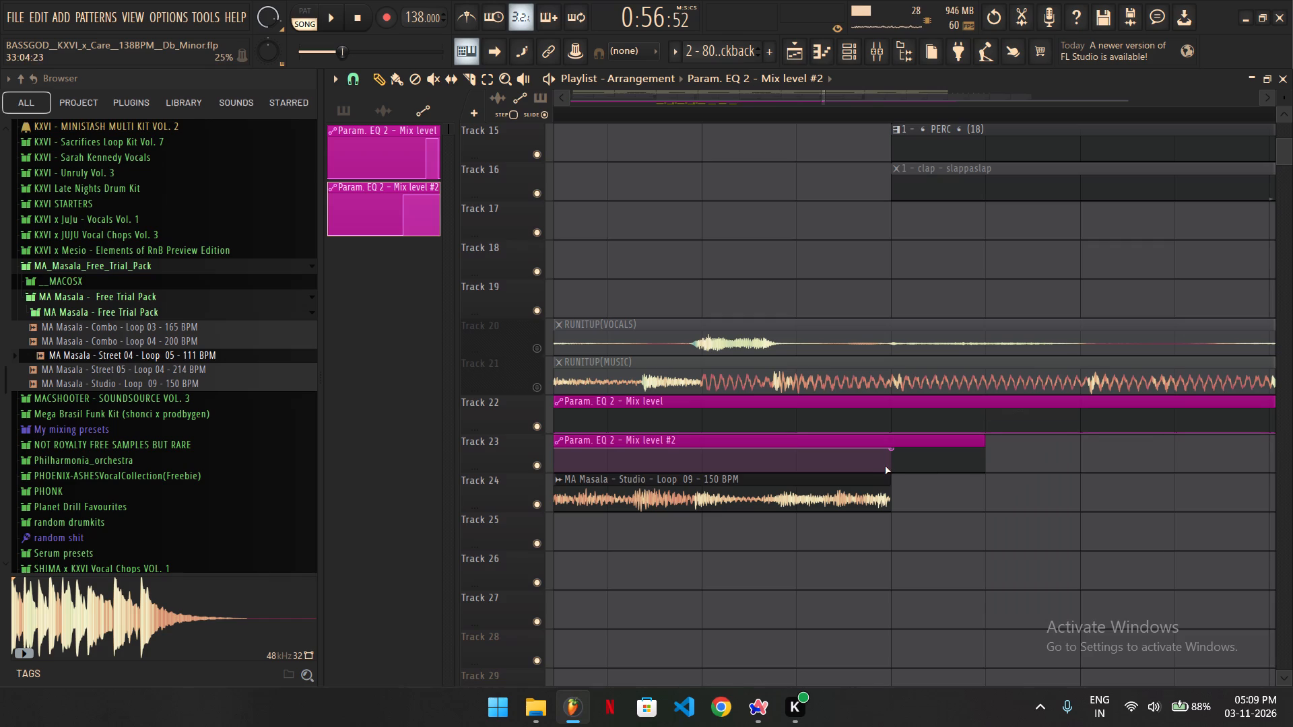
Add a low point at 33:05 so Mix level #2 drops where the Track 24 loops end, undoing the surplus point.
right_click_drag(892, 464, 884, 483)
right_click(983, 462)
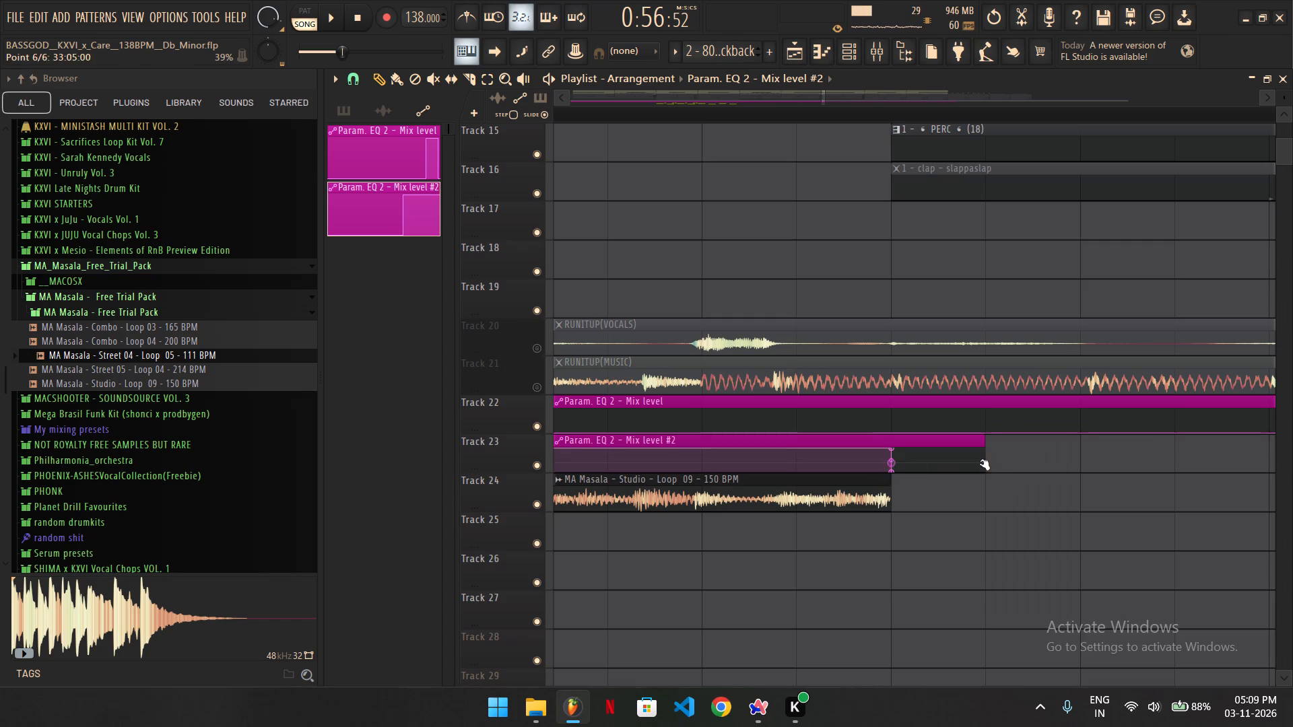
right_click_drag(981, 473, 984, 484)
right_click(984, 484)
key("ctrl+z")
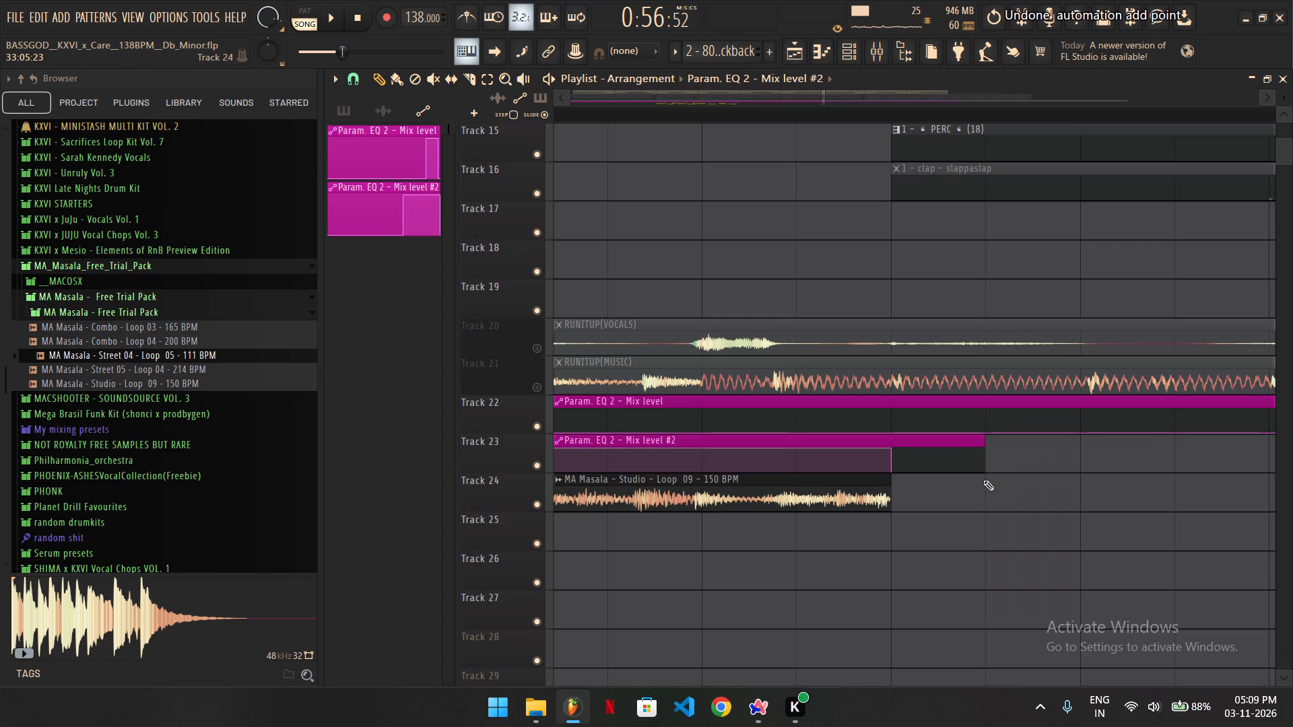
Extend the Mix level #2 clip to 33:07, add a low point at 33:06, and trim the clip back to 33:06.
left_click_drag(979, 439, 1049, 439)
right_click_drag(1045, 455, 1030, 485)
left_click_drag(1080, 442, 1078, 442)
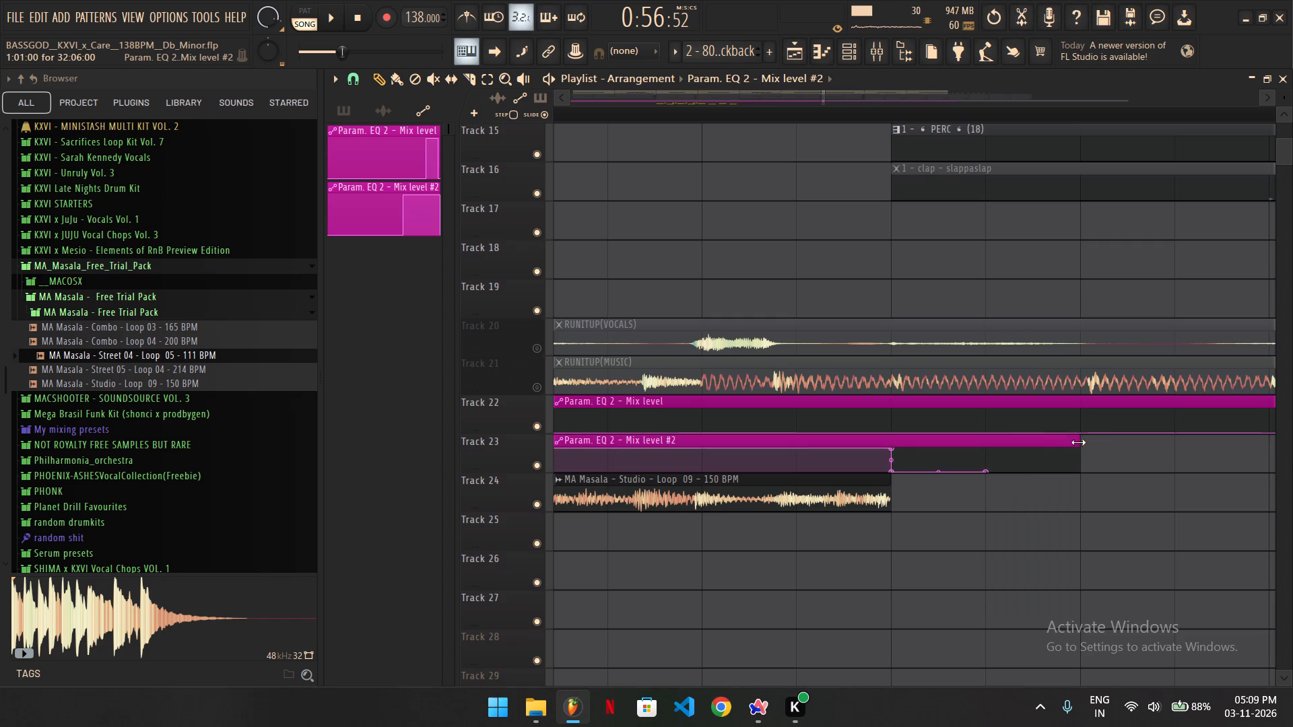
left_click_drag(1078, 442, 983, 440)
Delete all the short repeated 808kickback clips on Track 19 from 22:09 onward.
scroll(1049, 417, "down", 20, "ctrl")
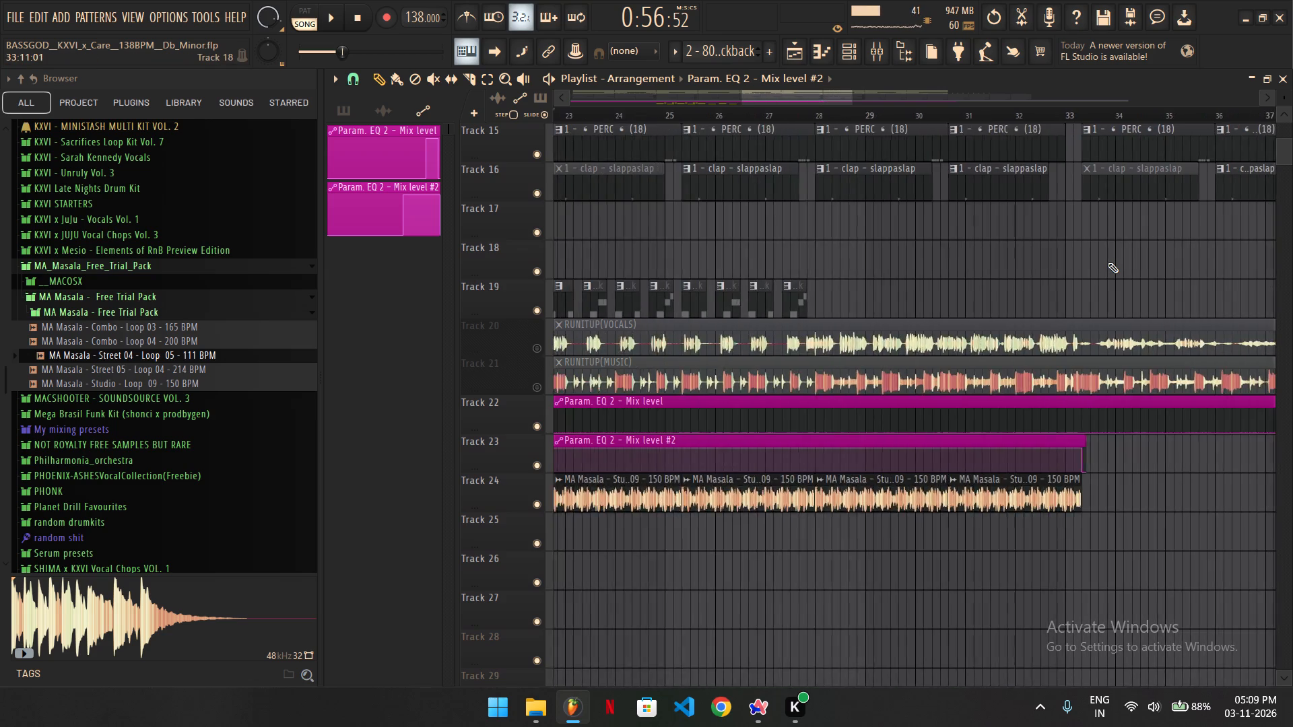
scroll(1108, 263, "down", 6, "ctrl")
key("space")
scroll(946, 258, "up", 7, "ctrl")
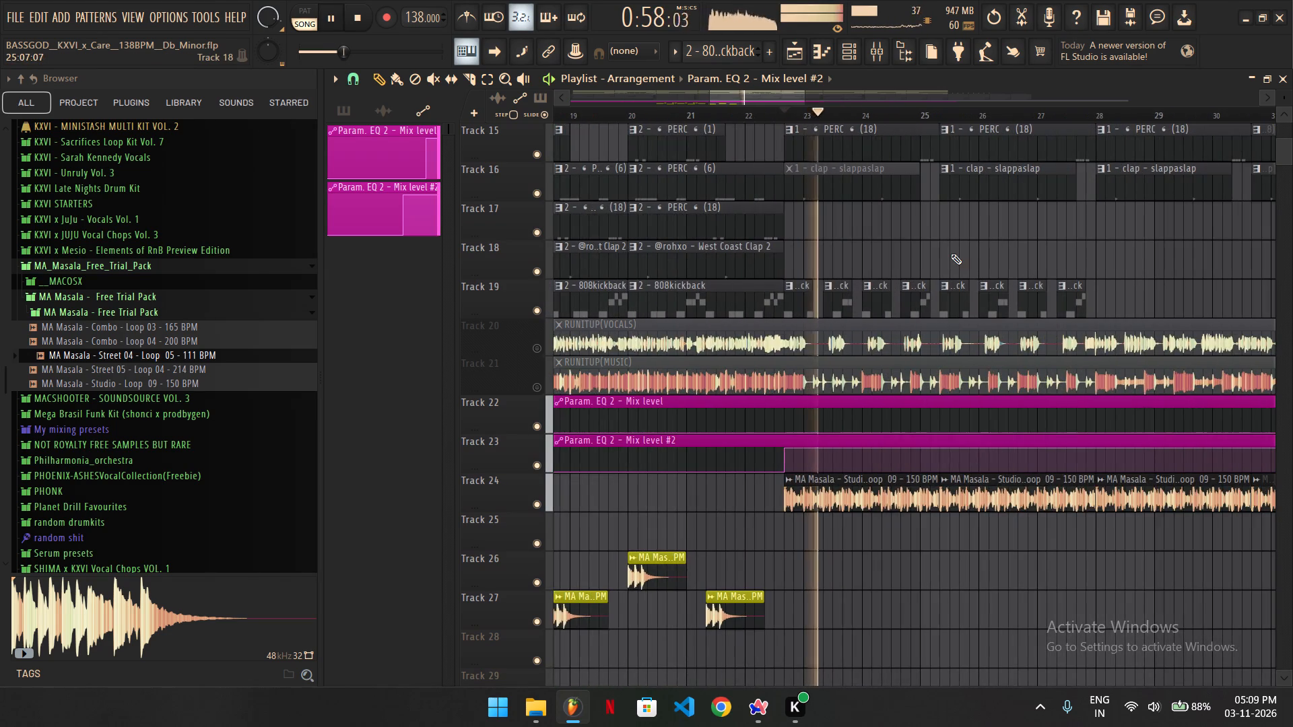
scroll(870, 298, "down", 5, "ctrl")
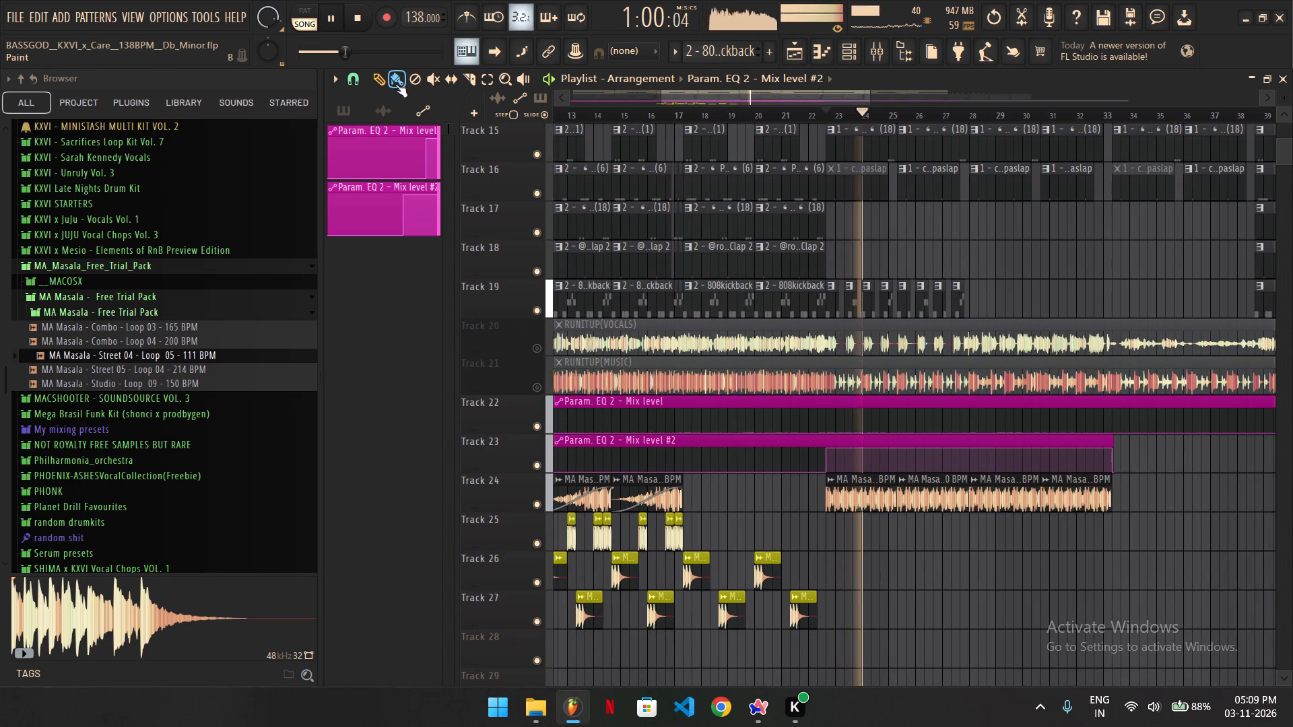
left_click(395, 84)
left_click(381, 81)
scroll(1020, 364, "up", 5, "ctrl")
right_click(935, 292)
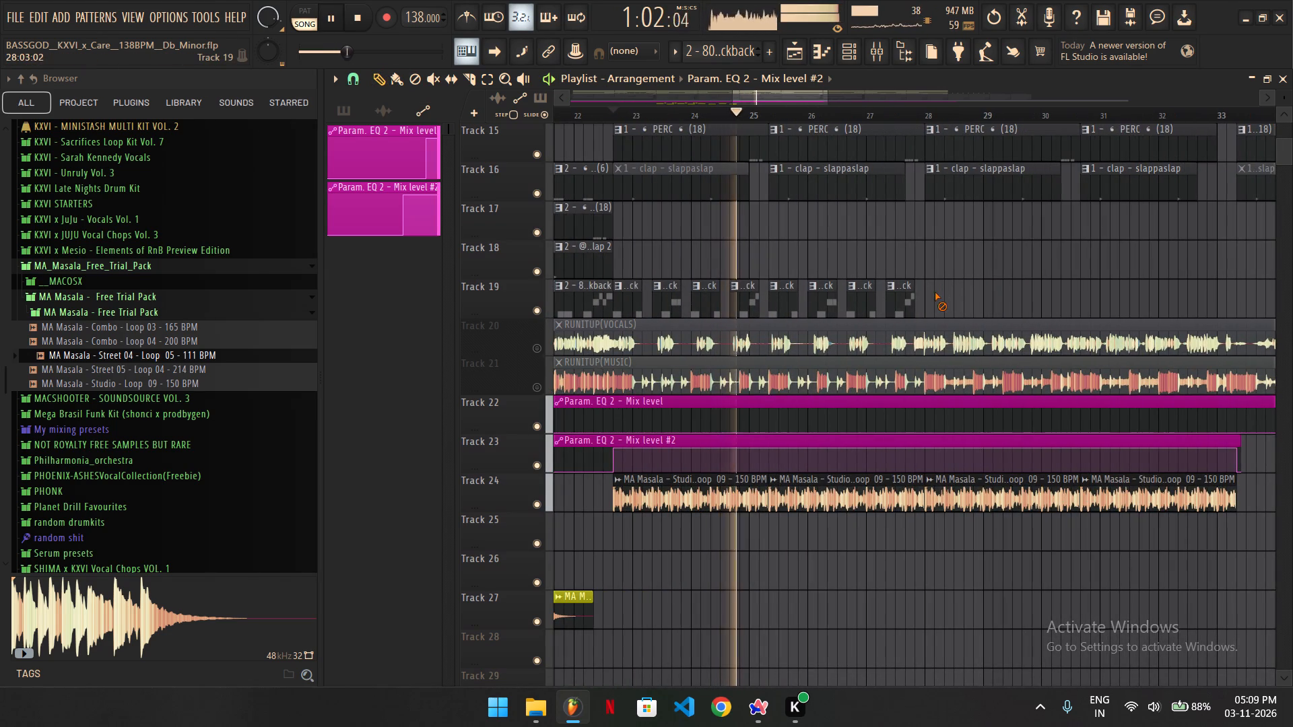
right_click_drag(933, 292, 862, 292)
right_click_drag(768, 290, 746, 290)
right_click_drag(665, 290, 628, 290)
right_click_drag(666, 292, 851, 302)
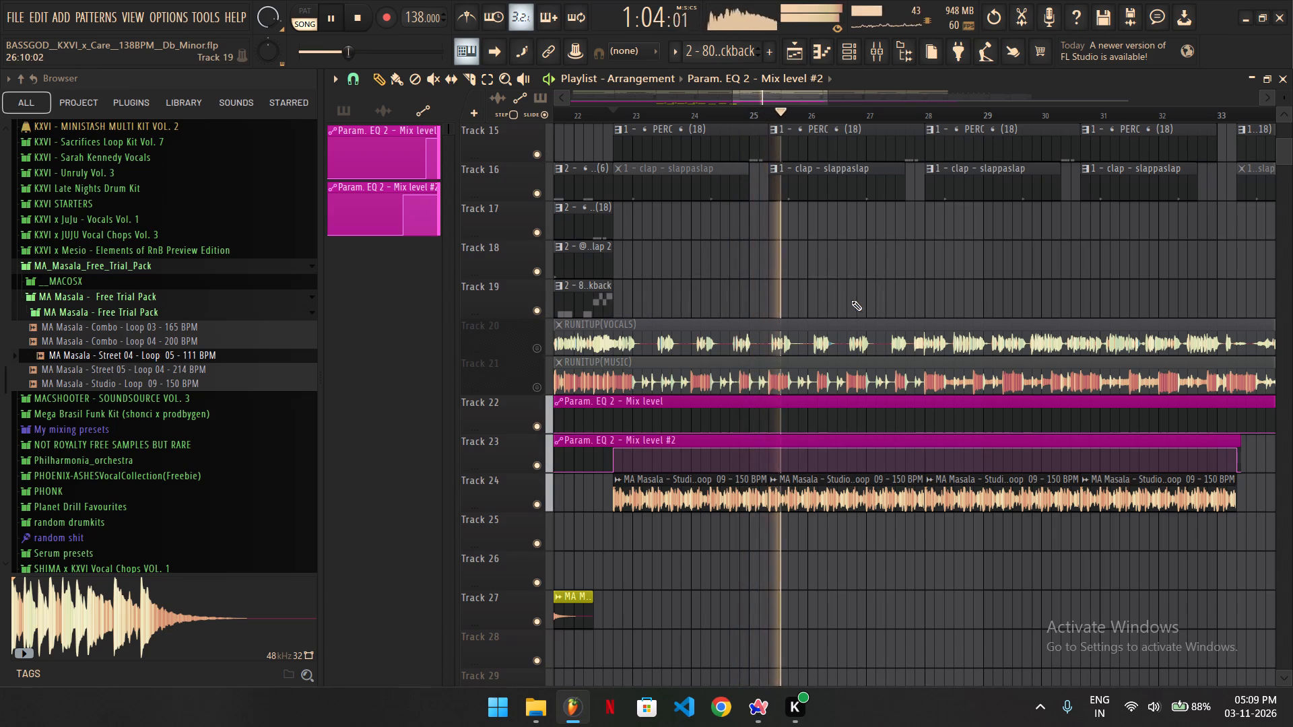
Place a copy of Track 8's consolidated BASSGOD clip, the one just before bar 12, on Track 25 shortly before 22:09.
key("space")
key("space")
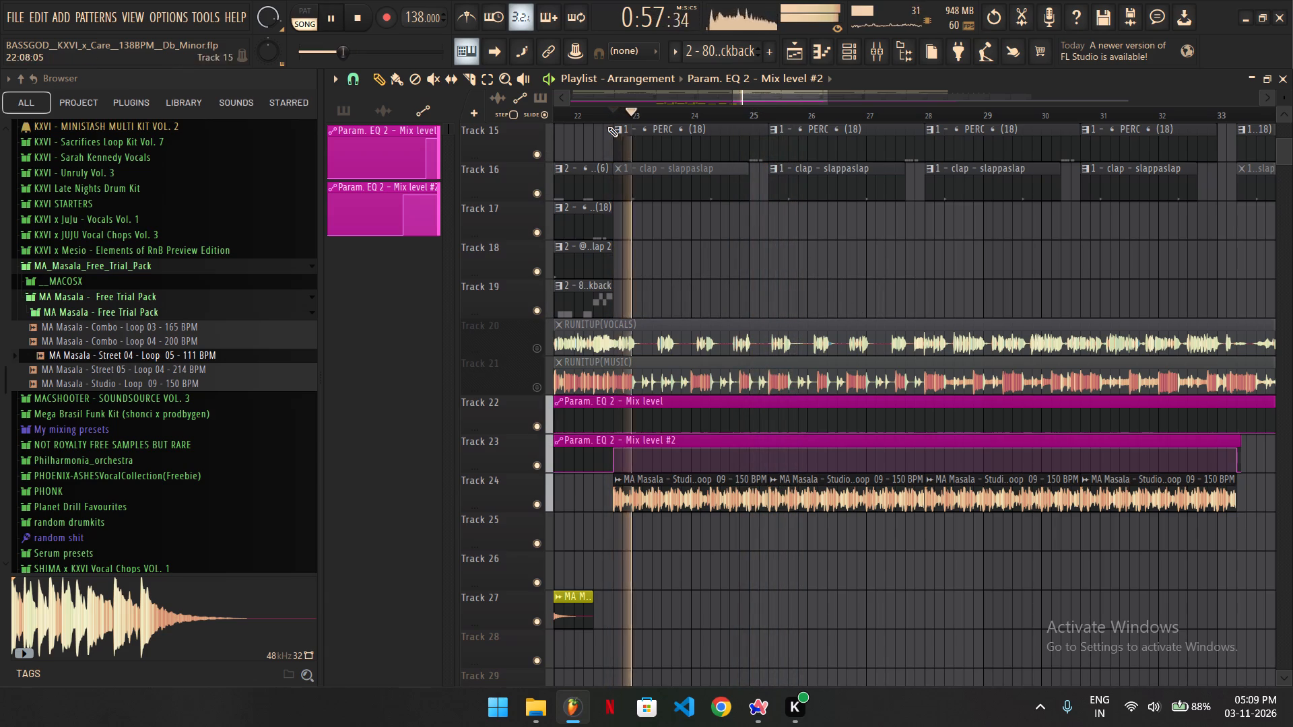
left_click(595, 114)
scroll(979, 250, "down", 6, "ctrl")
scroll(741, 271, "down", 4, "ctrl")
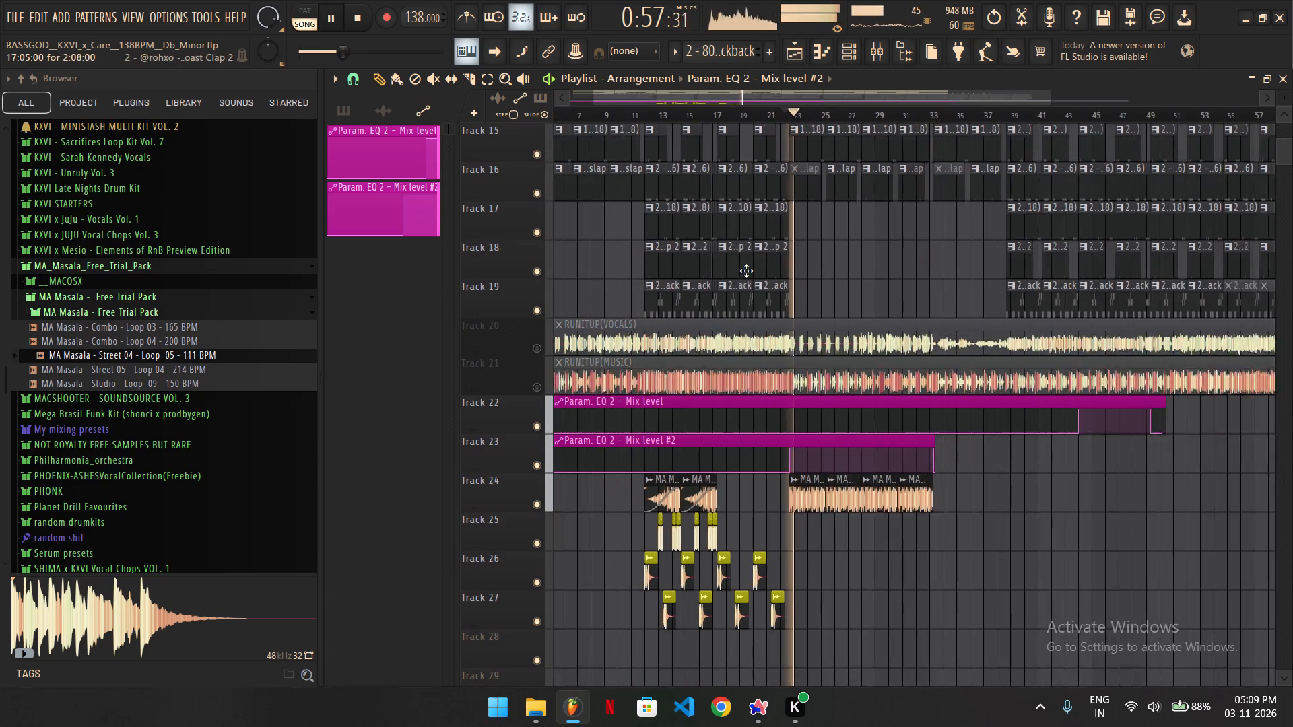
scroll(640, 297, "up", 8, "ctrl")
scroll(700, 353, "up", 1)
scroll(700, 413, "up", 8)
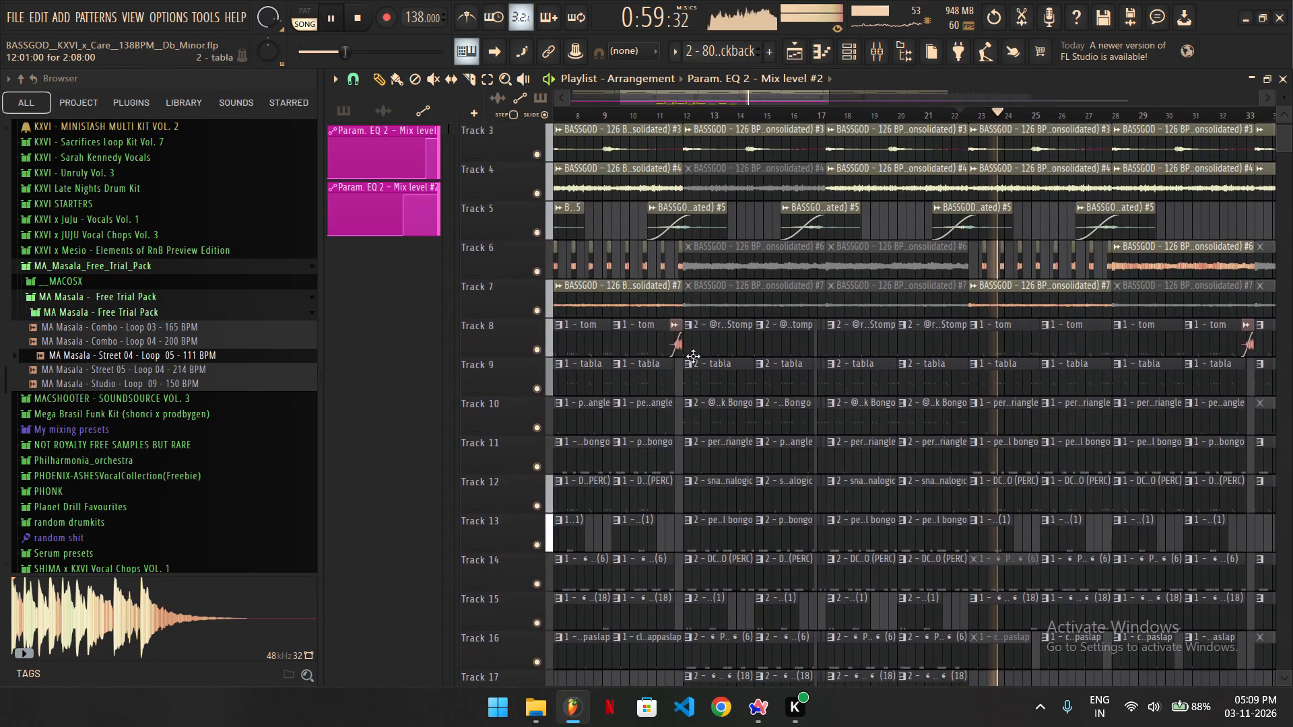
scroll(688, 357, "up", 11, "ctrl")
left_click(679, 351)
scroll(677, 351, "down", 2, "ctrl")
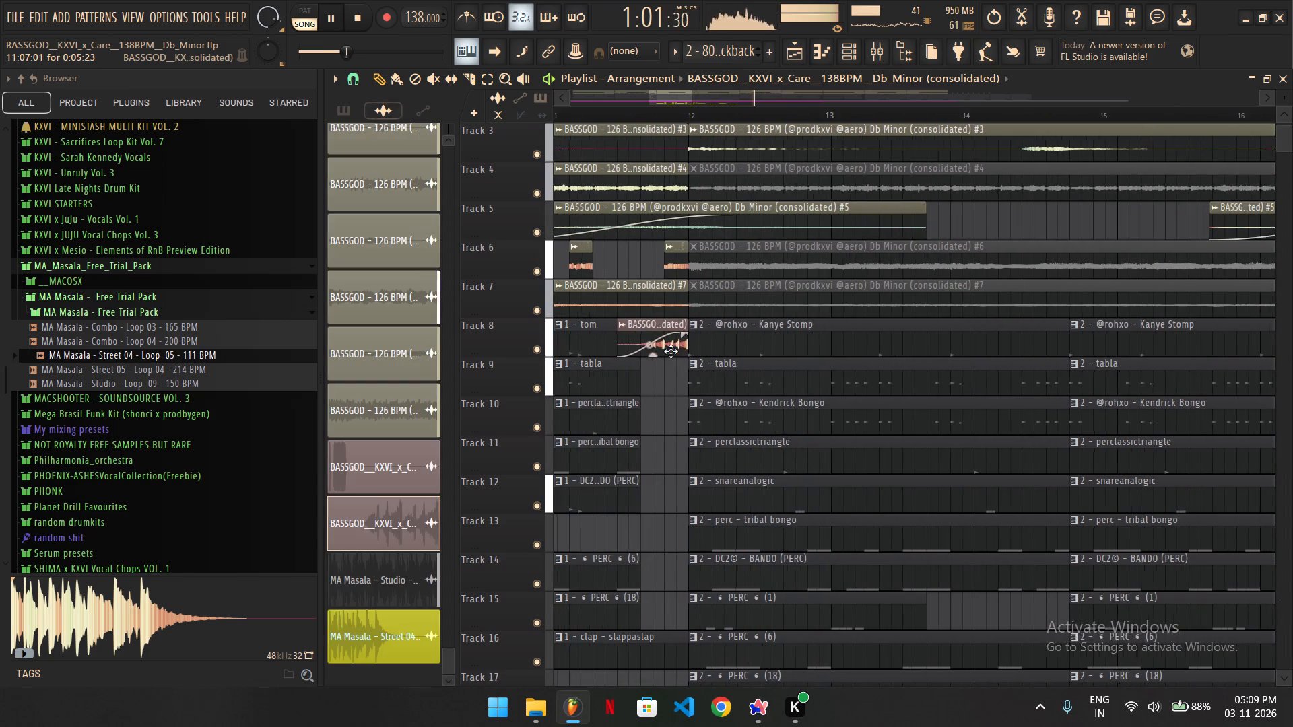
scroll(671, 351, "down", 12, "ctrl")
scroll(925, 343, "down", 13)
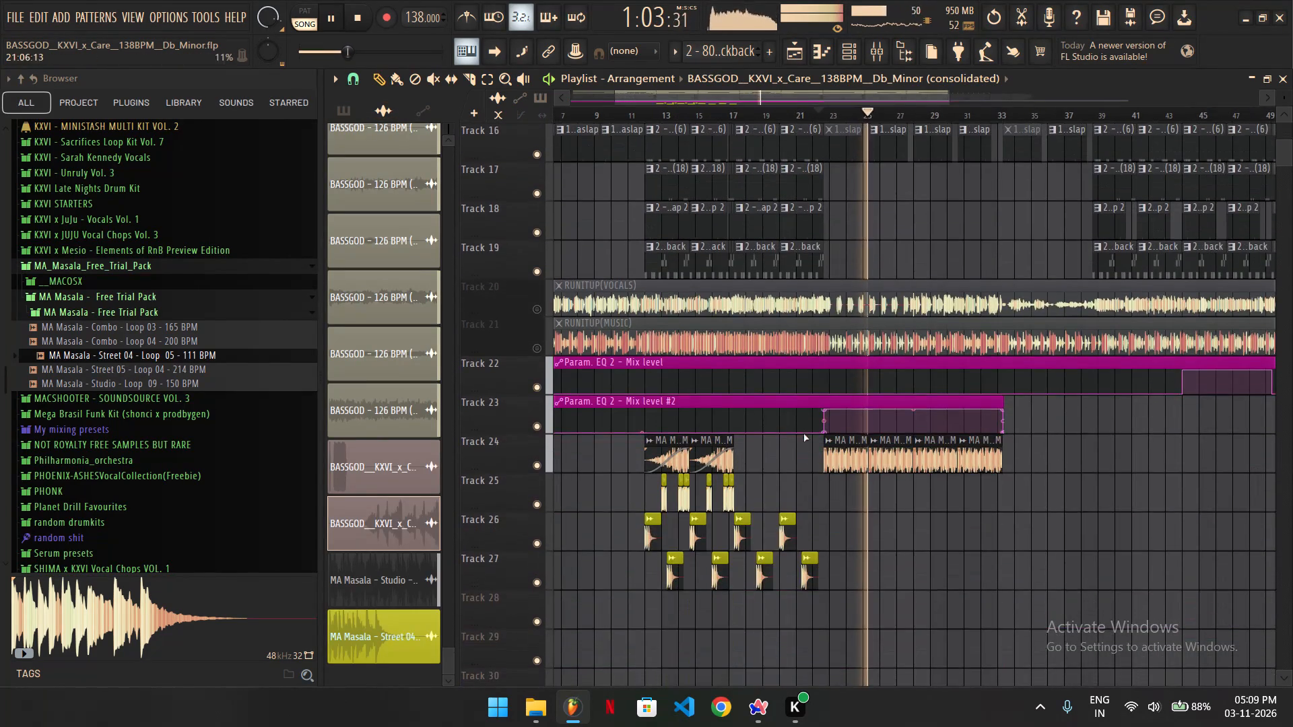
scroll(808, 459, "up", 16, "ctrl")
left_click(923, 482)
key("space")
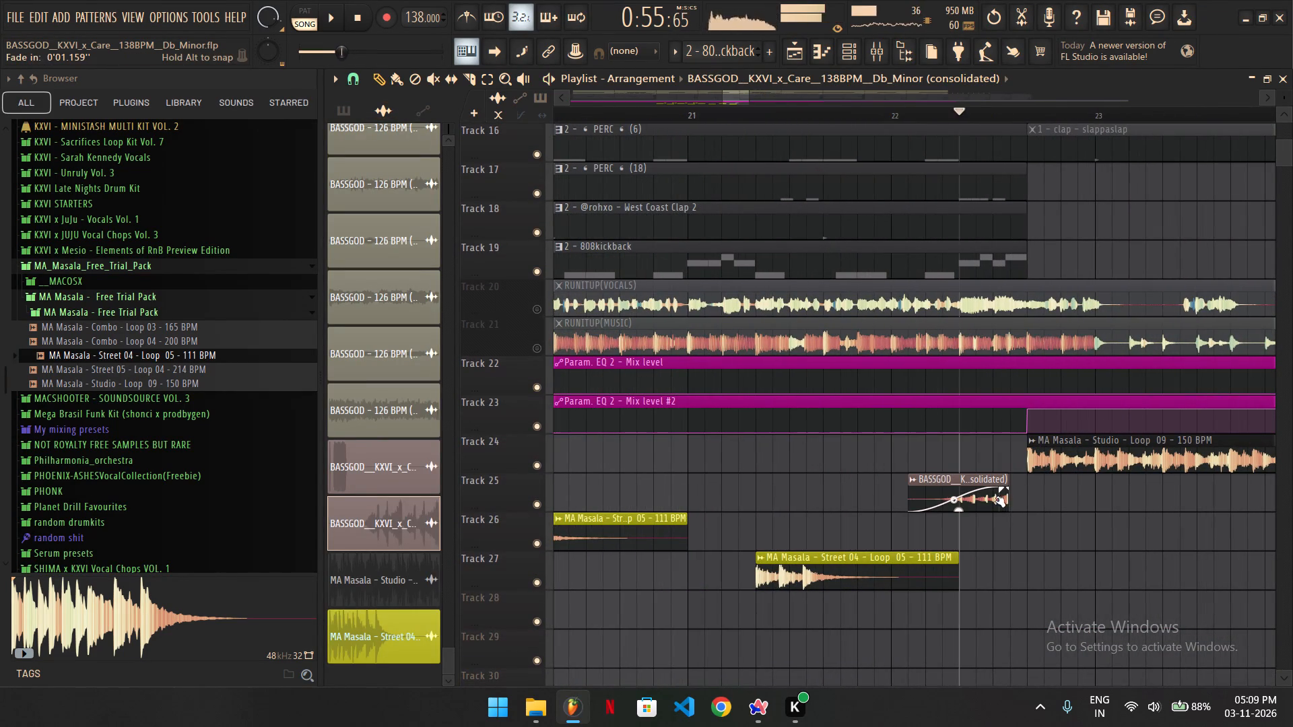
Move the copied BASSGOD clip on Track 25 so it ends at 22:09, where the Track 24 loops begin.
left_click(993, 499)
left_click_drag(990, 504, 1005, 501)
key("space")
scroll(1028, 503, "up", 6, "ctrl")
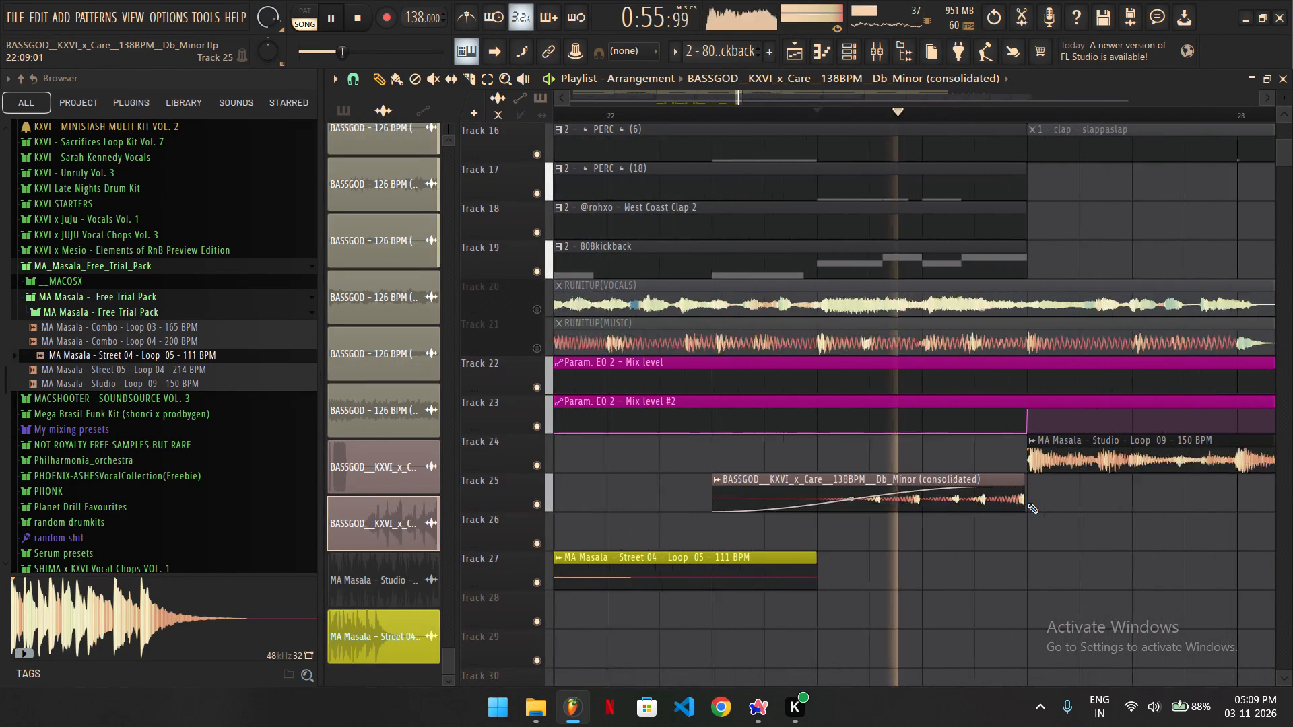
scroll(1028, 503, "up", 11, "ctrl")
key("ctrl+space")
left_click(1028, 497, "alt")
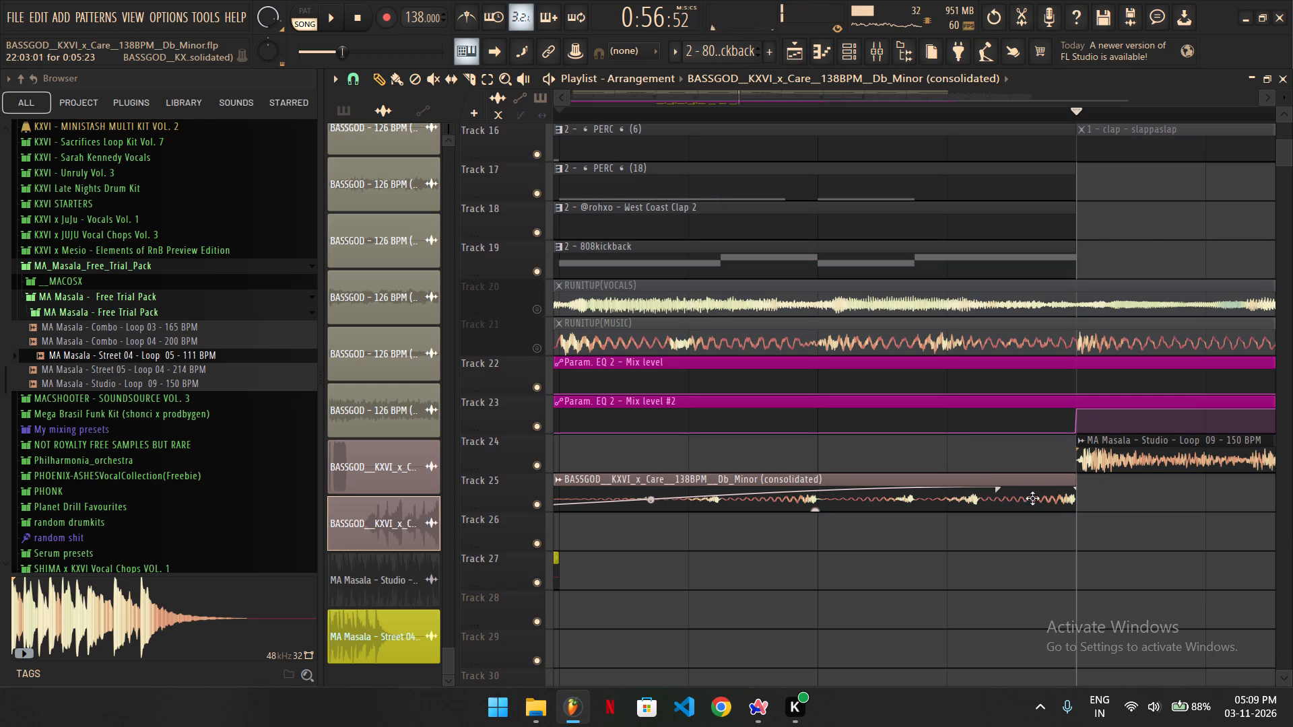
Play the transition into 22:09 to judge how the copied BASSGOD clip on Track 25 leads into the loops.
key("space")
scroll(1182, 370, "down", 7, "ctrl")
key("space")
key("space")
scroll(1146, 316, "down", 12, "ctrl")
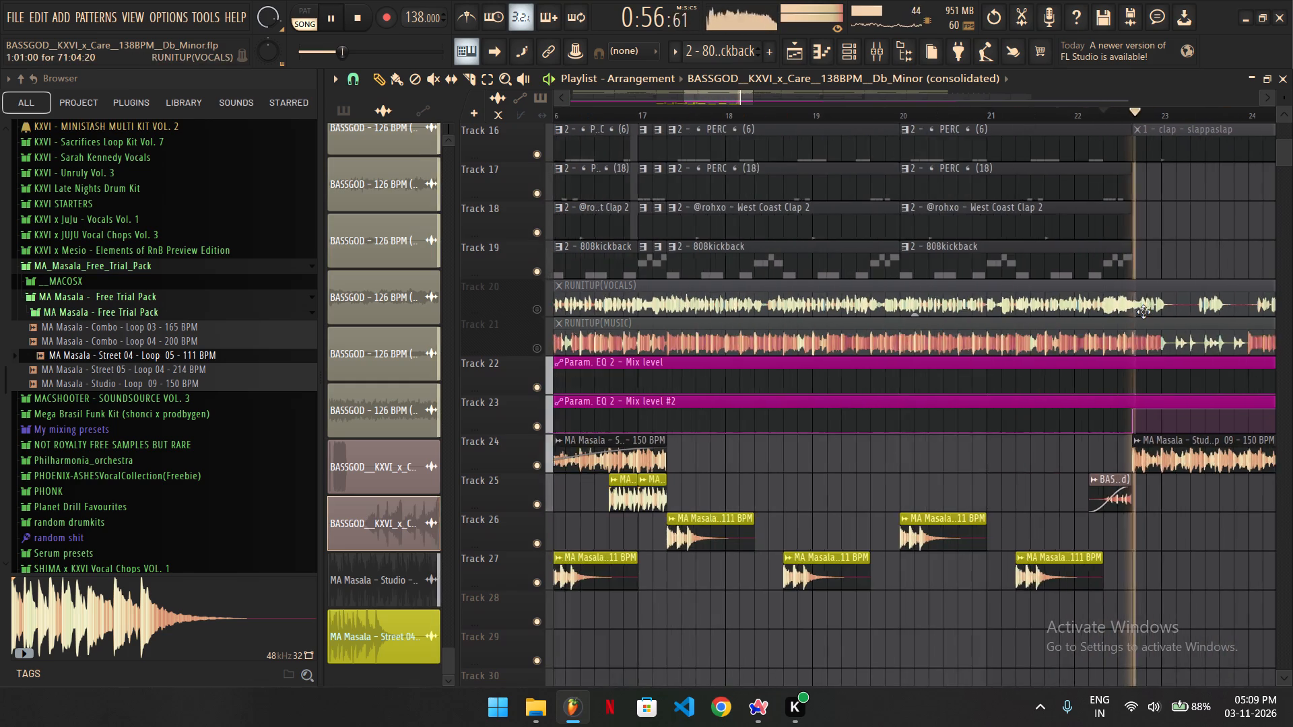
key("space")
left_click_drag(1113, 512, 1111, 445)
key("space")
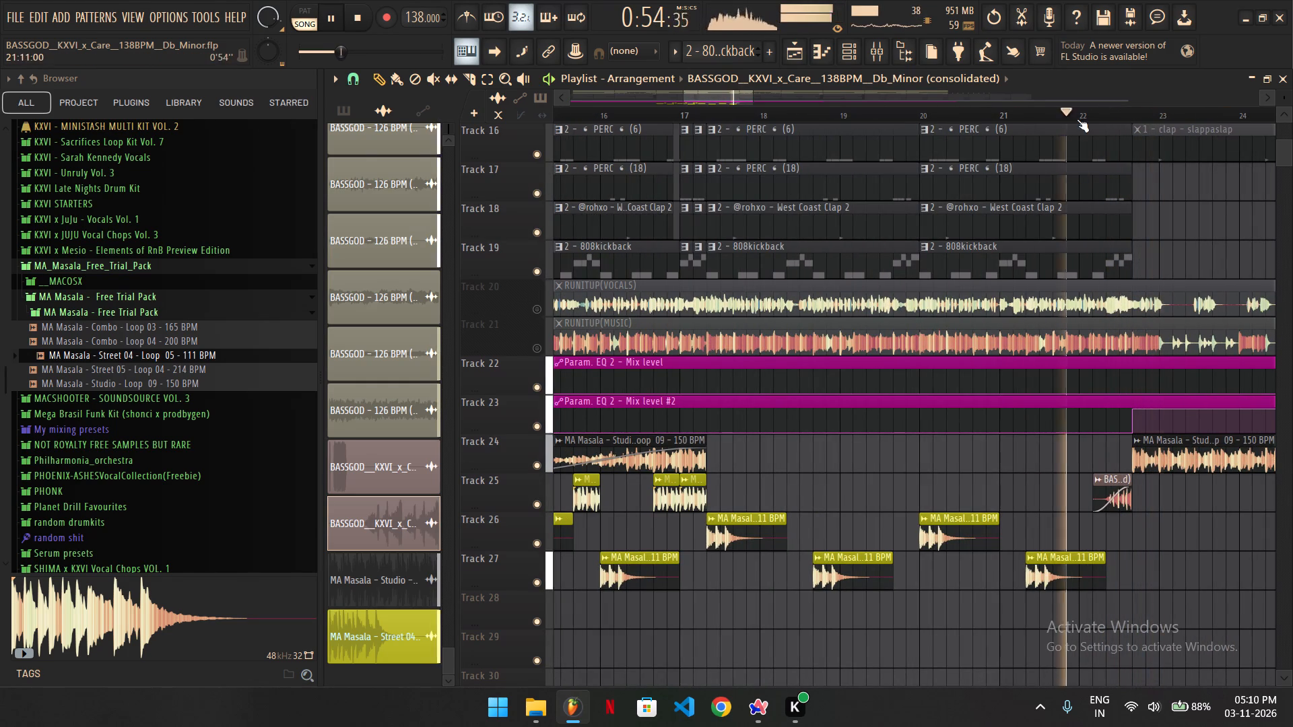
left_click(1077, 119)
left_click(469, 82)
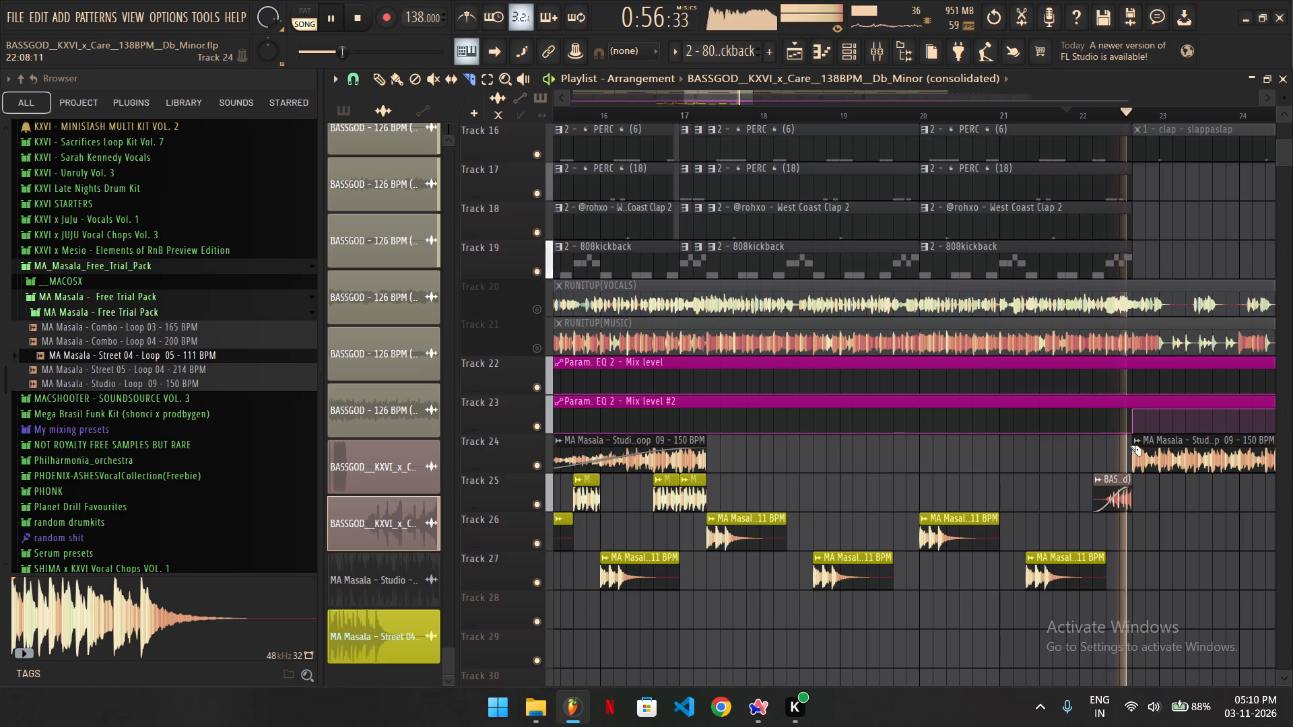
scroll(1137, 411, "up", 9, "ctrl")
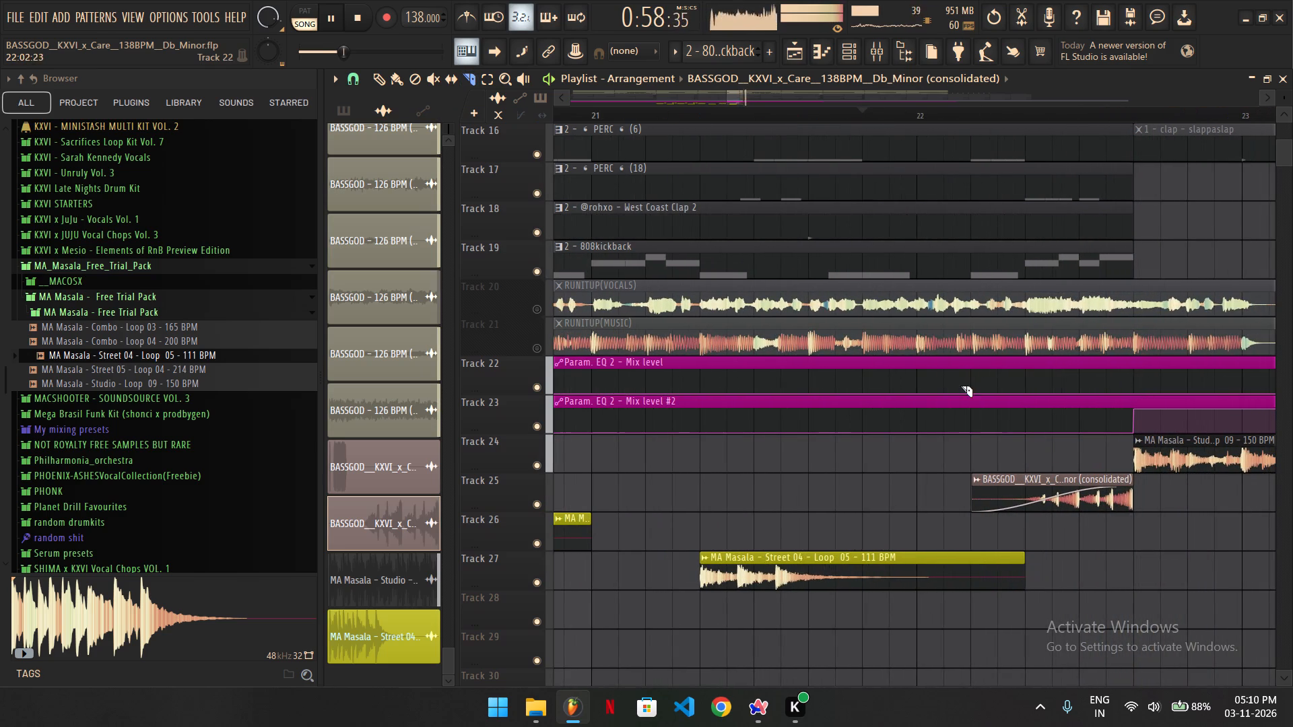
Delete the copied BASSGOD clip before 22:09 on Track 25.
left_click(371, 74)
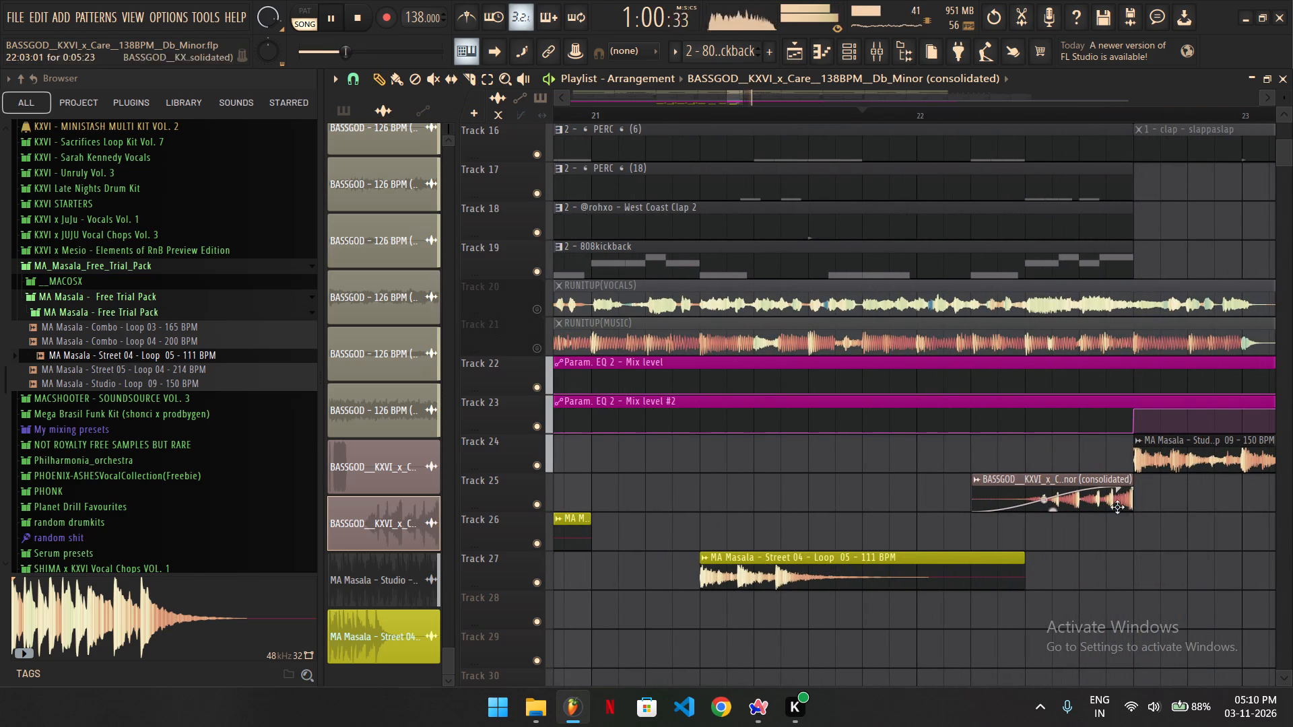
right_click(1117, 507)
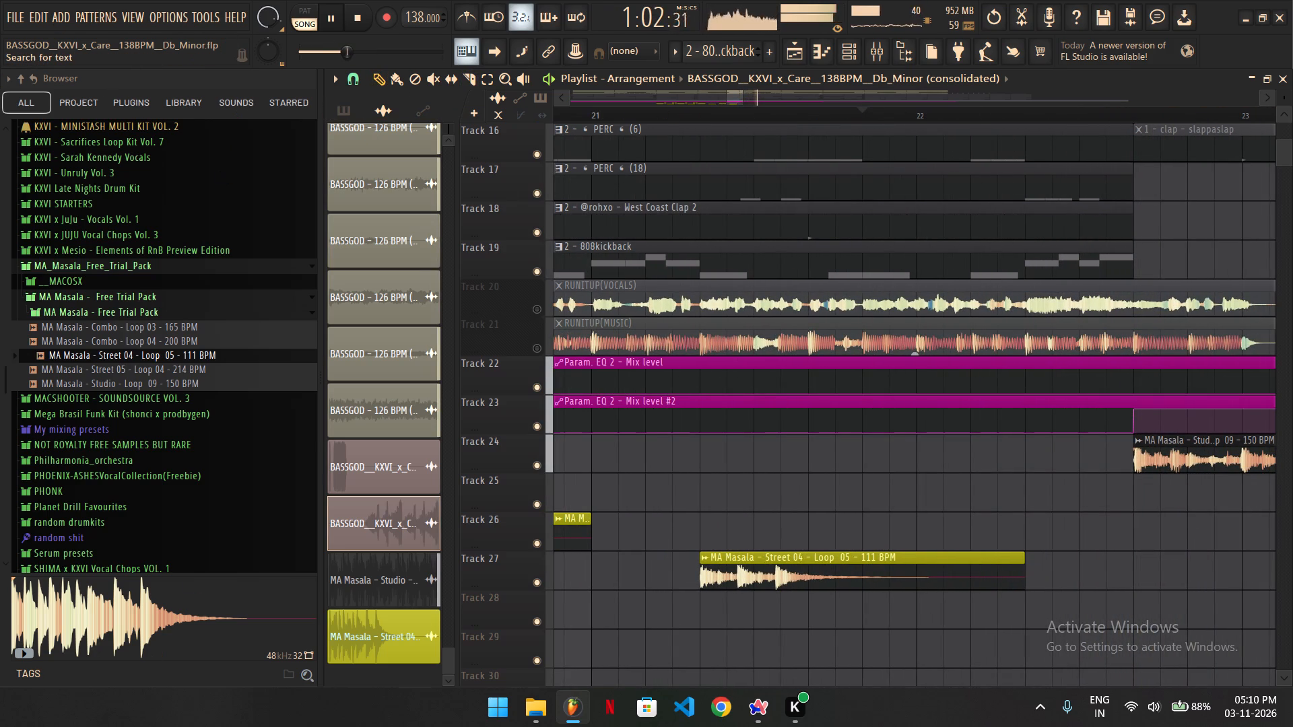
Search the sample browser for "riser".
left_click(143, 668)
type("ris")
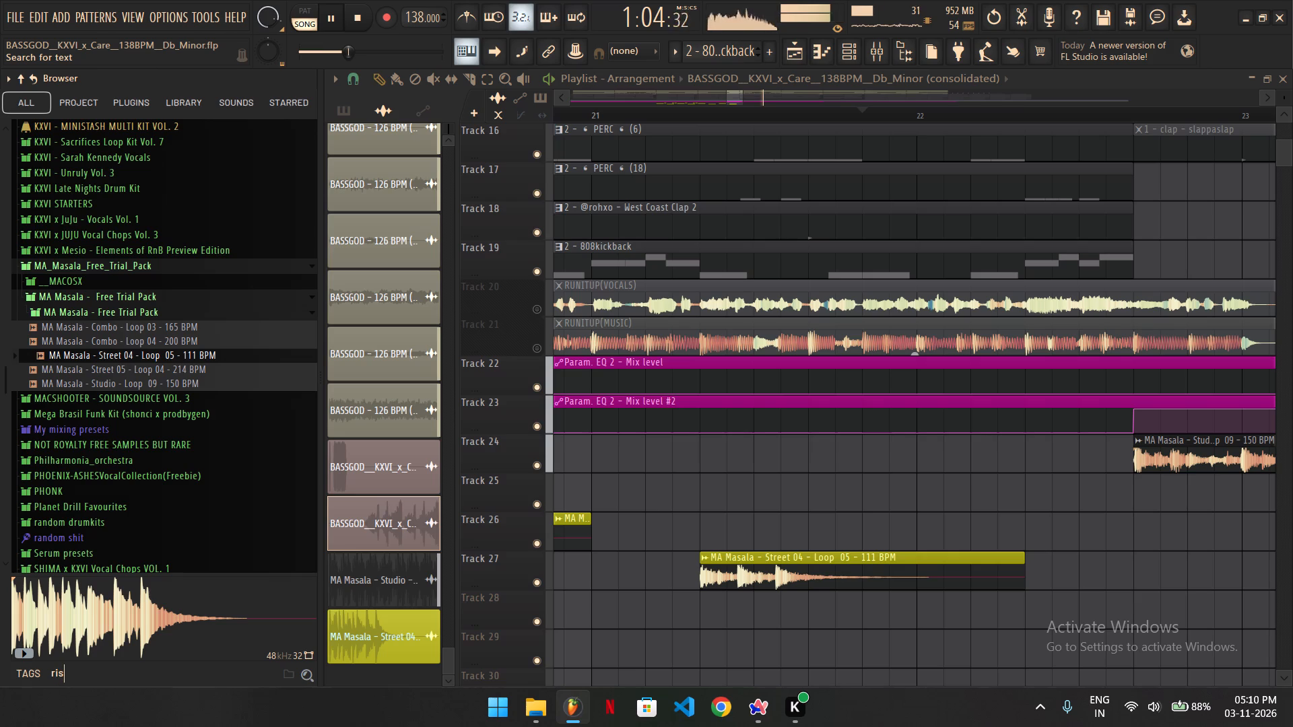
type("er")
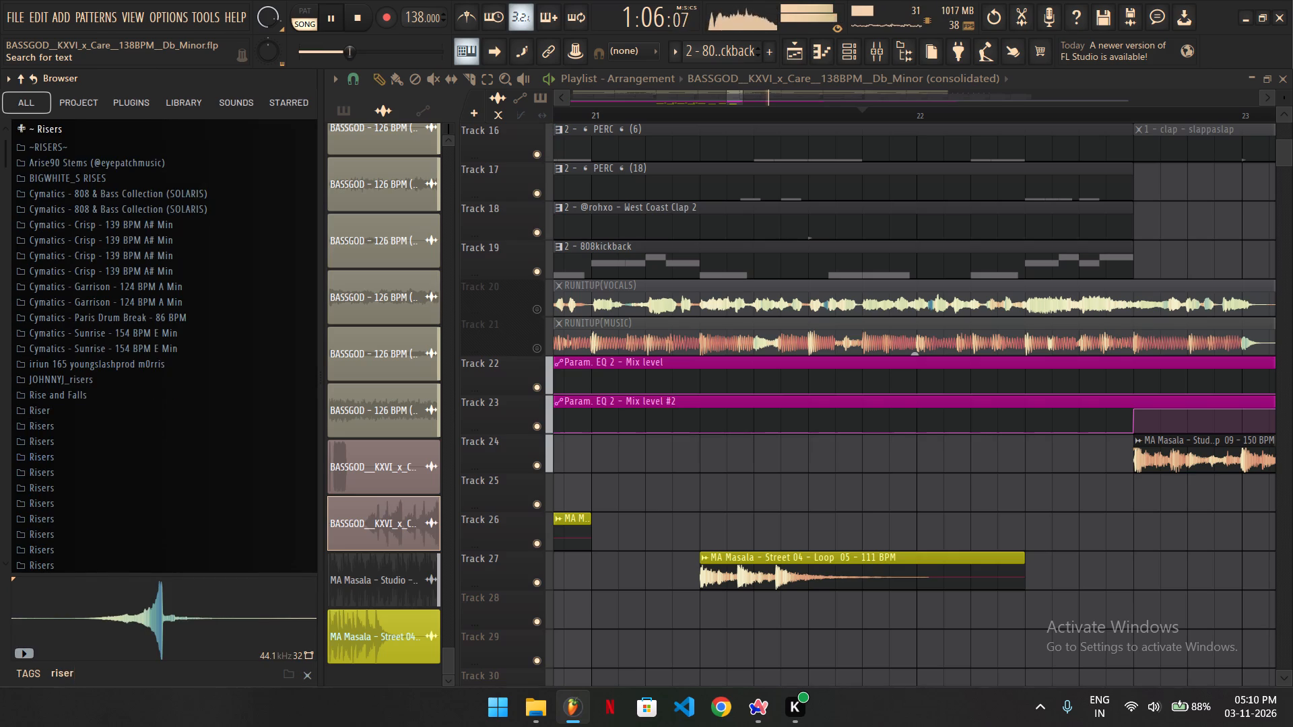
left_click_drag(171, 605, 1049, 547)
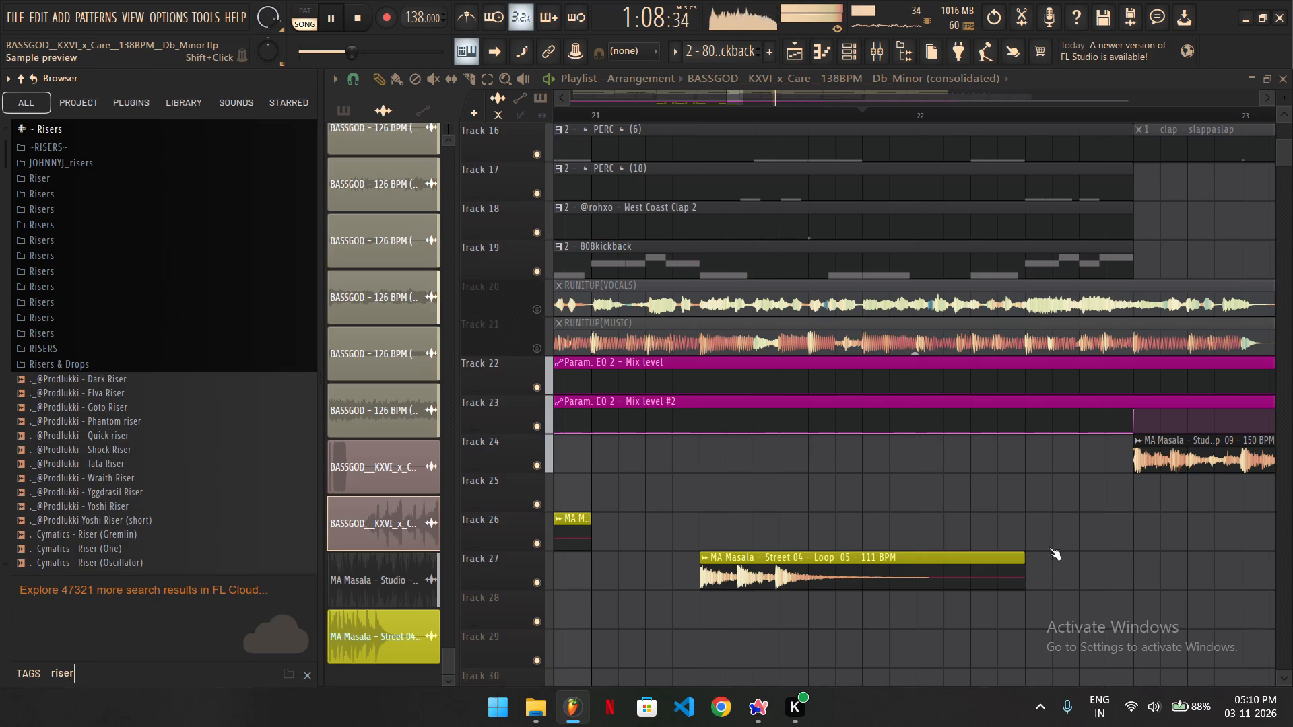
left_click_drag(1049, 547, 1080, 518)
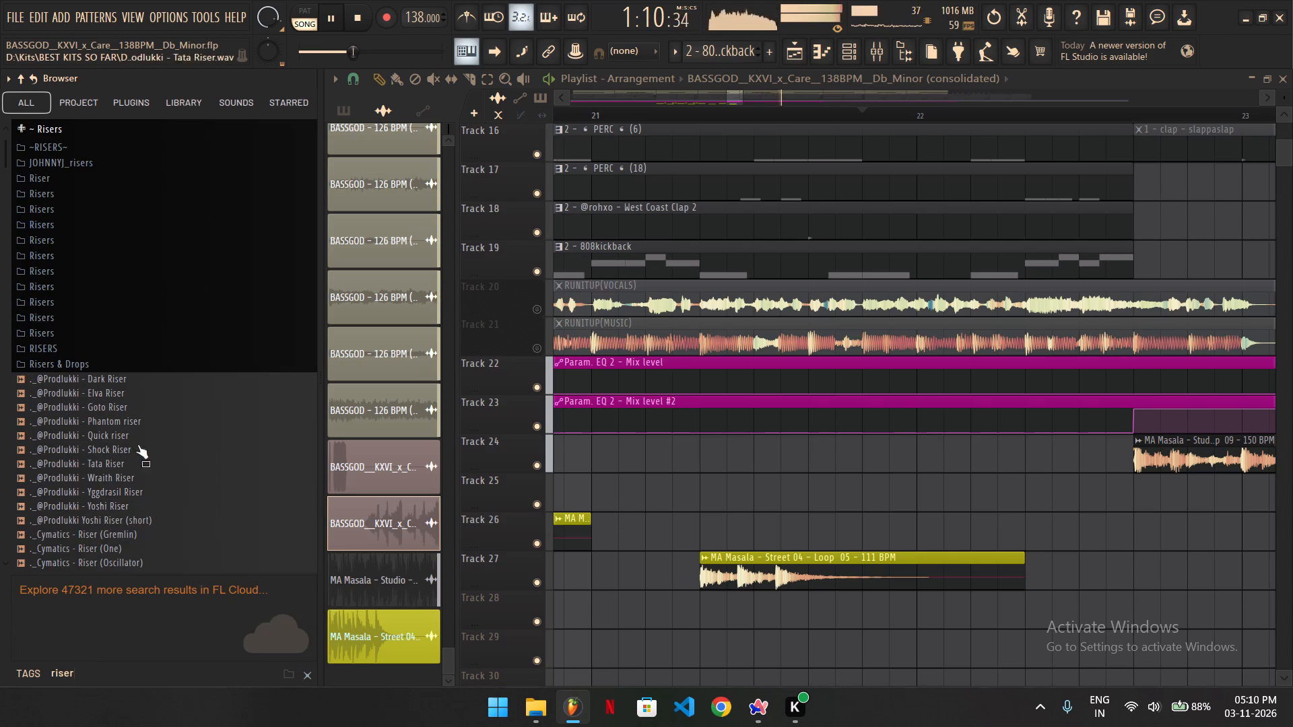
left_click(279, 94)
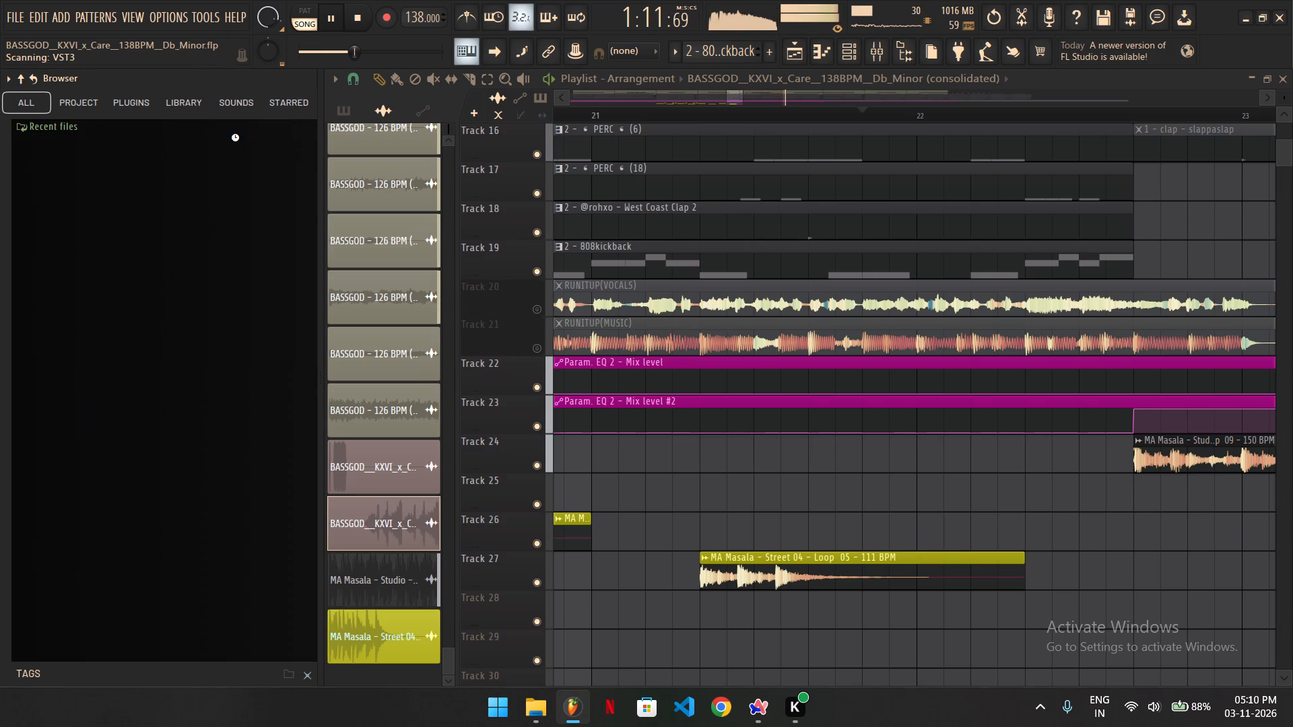
left_click(270, 109)
left_click(272, 108)
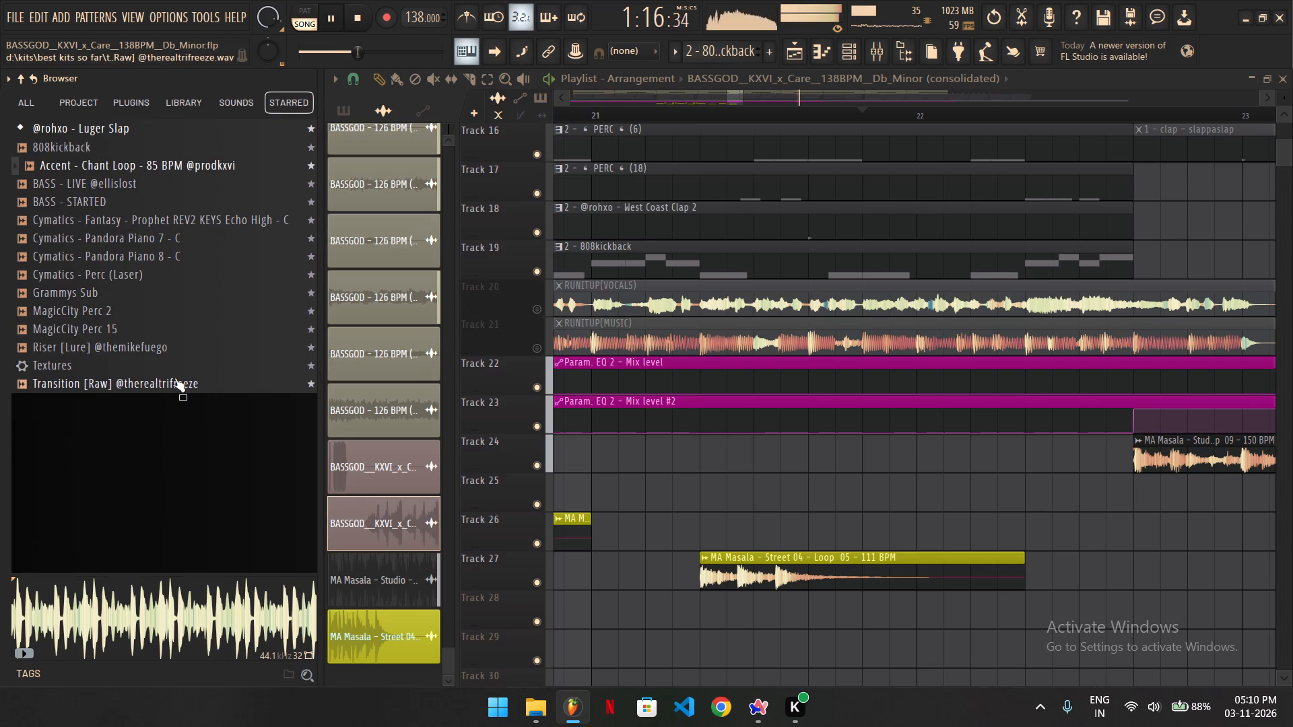
left_click_drag(174, 380, 910, 499)
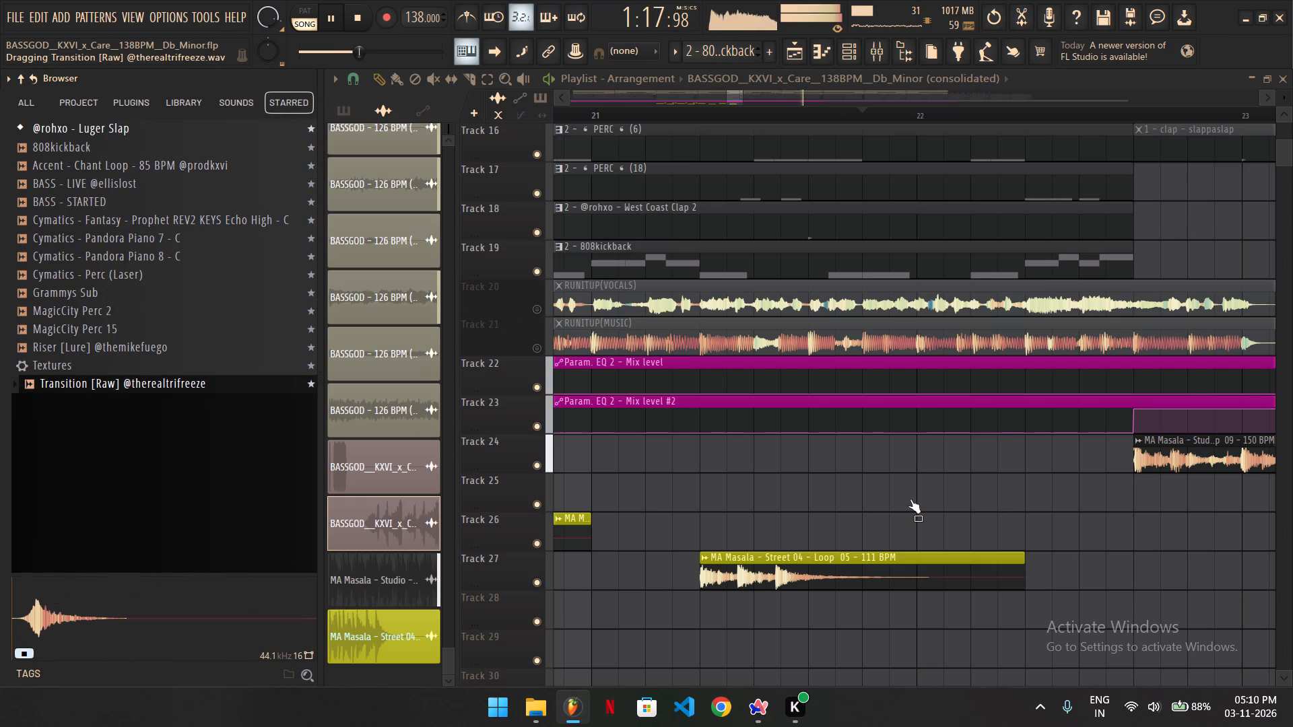
left_click_drag(910, 499, 1012, 514)
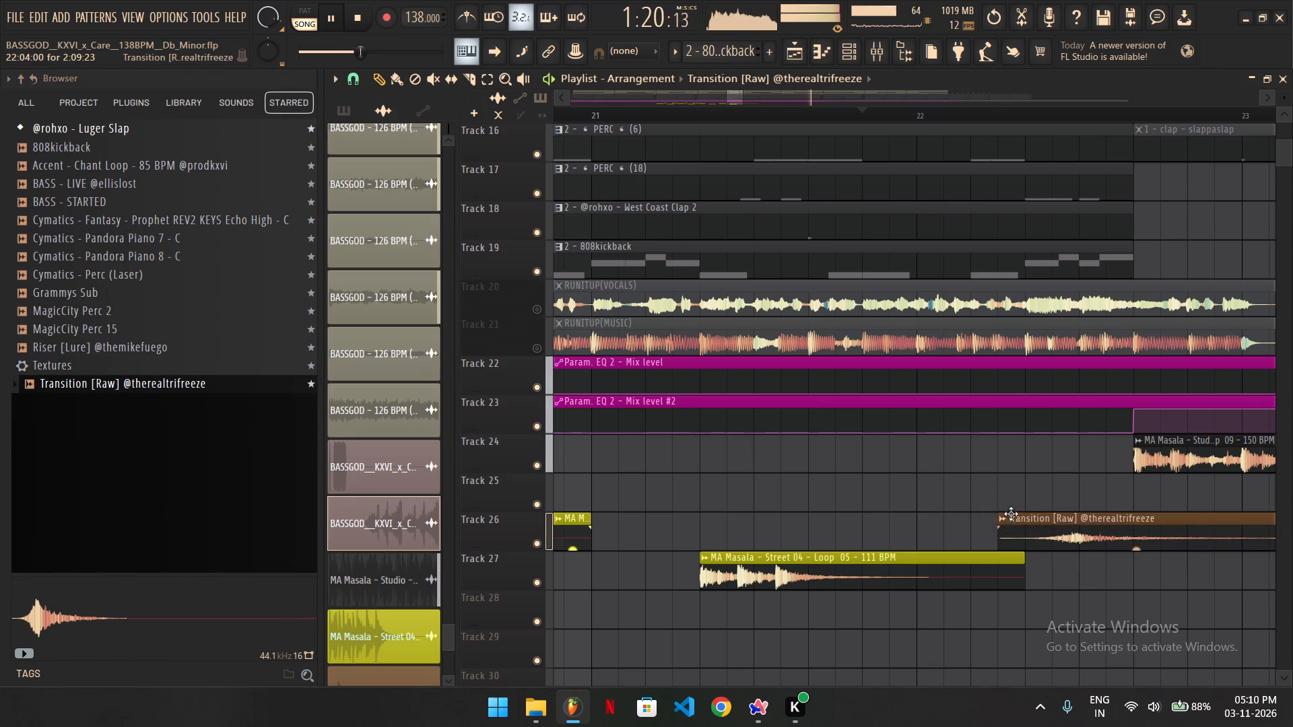
key("space")
left_click_drag(1121, 531, 1174, 526)
Play the transition sample into the Track 24 loops and examine the surrounding tracks across the section.
key("space")
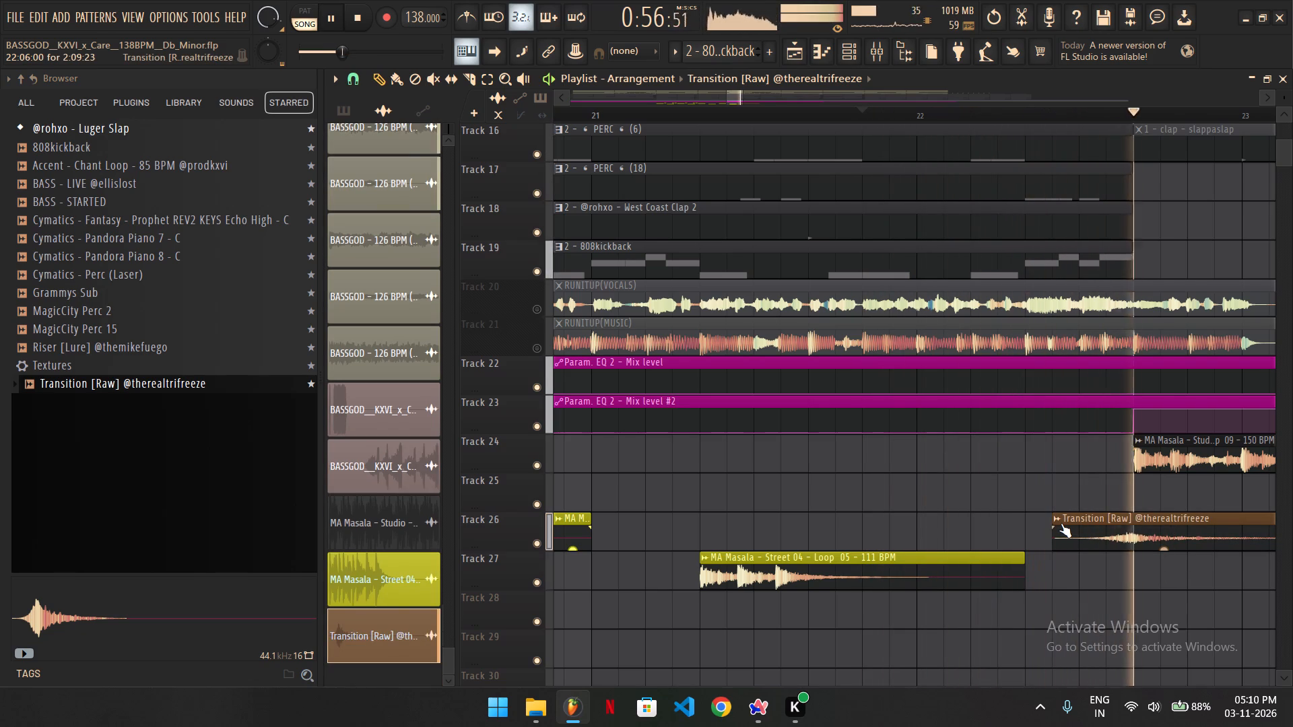
scroll(863, 484, "down", 11, "ctrl")
scroll(805, 468, "down", 5, "ctrl")
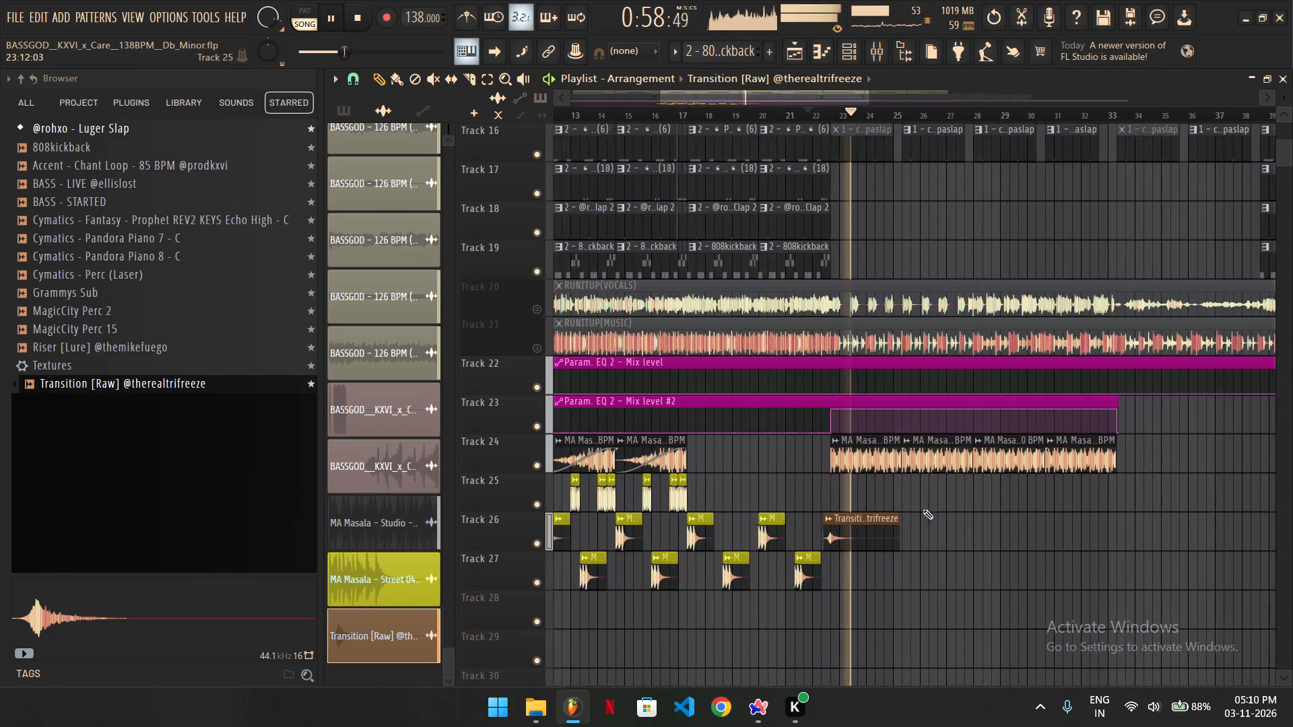
scroll(937, 526, "up", 6, "ctrl")
scroll(811, 543, "down", 4)
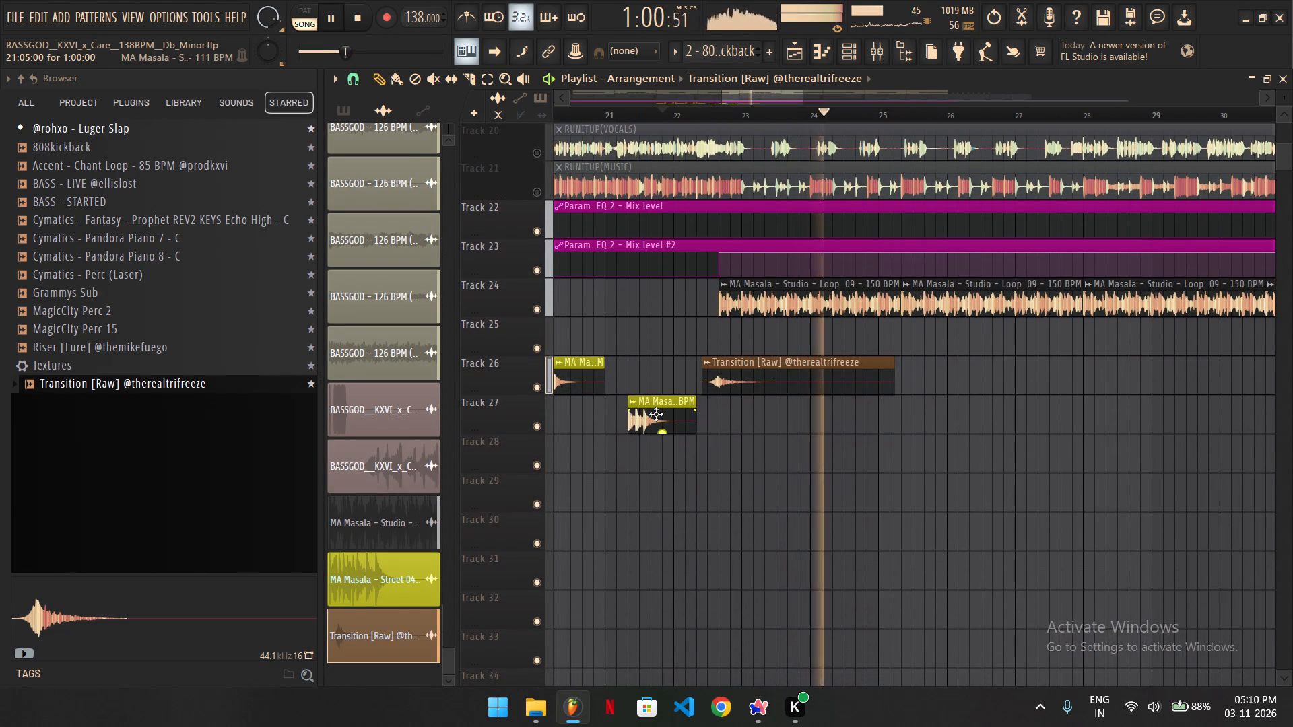
left_click(657, 414)
scroll(820, 387, "down", 6, "ctrl")
scroll(951, 355, "up", 3)
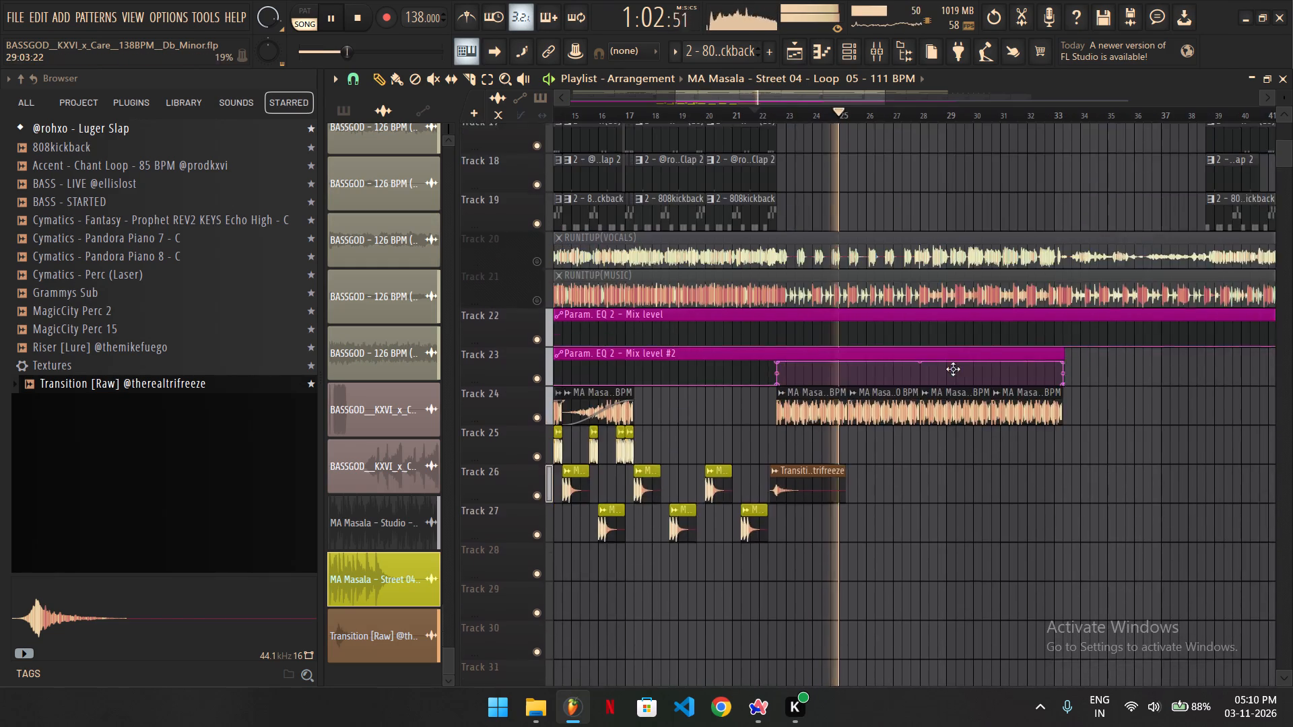
scroll(953, 369, "up", 3)
scroll(939, 390, "down", 1)
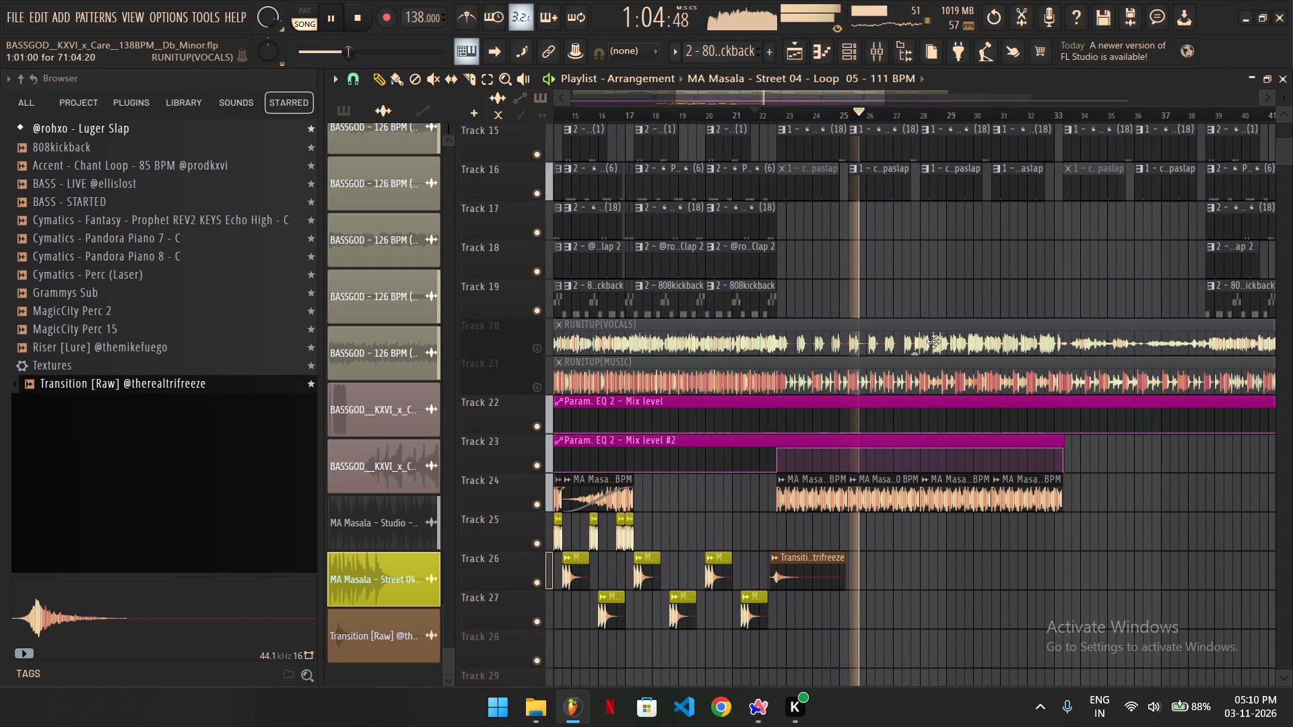
scroll(972, 333, "up", 4, "ctrl")
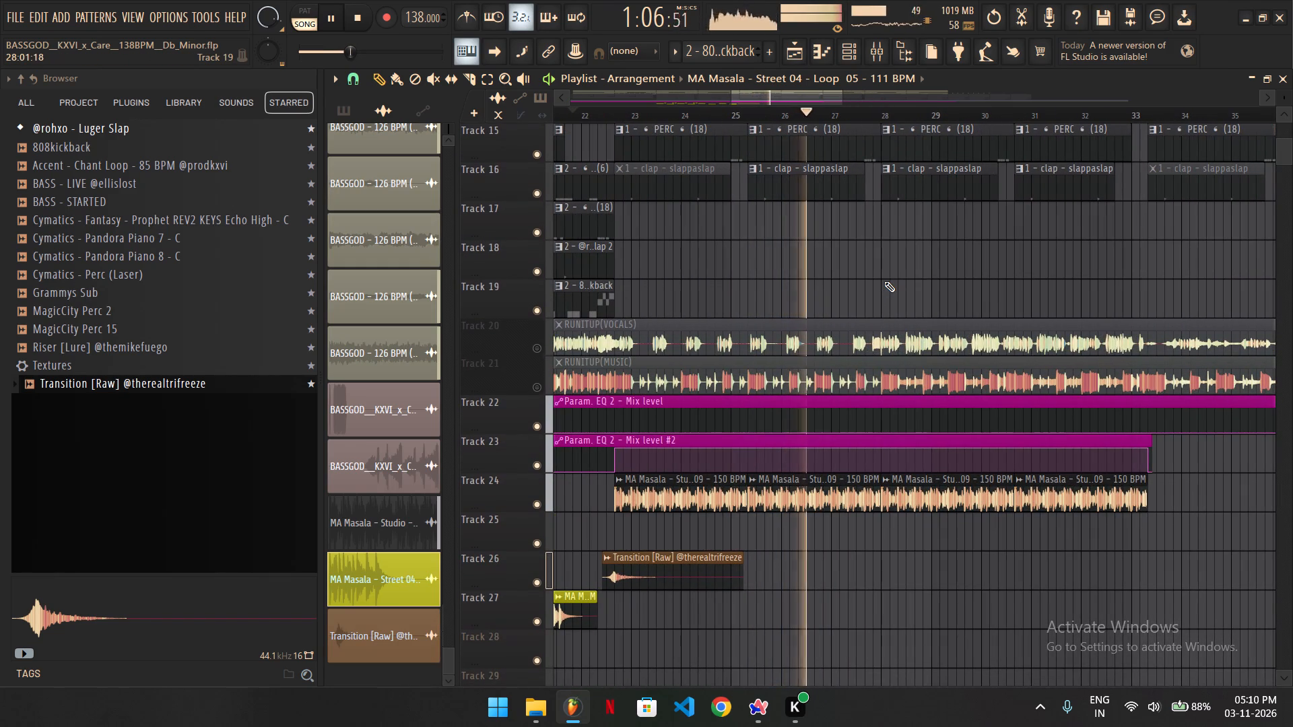
List the patterns in the picker and all browser folders, and examine the arrangement around the end of the Track 24 loops during playback.
left_click(354, 119)
left_click(32, 105)
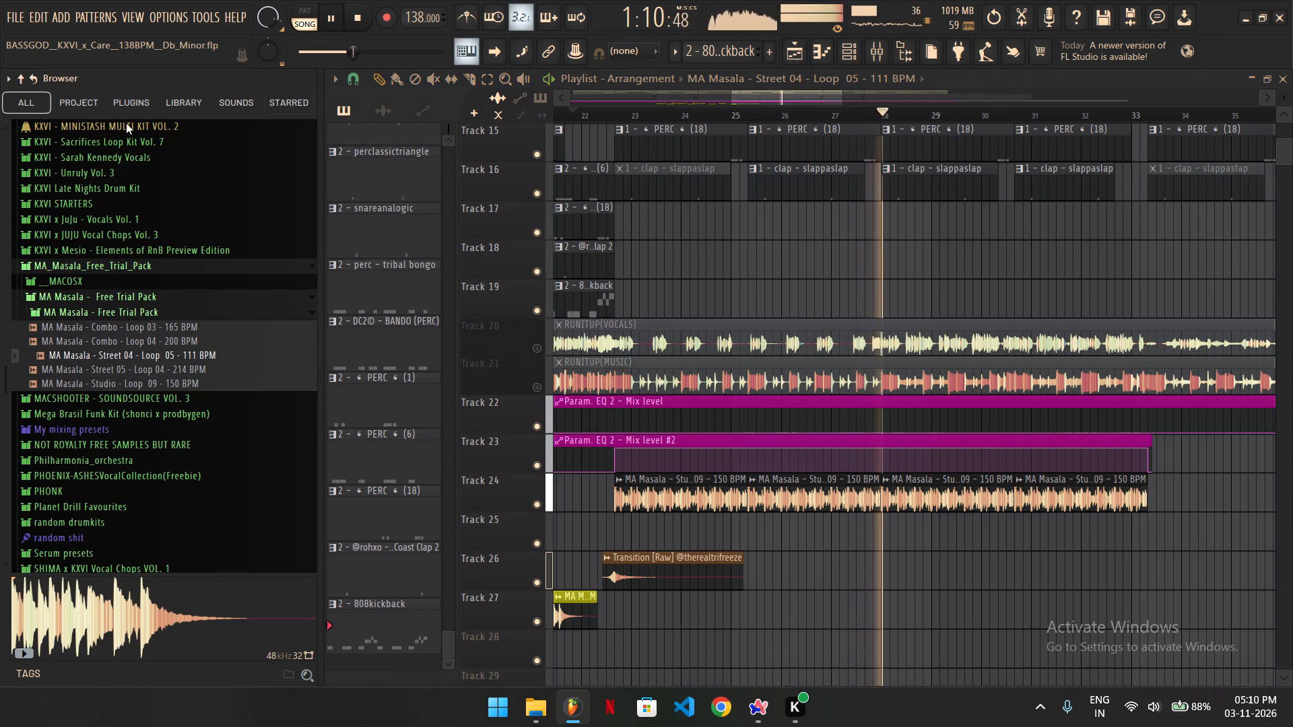
scroll(1057, 259, "down", 4, "ctrl")
scroll(1064, 281, "up", 4, "ctrl")
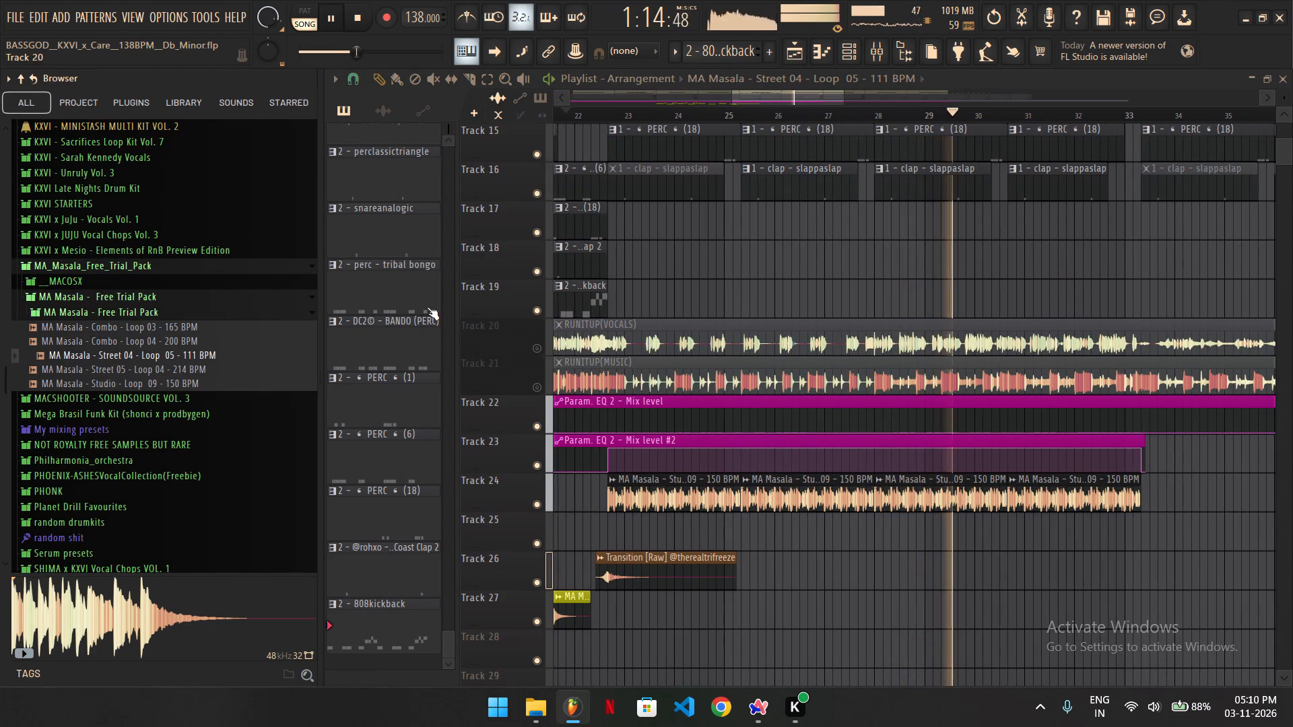
scroll(770, 392, "down", 6)
scroll(974, 265, "down", 5, "ctrl")
scroll(1084, 261, "down", 2, "ctrl")
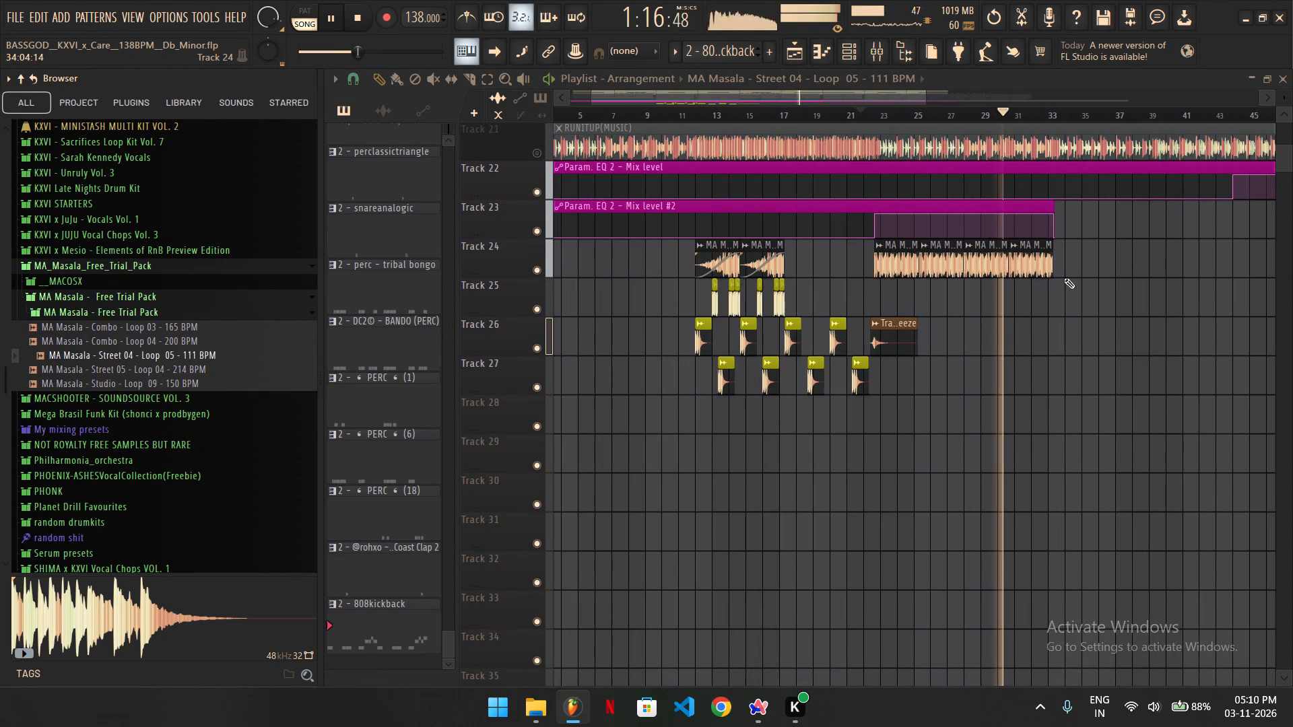
scroll(1091, 268, "up", 2, "ctrl")
scroll(1092, 266, "up", 5)
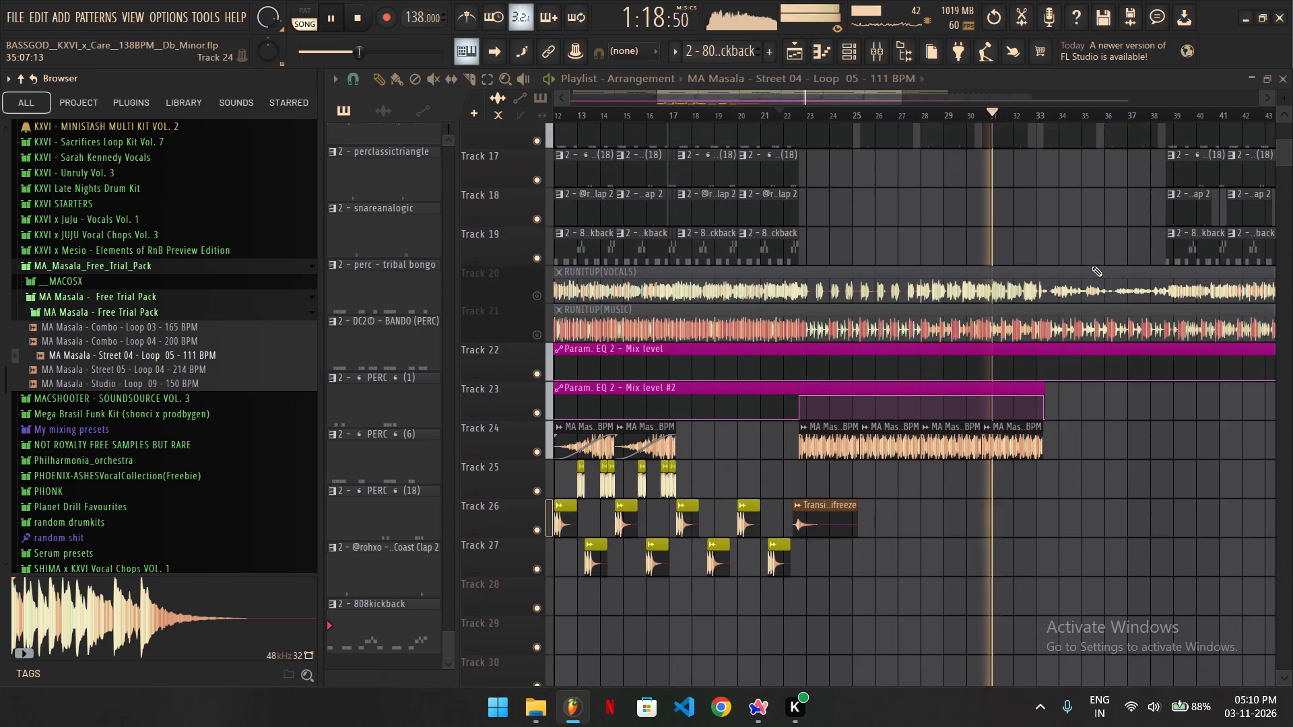
scroll(952, 255, "down", 3, "ctrl")
scroll(1106, 248, "up", 5, "ctrl")
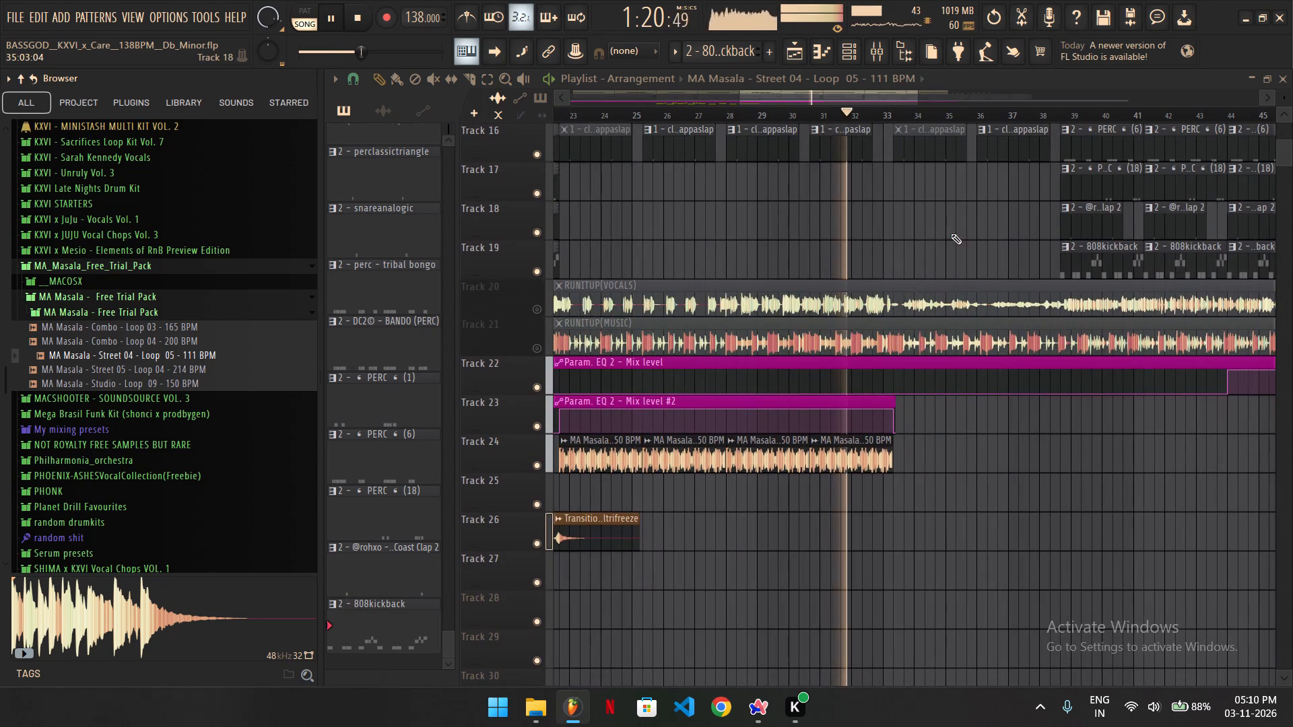
scroll(951, 234, "up", 6)
scroll(946, 250, "down", 6)
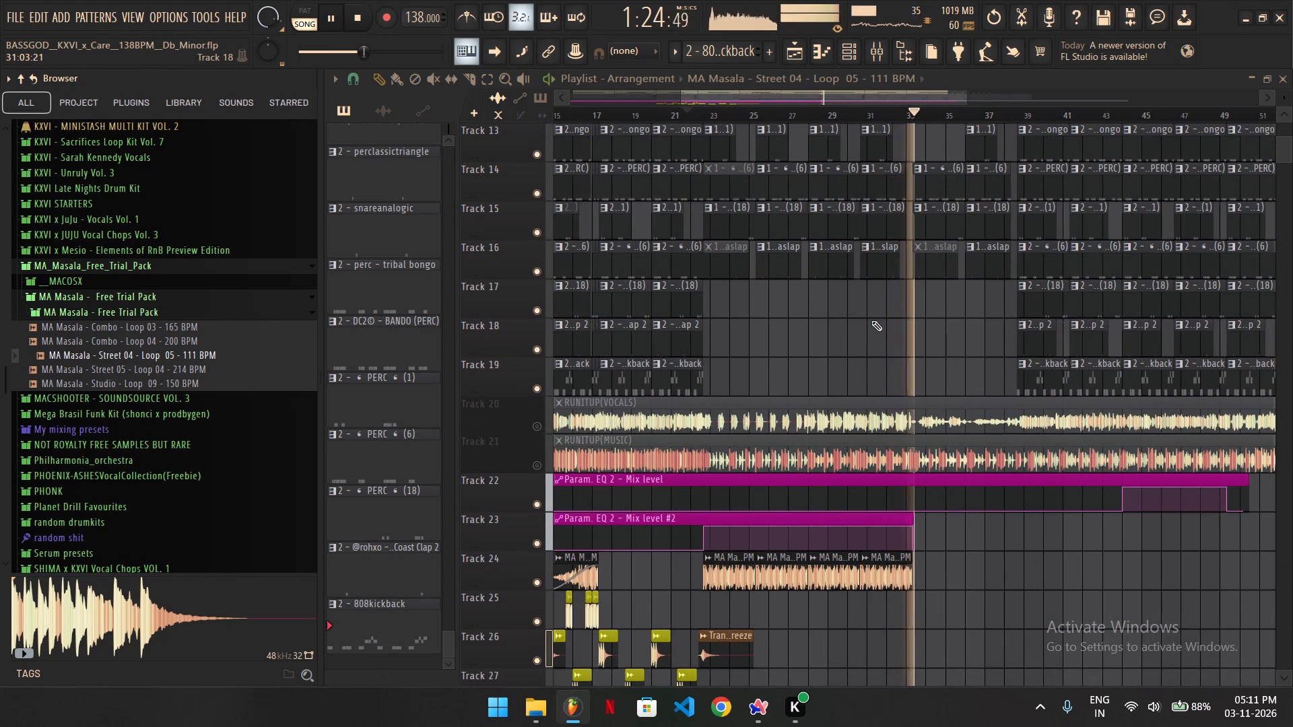
scroll(990, 322, "up", 6, "ctrl")
scroll(937, 295, "up", 3)
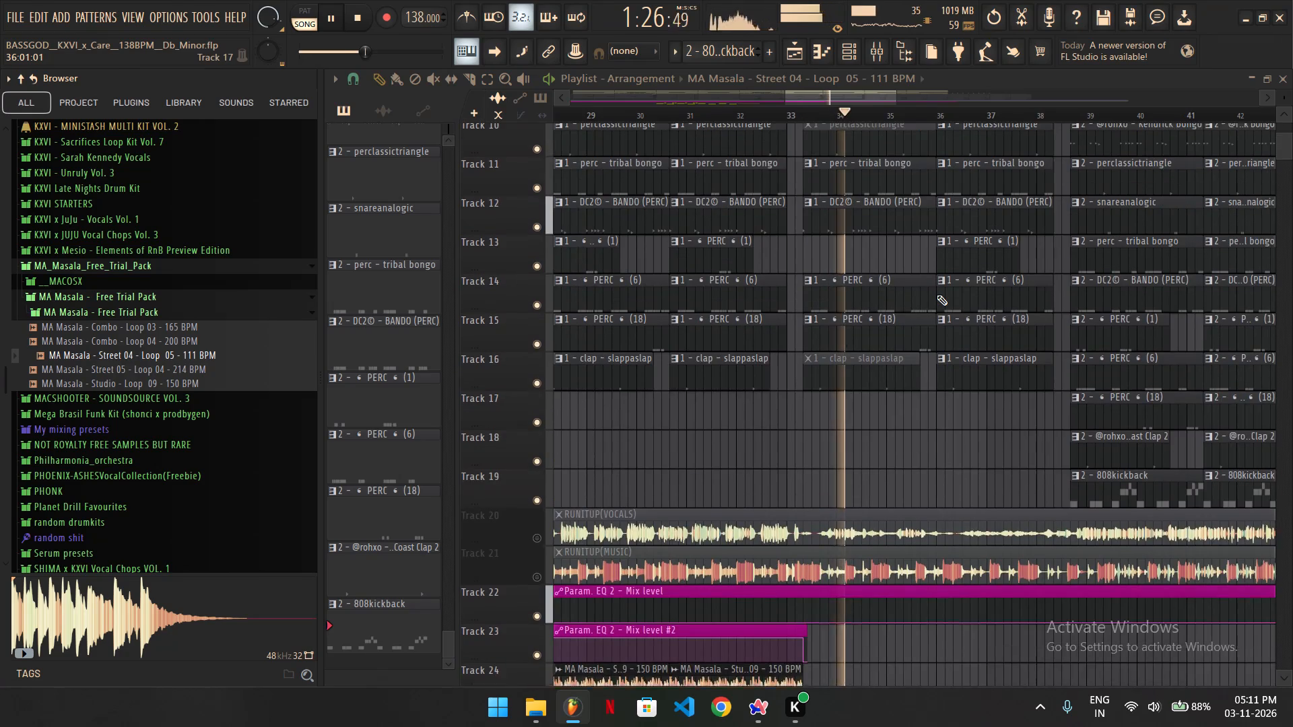
scroll(930, 295, "up", 2)
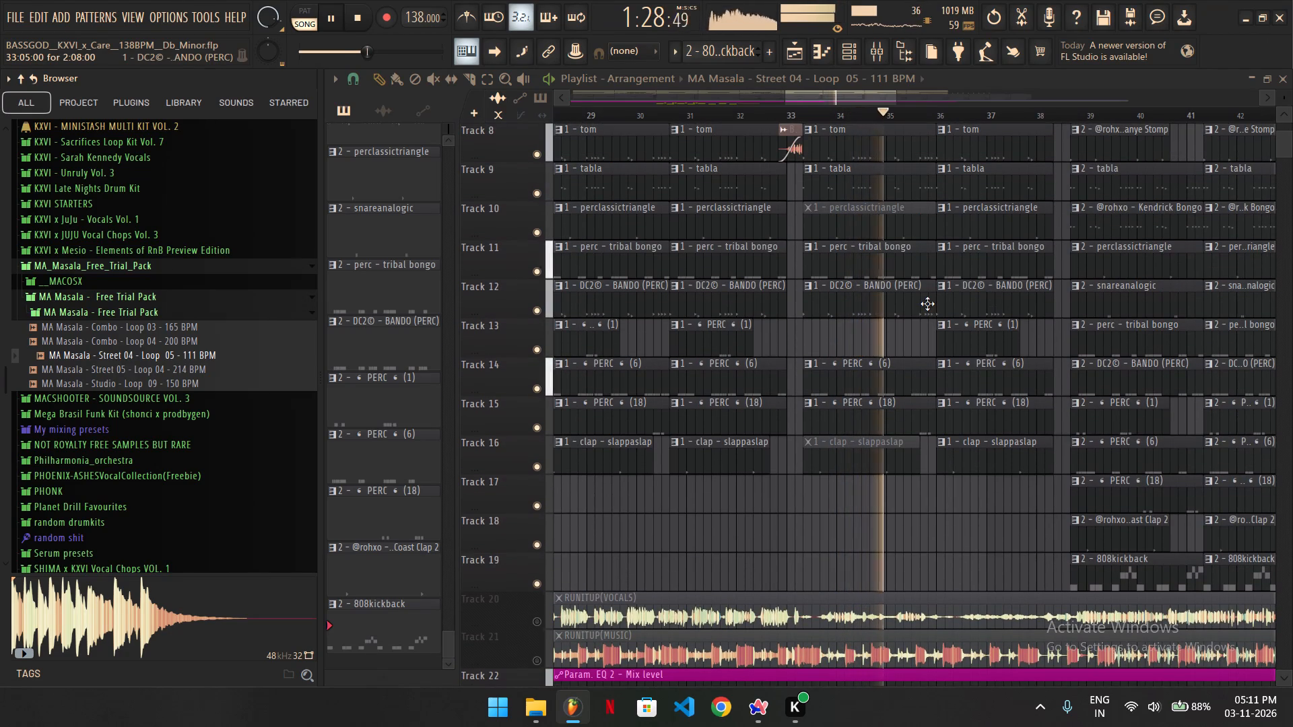
scroll(927, 304, "down", 1)
scroll(927, 304, "up", 4)
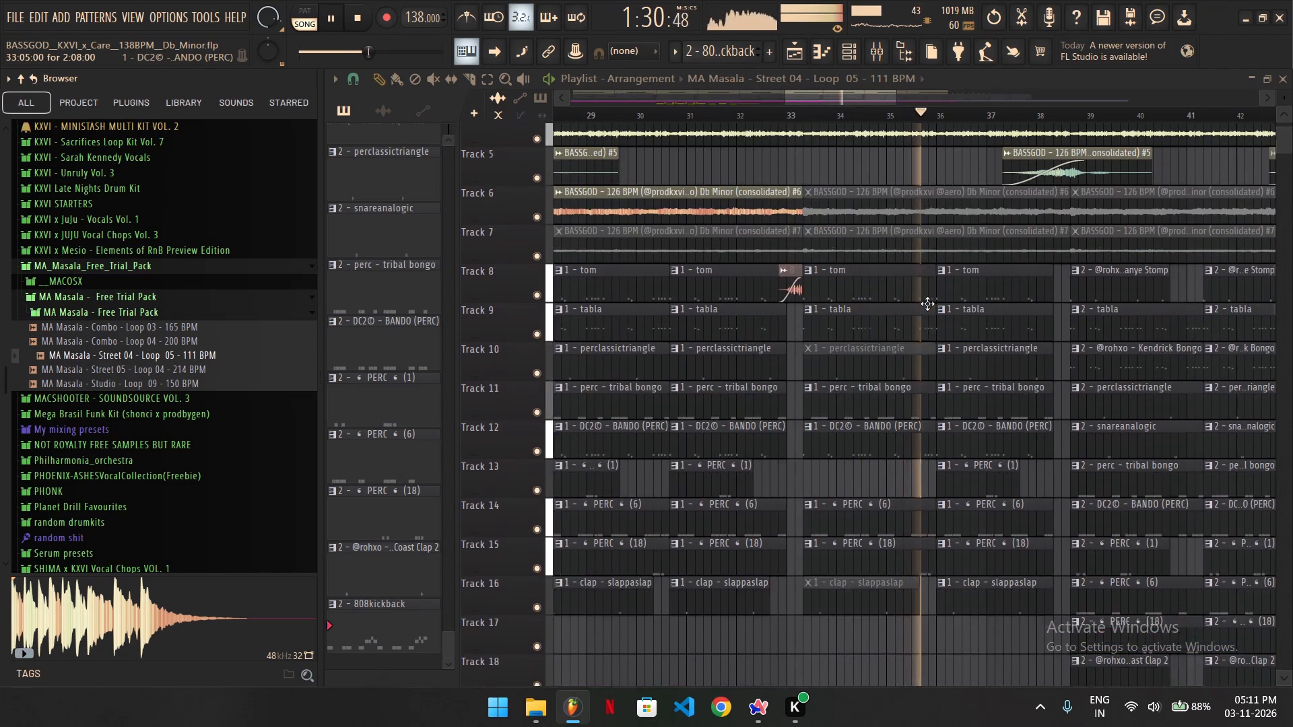
scroll(927, 304, "up", 3)
scroll(927, 299, "down", 5)
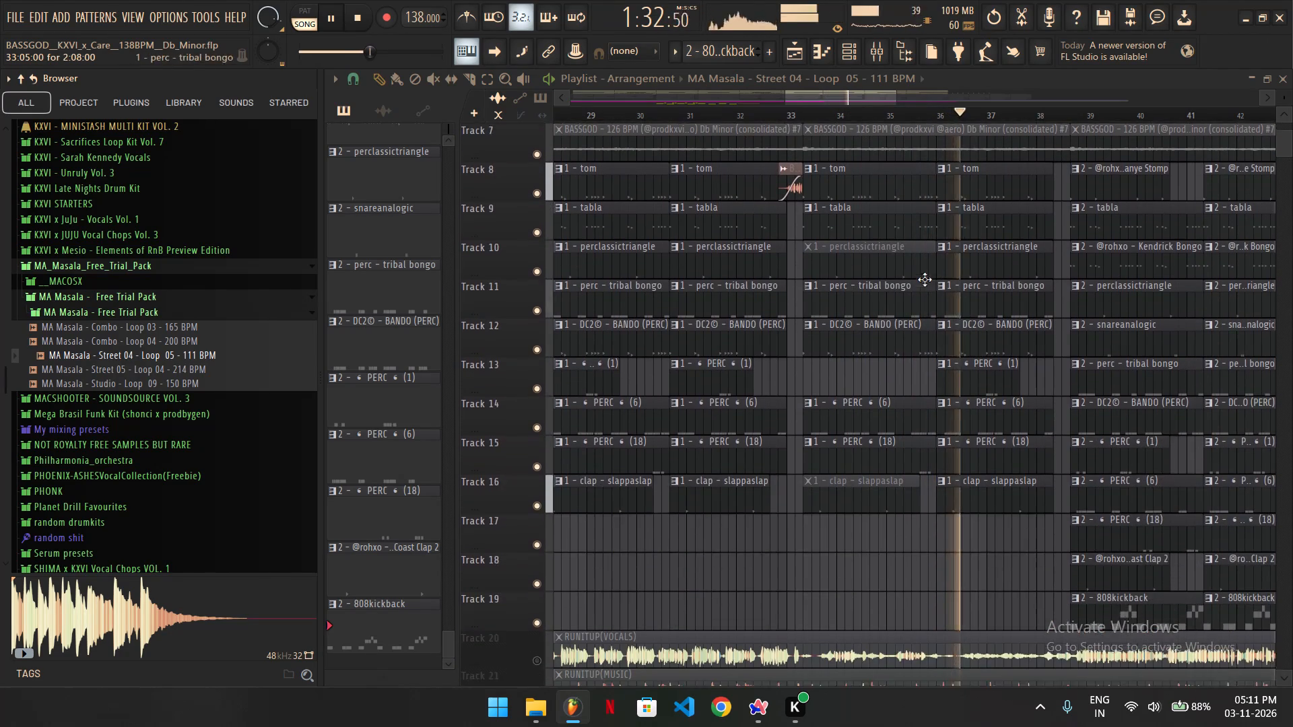
scroll(925, 277, "down", 10)
scroll(932, 255, "down", 10, "ctrl")
scroll(927, 232, "up", 2, "ctrl")
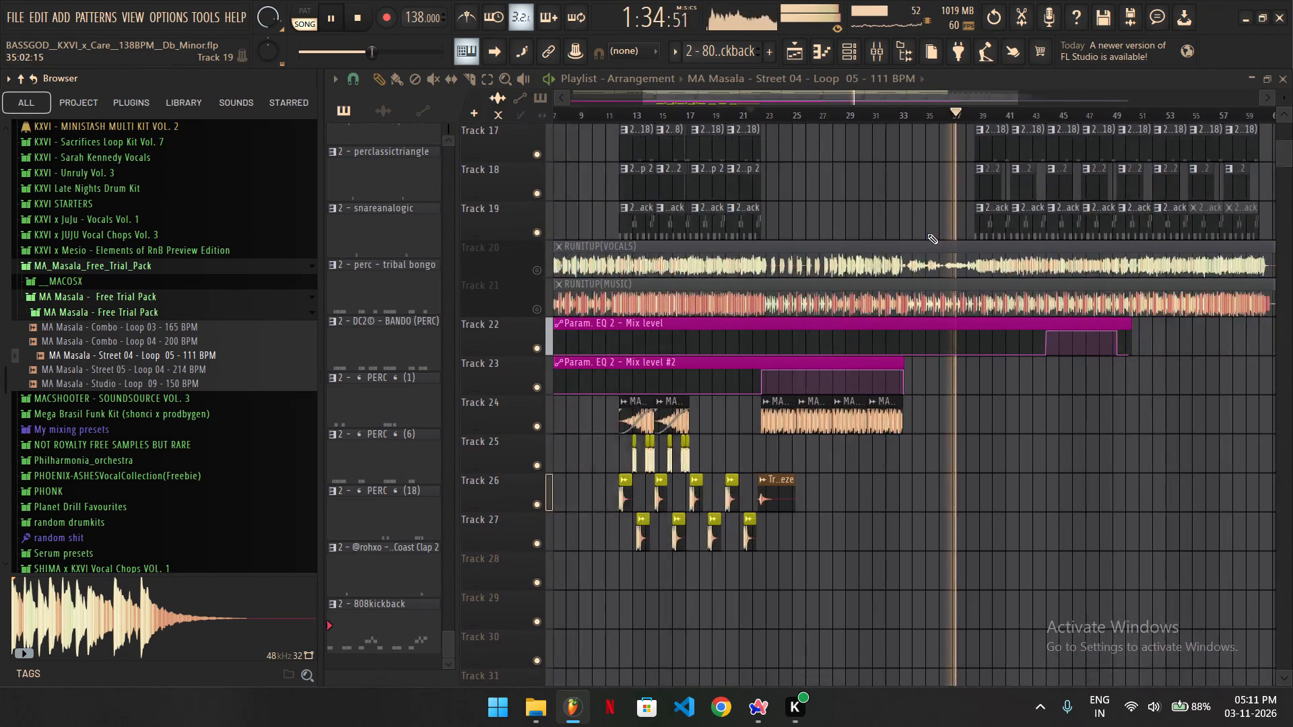
scroll(927, 234, "up", 6, "ctrl")
scroll(927, 187, "up", 4)
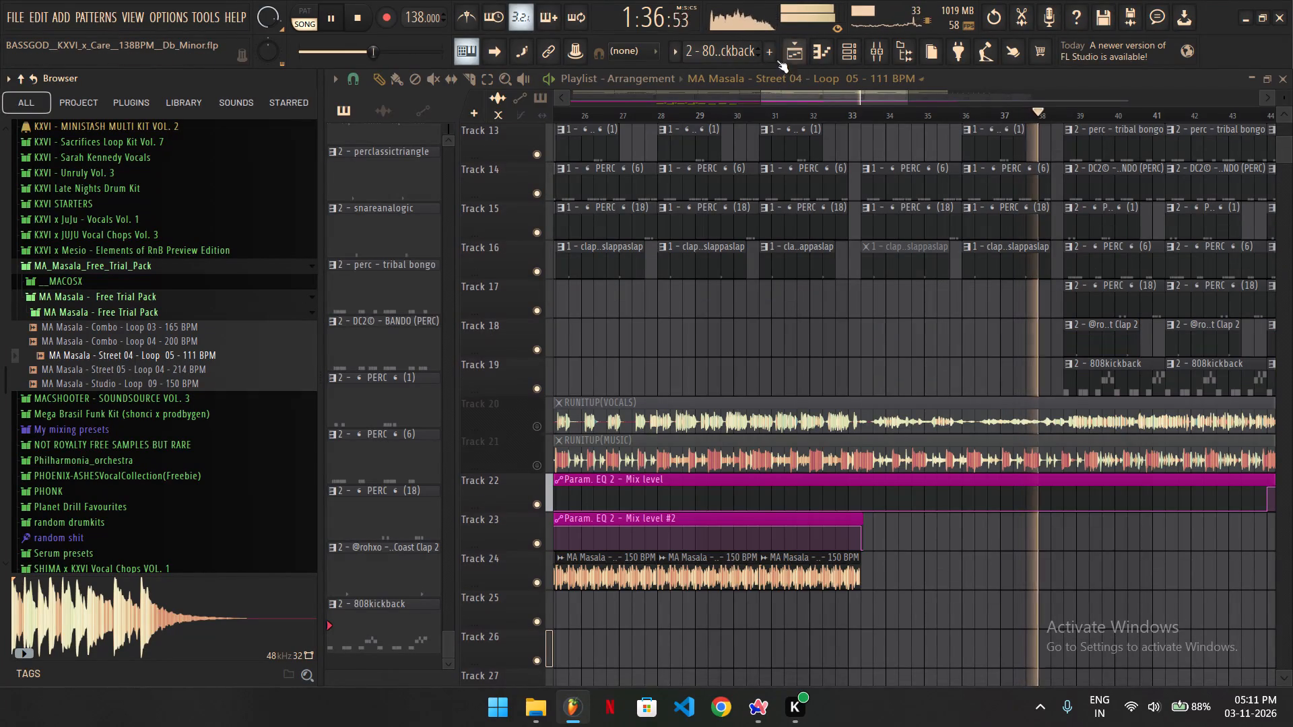
Create a new empty pattern and place it on Track 19 at 33:05, where the Track 24 loops end.
scroll(756, 56, "up", 4)
scroll(756, 56, "down", 1)
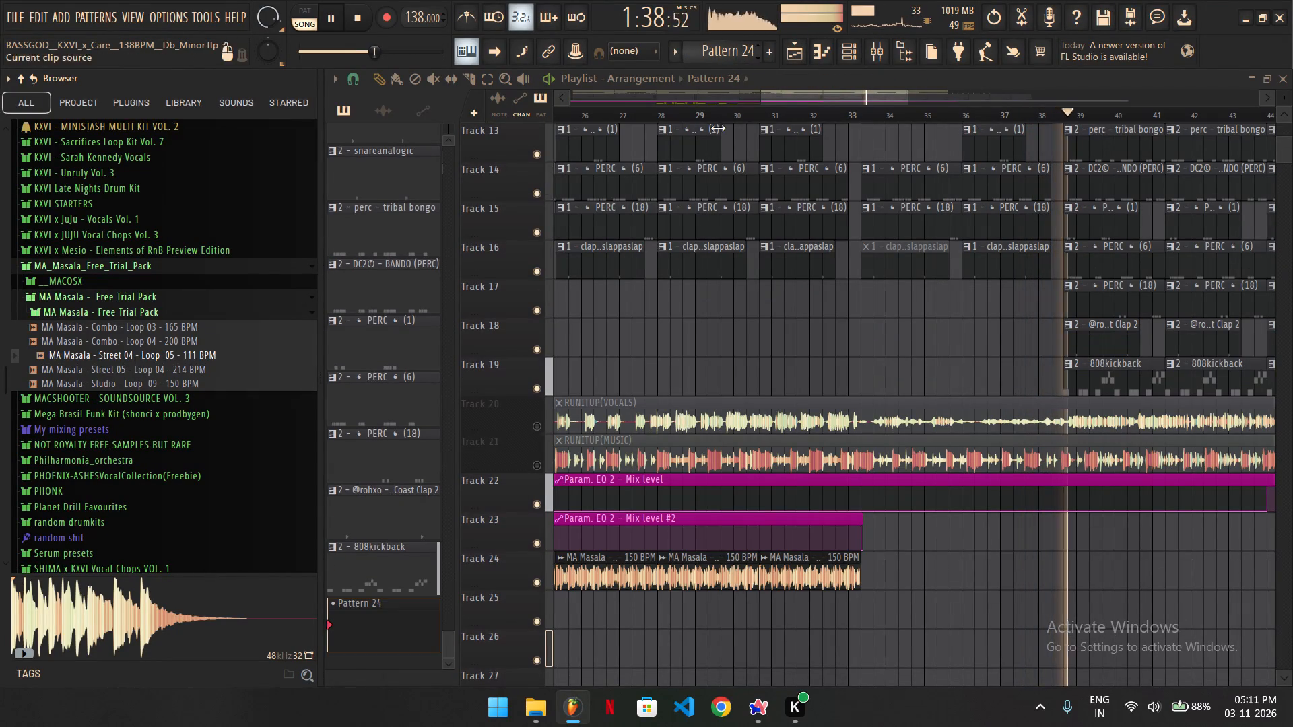
left_click_drag(371, 630, 860, 383)
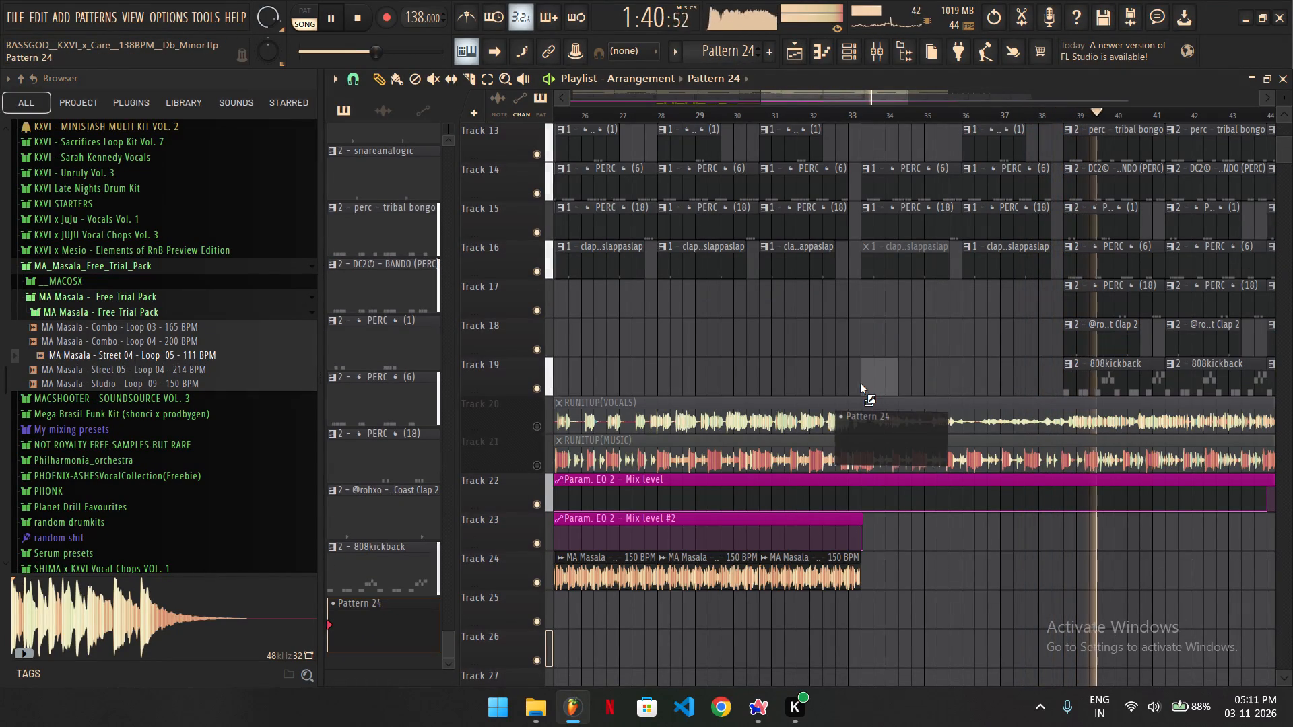
left_click_drag(860, 383, 871, 378)
Play from just before 33:05 to listen to the section where the new Track 19 pattern starts.
scroll(871, 378, "up", 6, "ctrl")
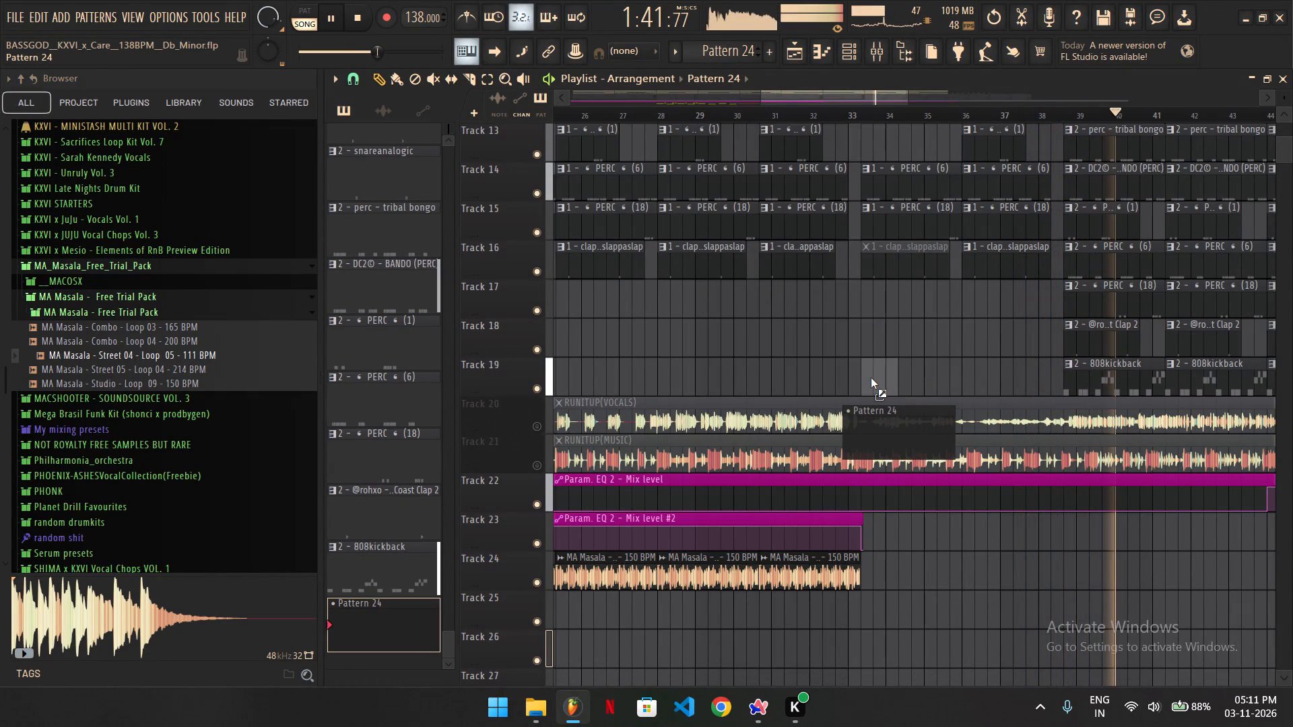
key("space")
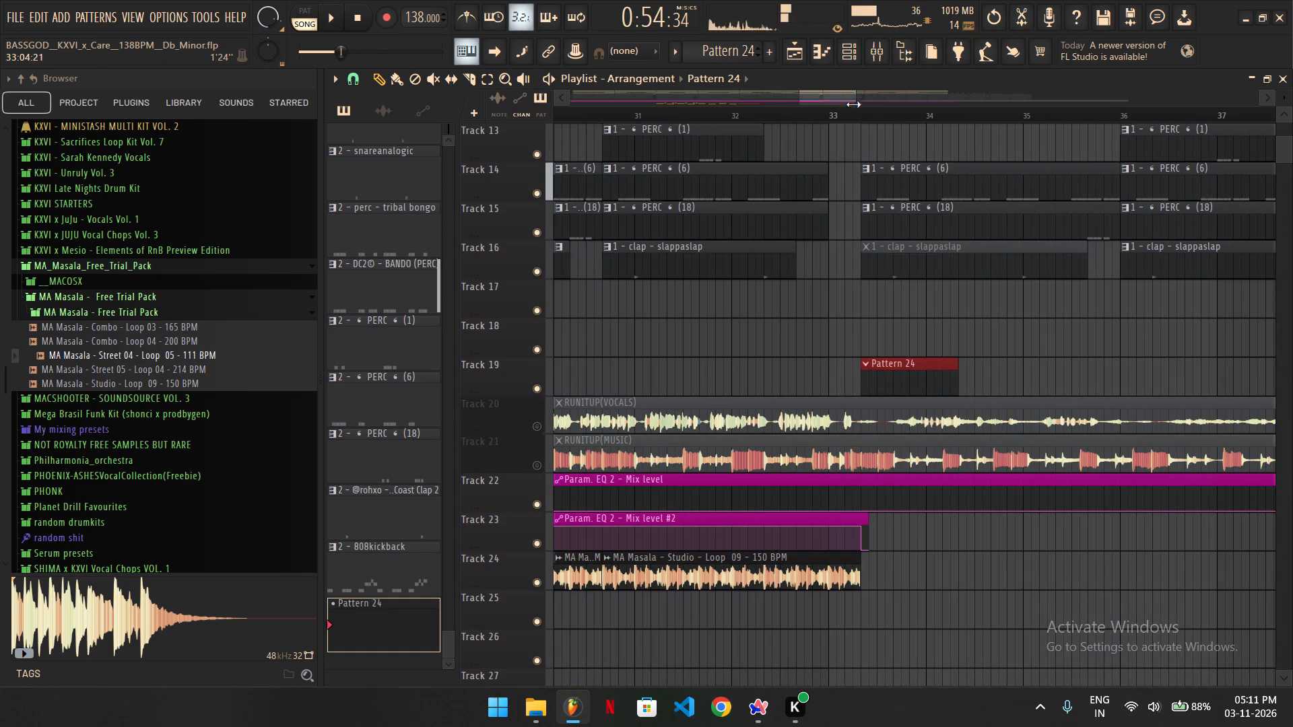
left_click(851, 115)
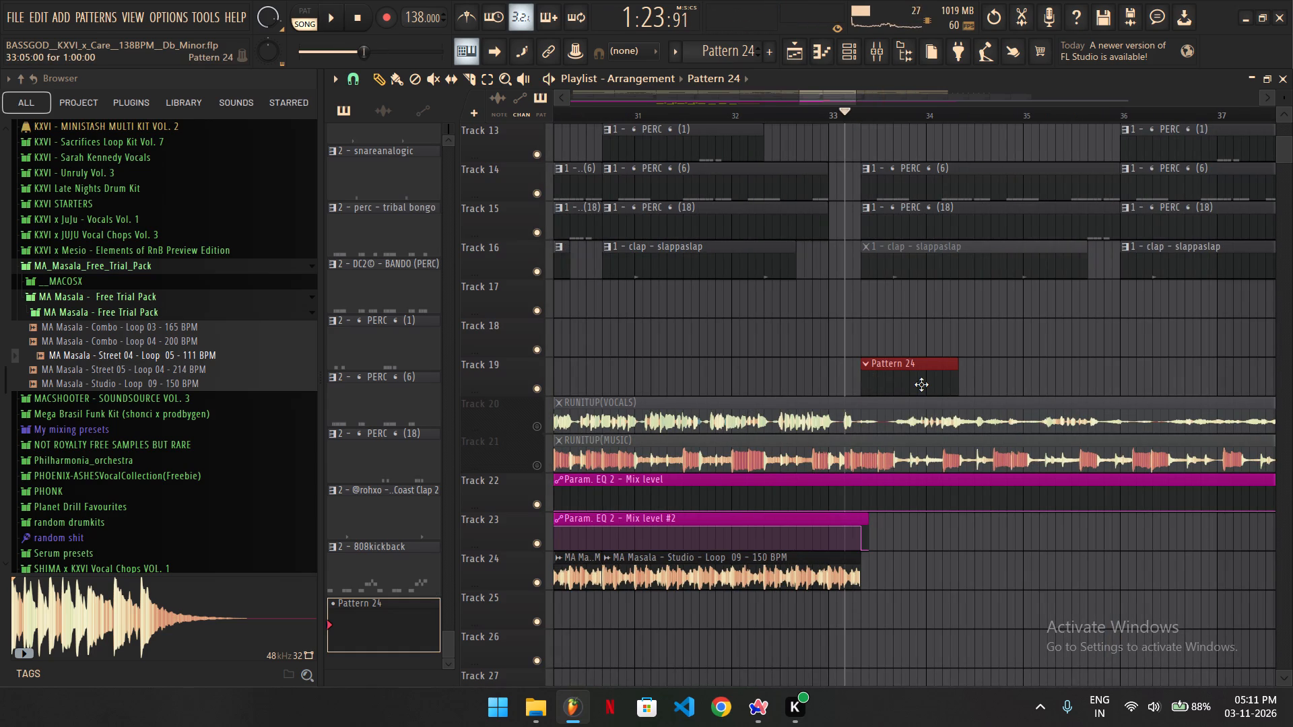
key("w")
key("space")
key("space")
key("space")
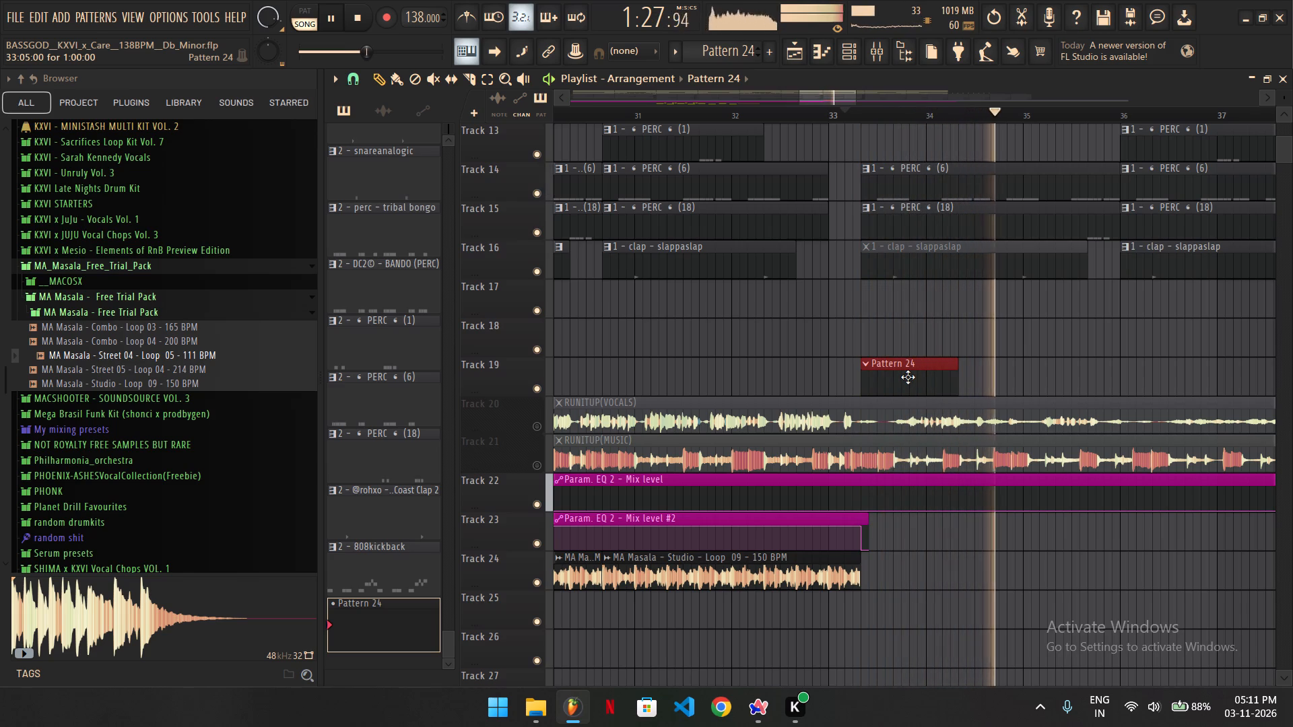
key("space")
Set the playback position to 33:05, the start of the new pattern on Track 19.
scroll(943, 311, "up", 5, "ctrl")
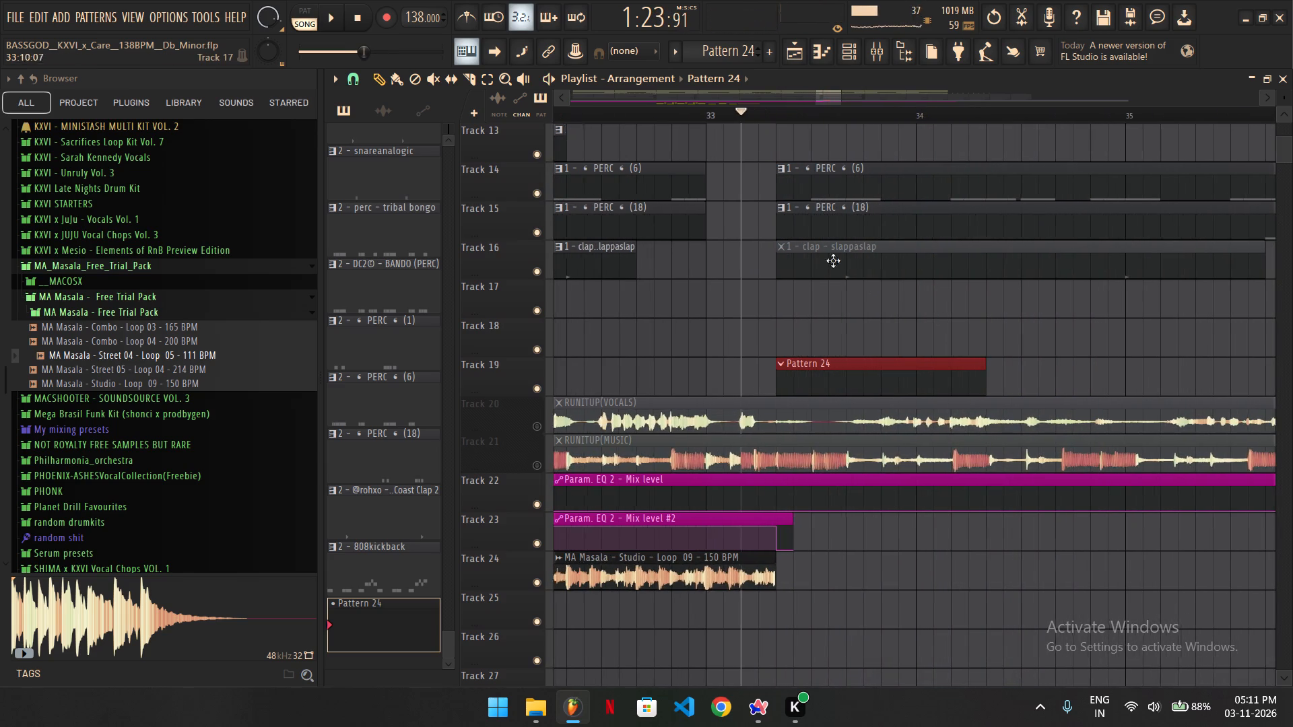
left_click(777, 118)
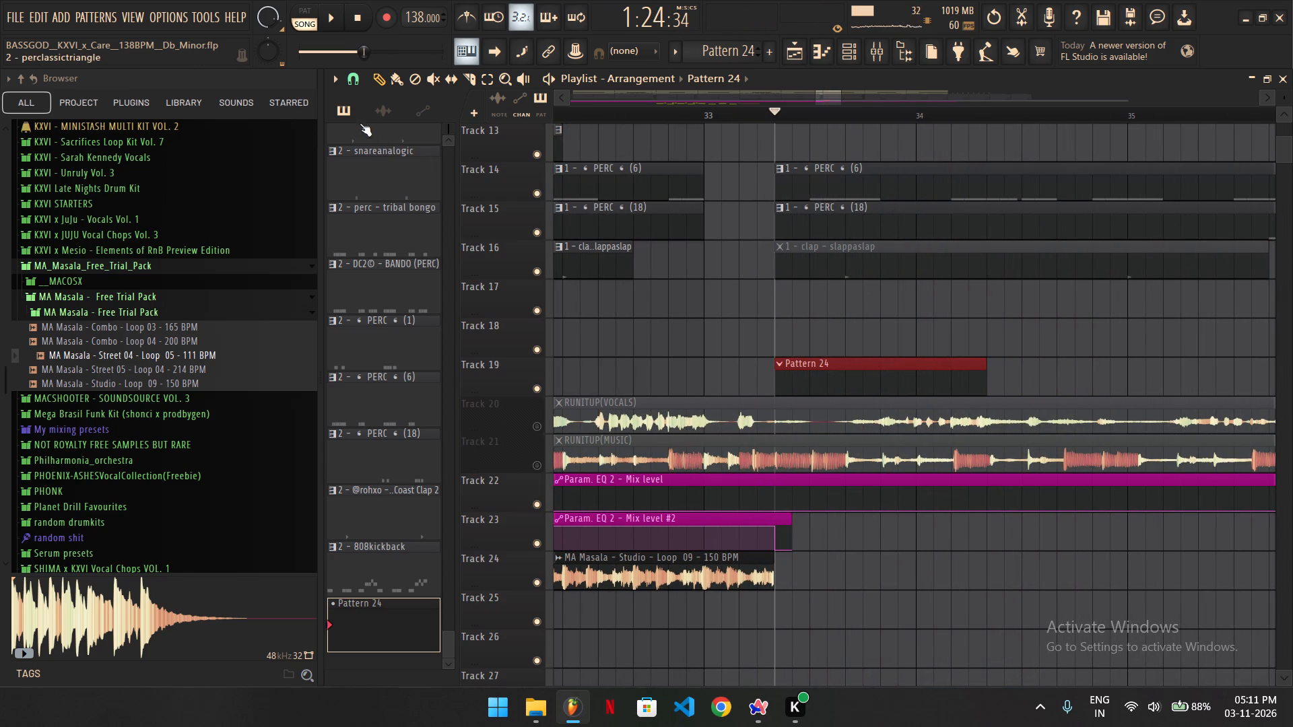
Open the Channel rack and filter it to the Unsorted channels.
left_click(387, 109)
left_click(362, 109)
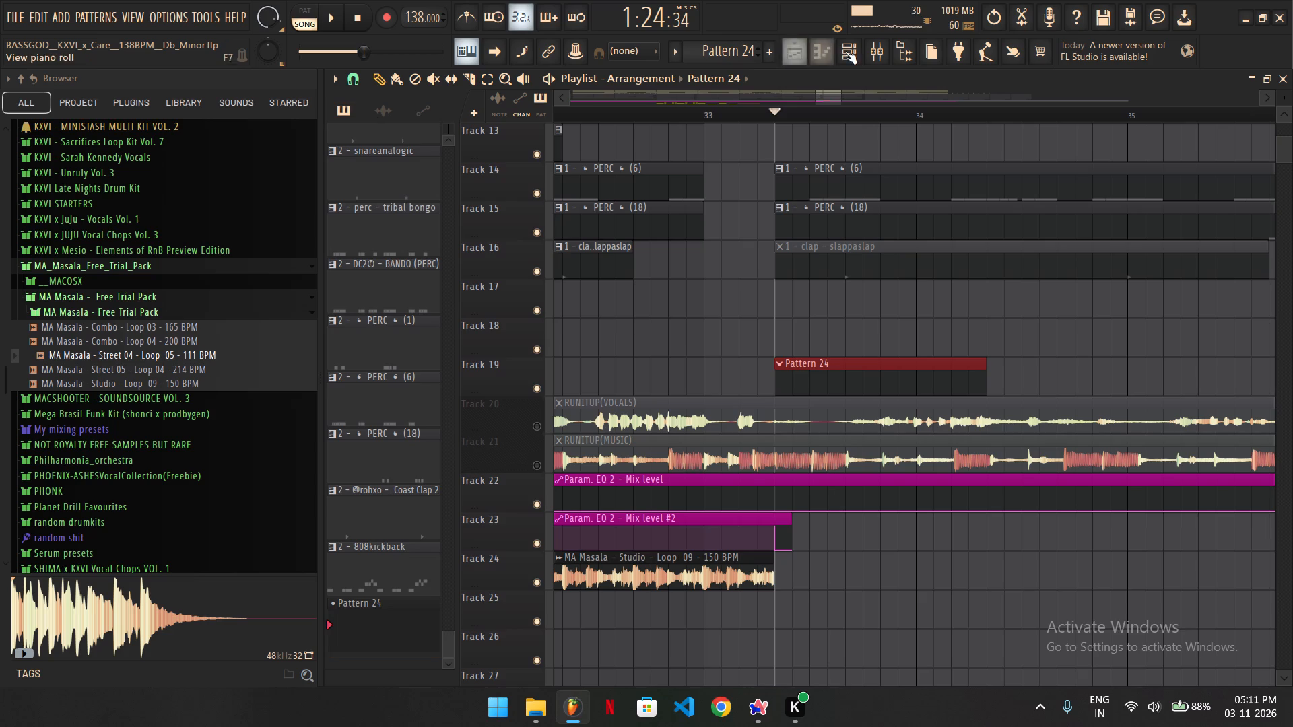
left_click(849, 51)
left_click(553, 150)
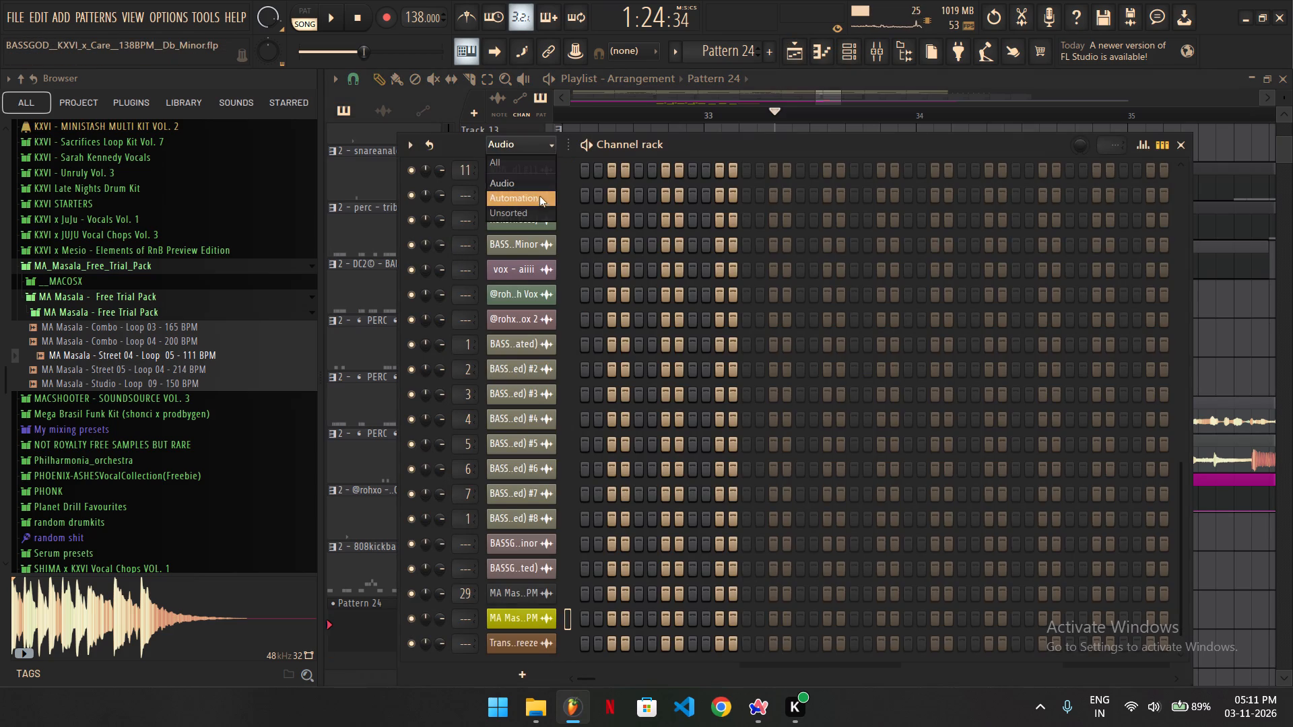
left_click(530, 211)
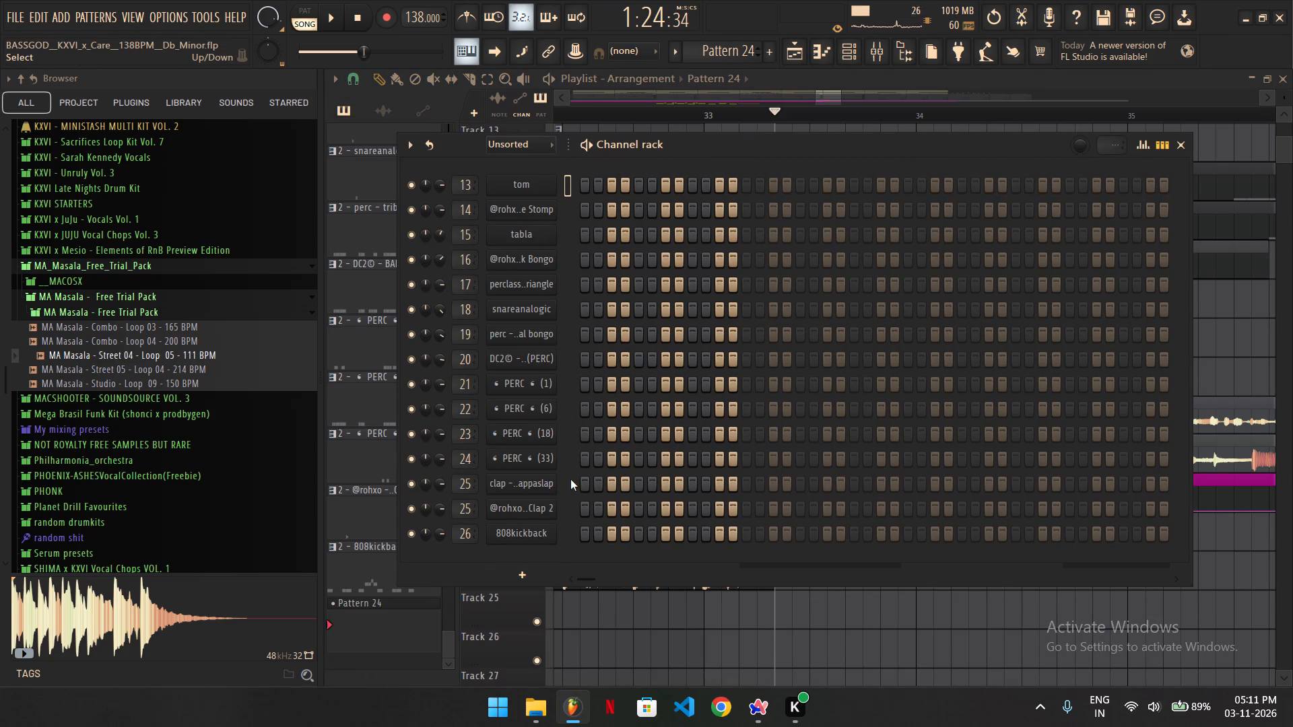
Search the browser for "kick" and audition the samples in the ~ Kicks folder, from kickbeo to kickzoom.
left_click(177, 680)
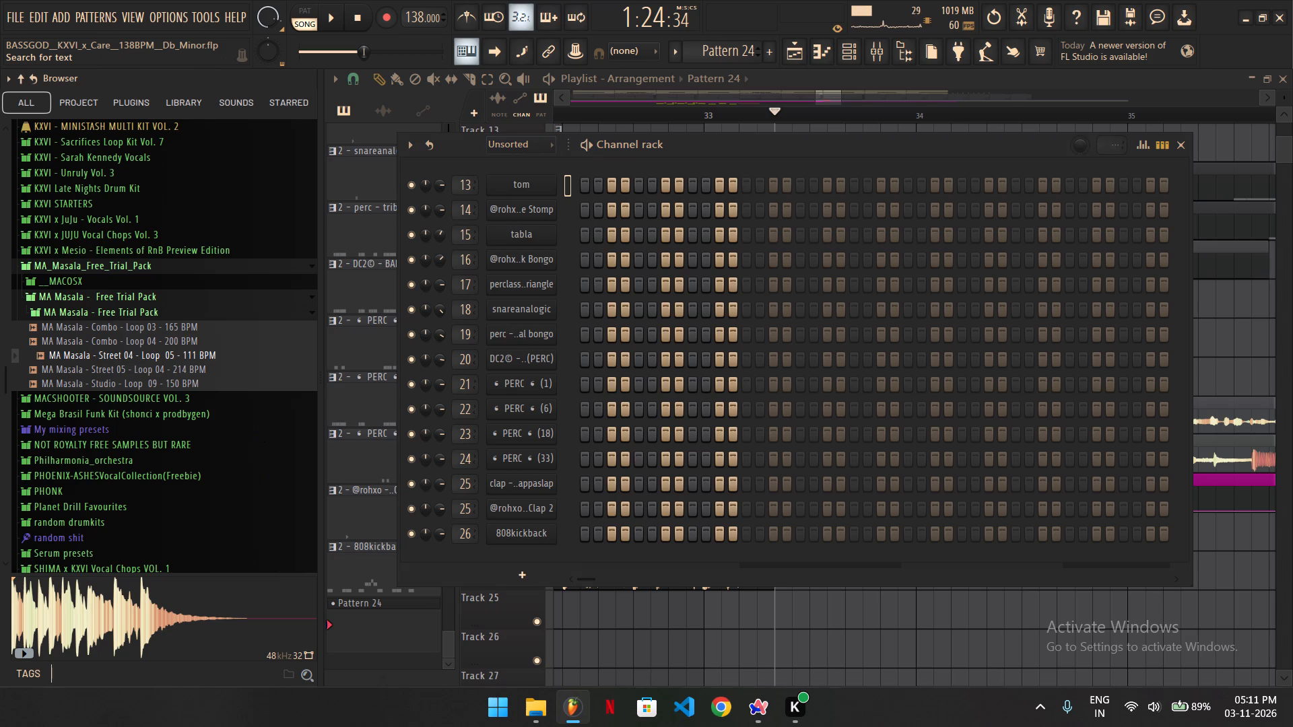
type("ki")
type("ck")
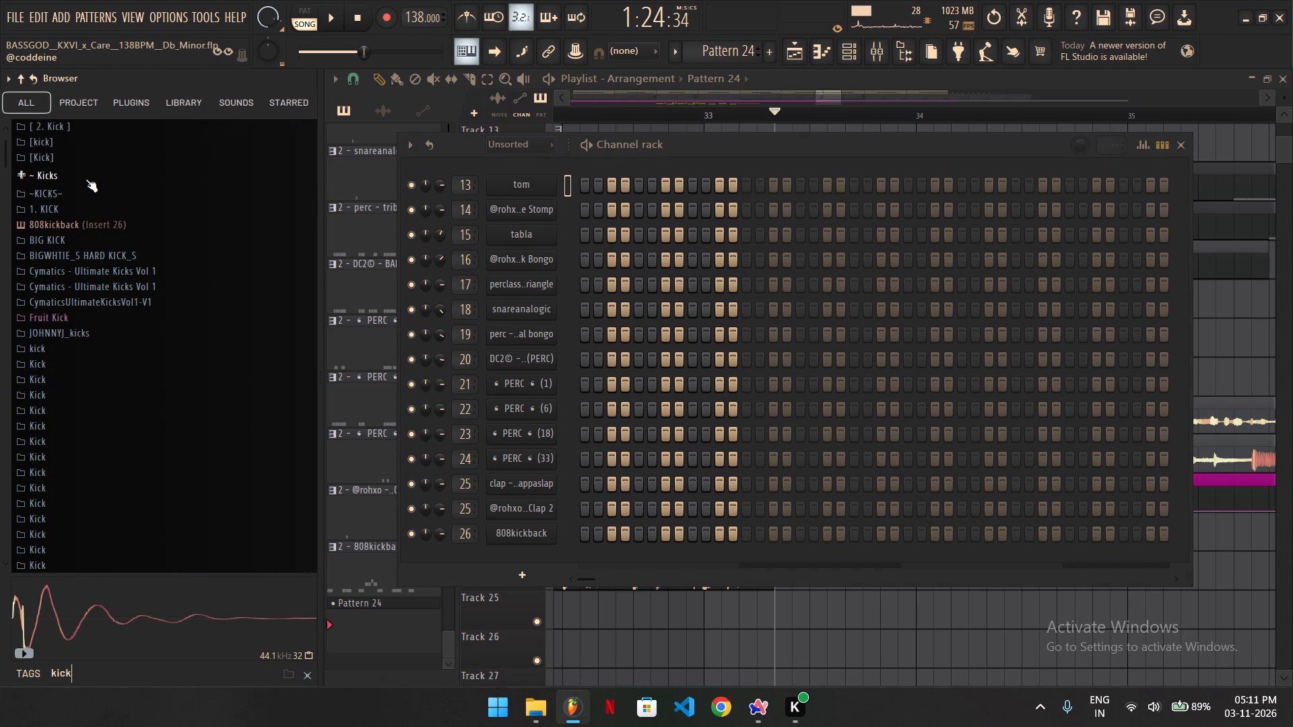
left_click(86, 179)
left_click(73, 195)
left_click(73, 215)
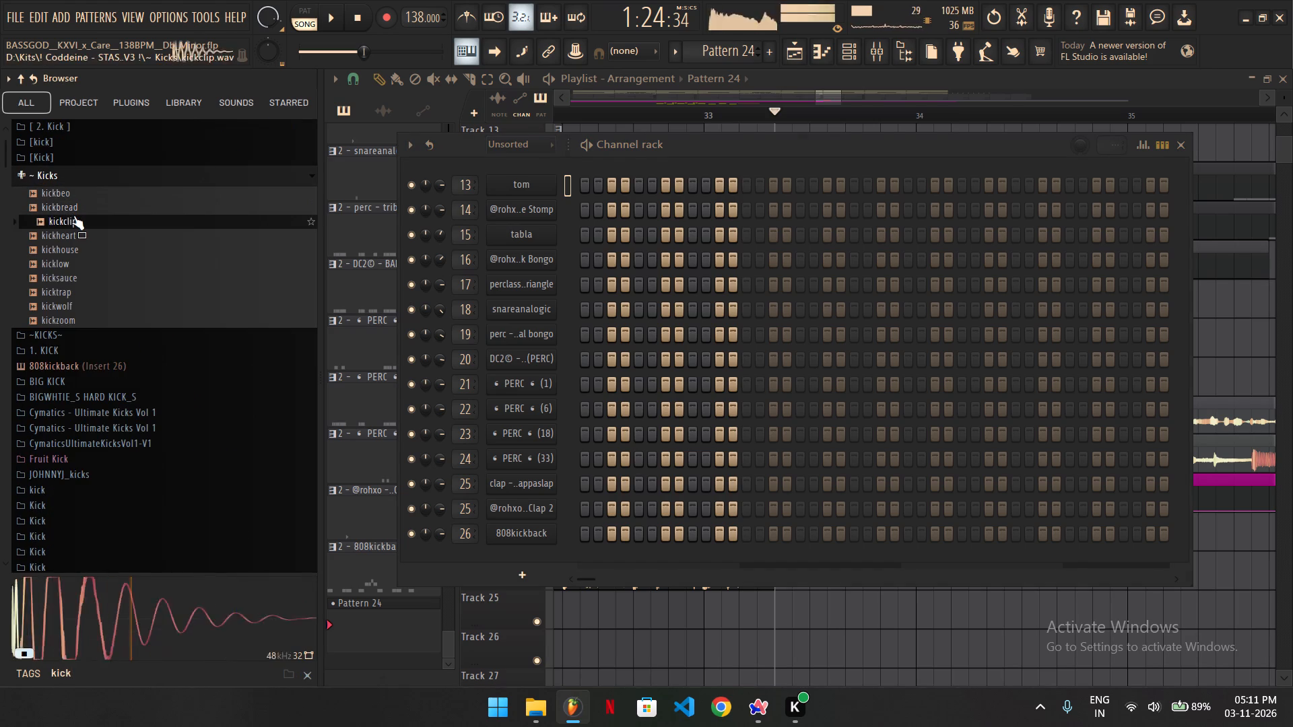
left_click(101, 197)
left_click(101, 197)
left_click(108, 256)
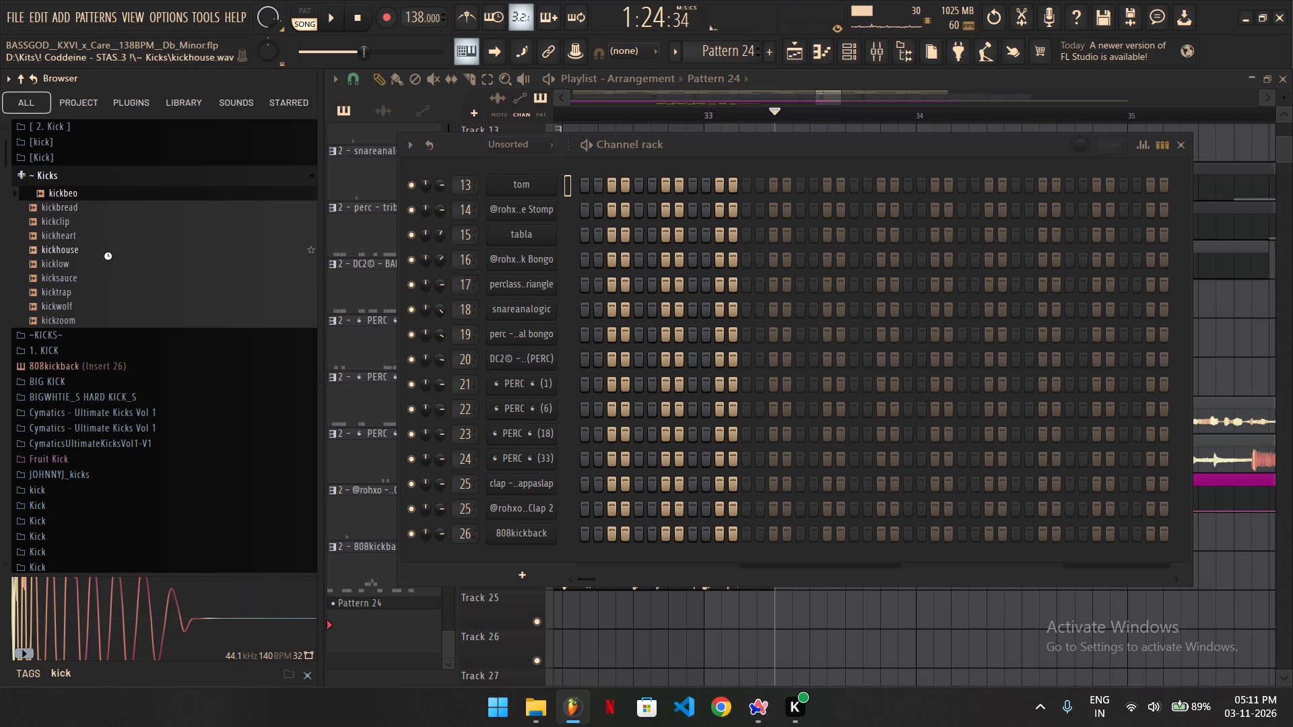
left_click(106, 303)
left_click(108, 323)
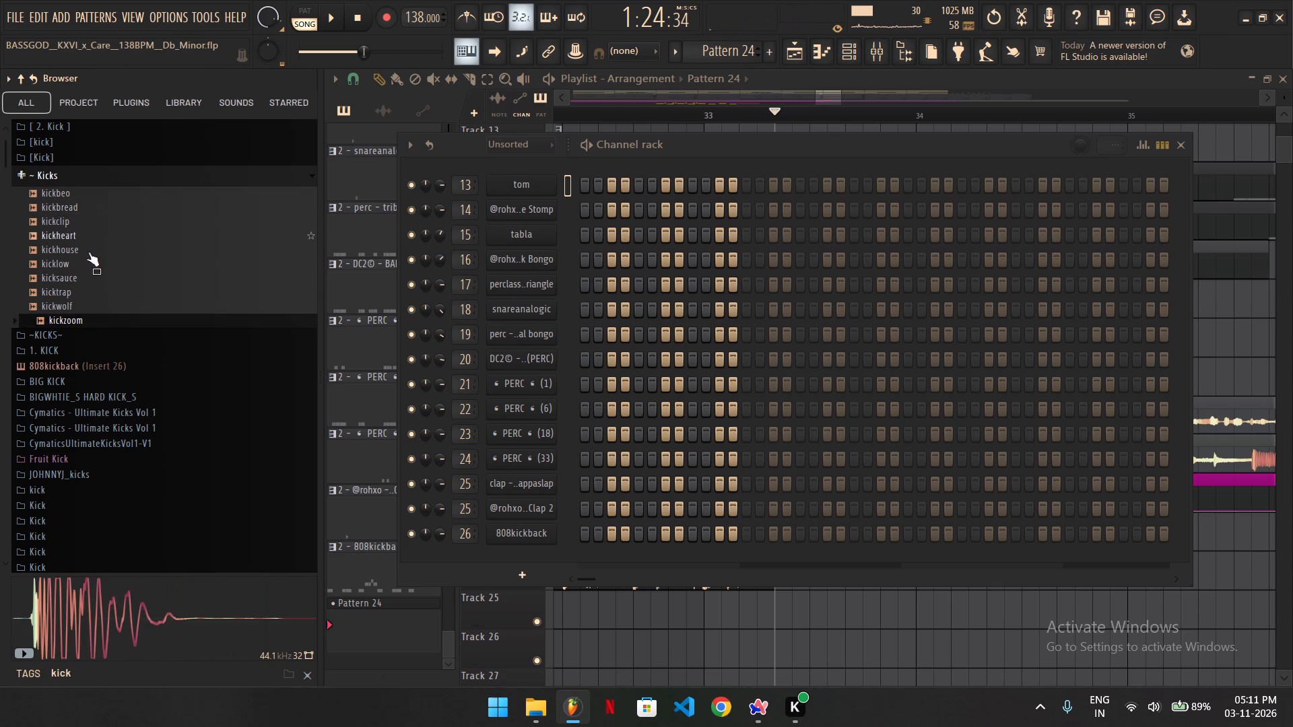
left_click(99, 318)
left_click(99, 318)
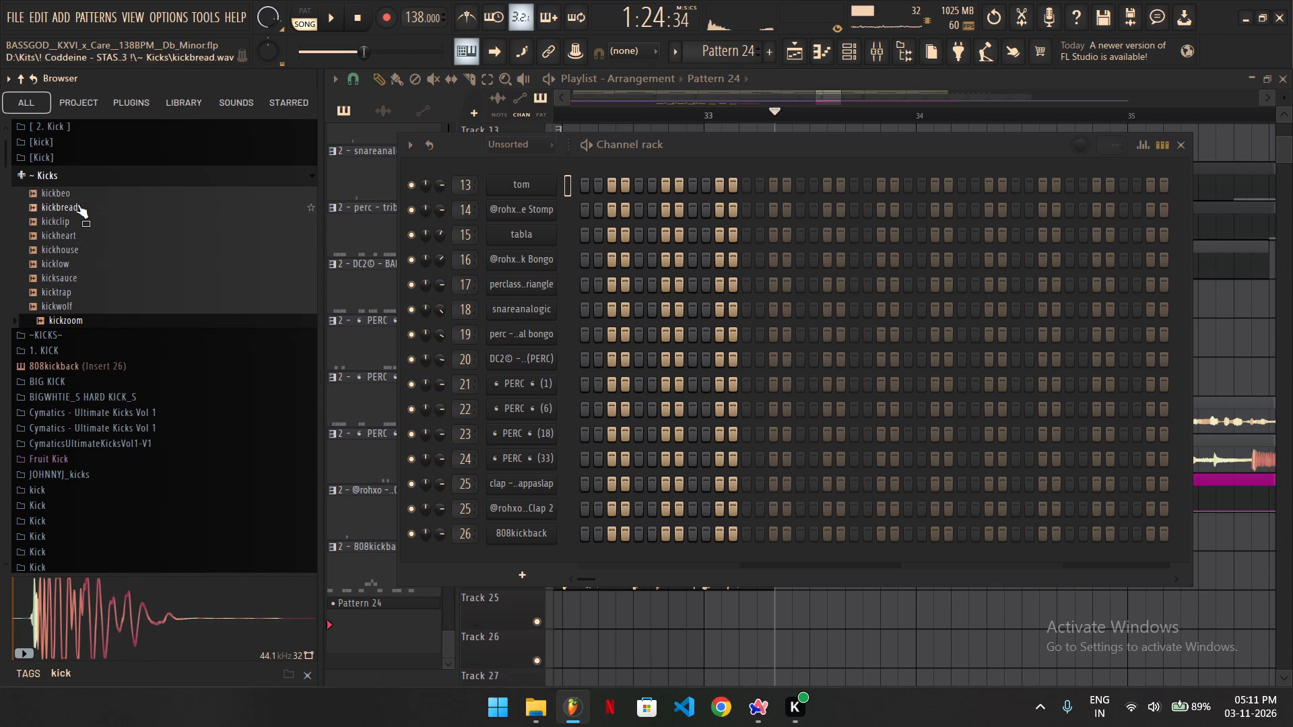
Add the kickbeo sample as a new channel below 808kickback.
left_click(75, 195)
left_click(74, 195)
left_click_drag(74, 193, 510, 518)
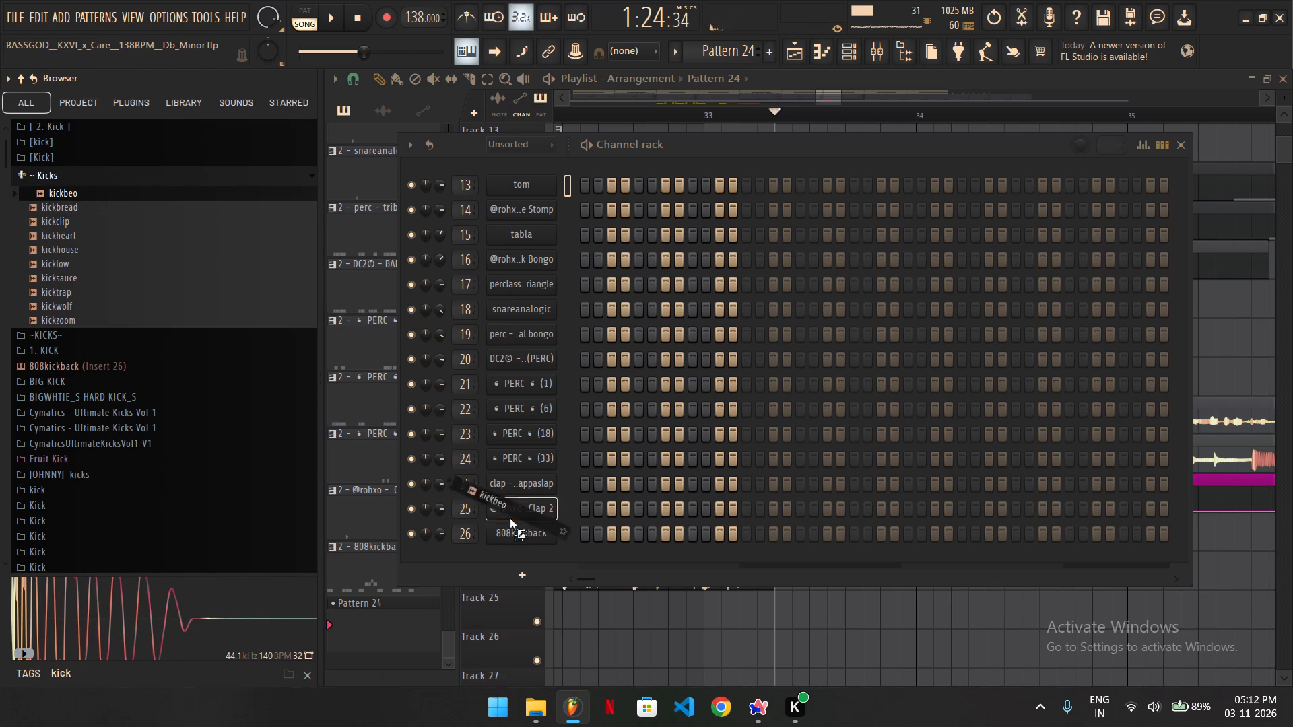
left_click_drag(510, 518, 510, 553)
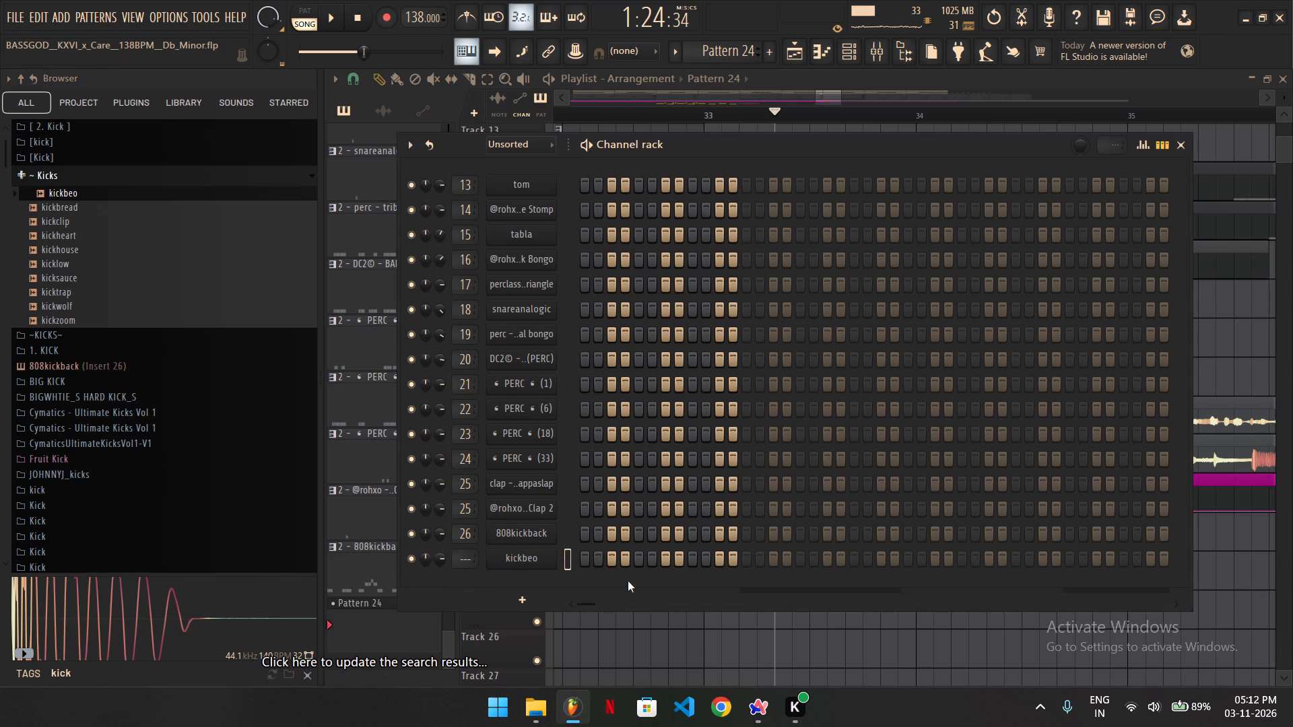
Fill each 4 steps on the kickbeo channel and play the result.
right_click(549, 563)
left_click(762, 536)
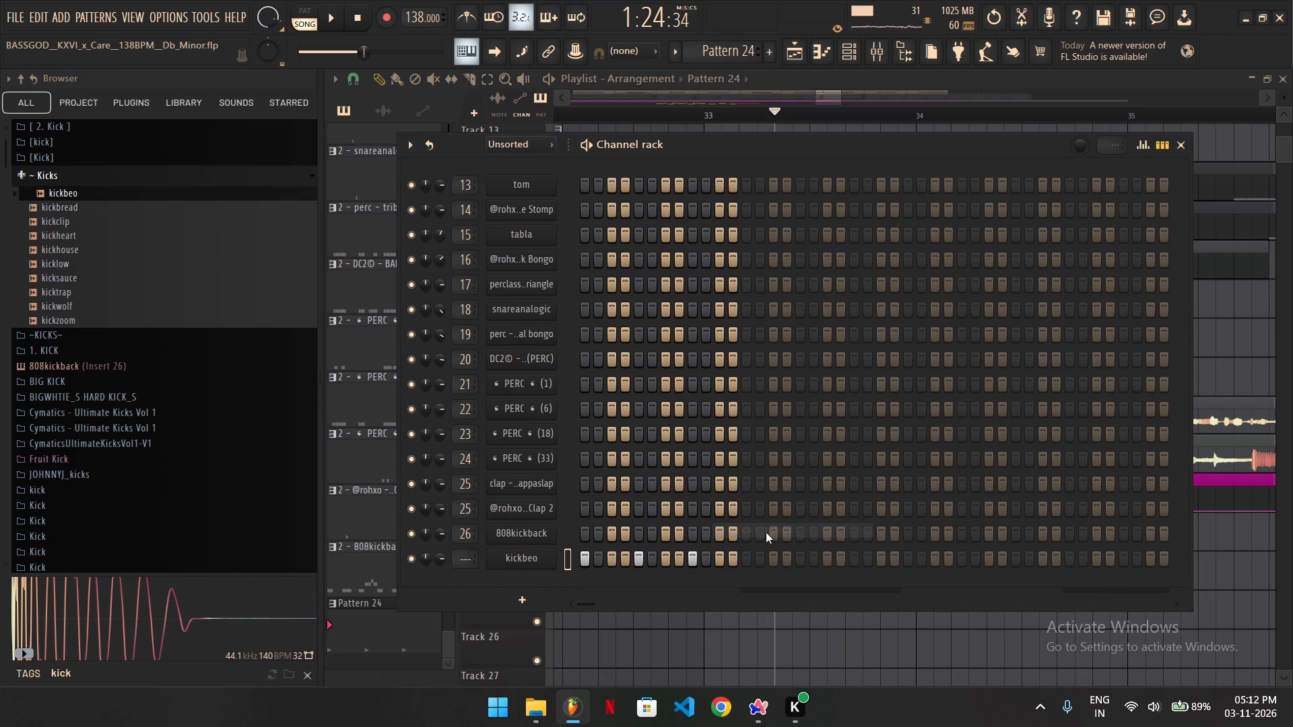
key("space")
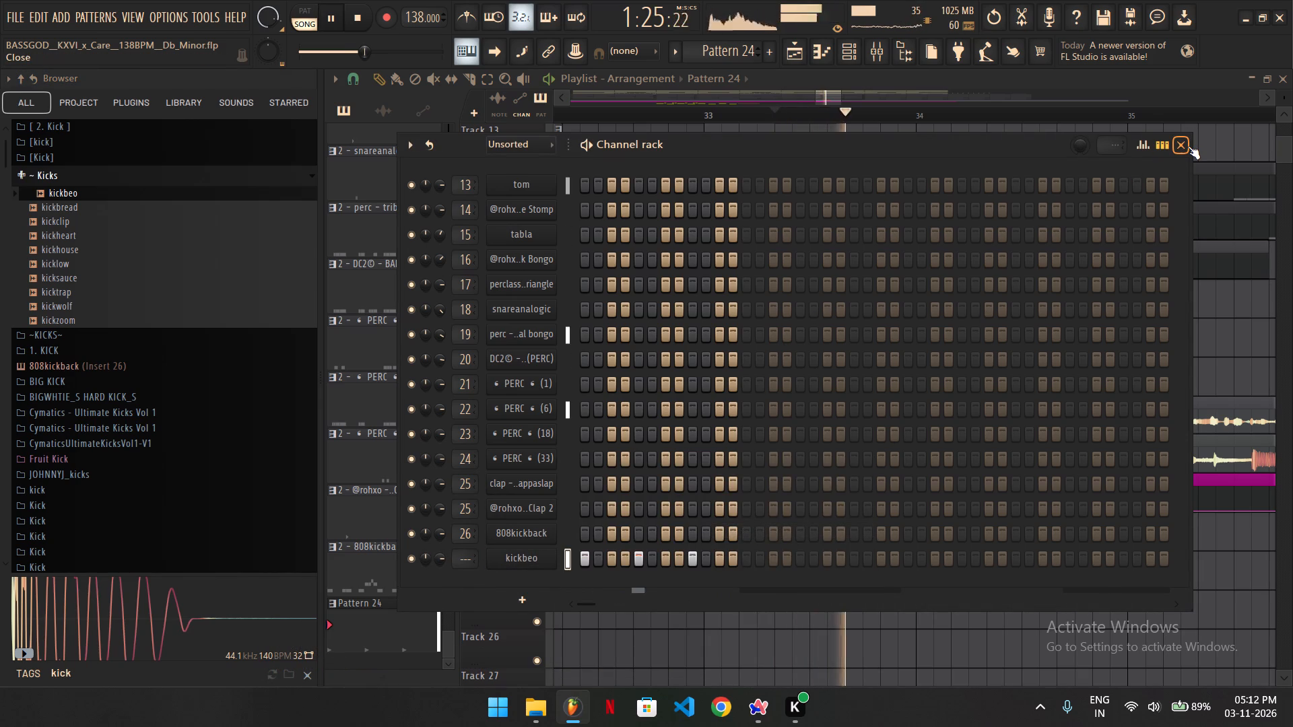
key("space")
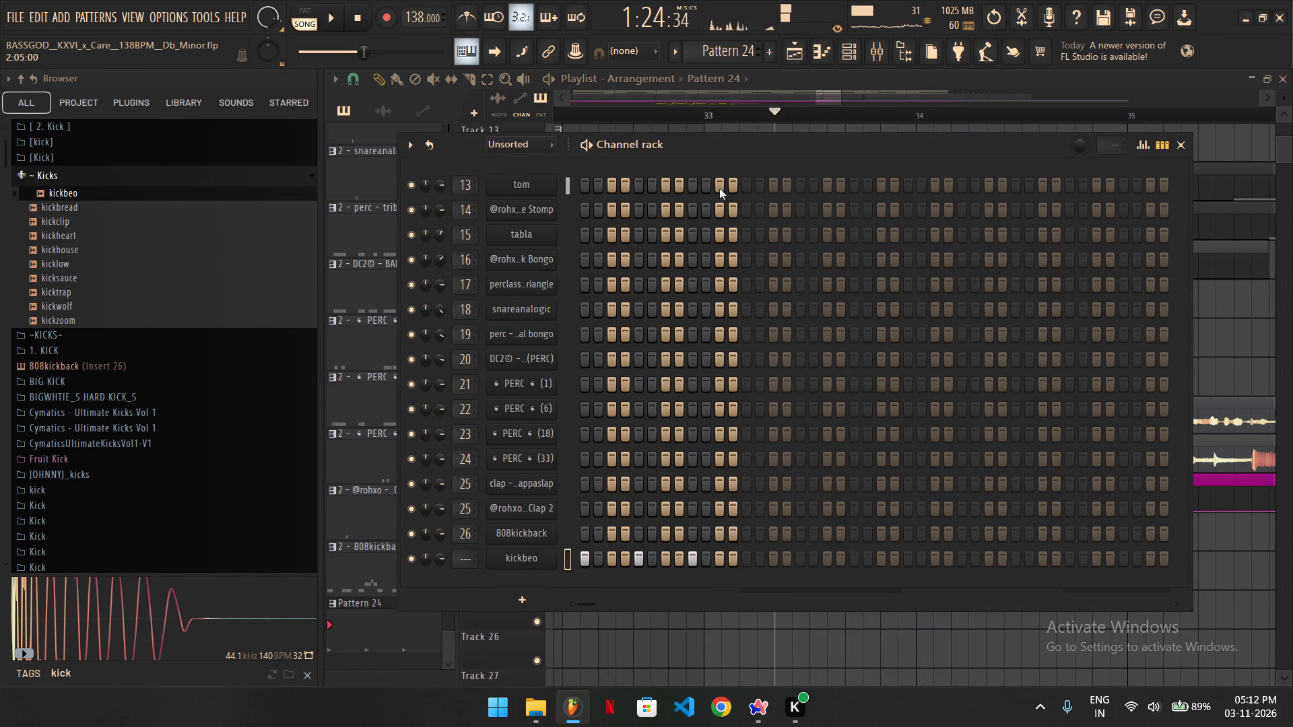
Fill each 2 steps on the kickbeo channel, keeping the rack on the Unsorted channels, and play the result.
left_click(511, 141)
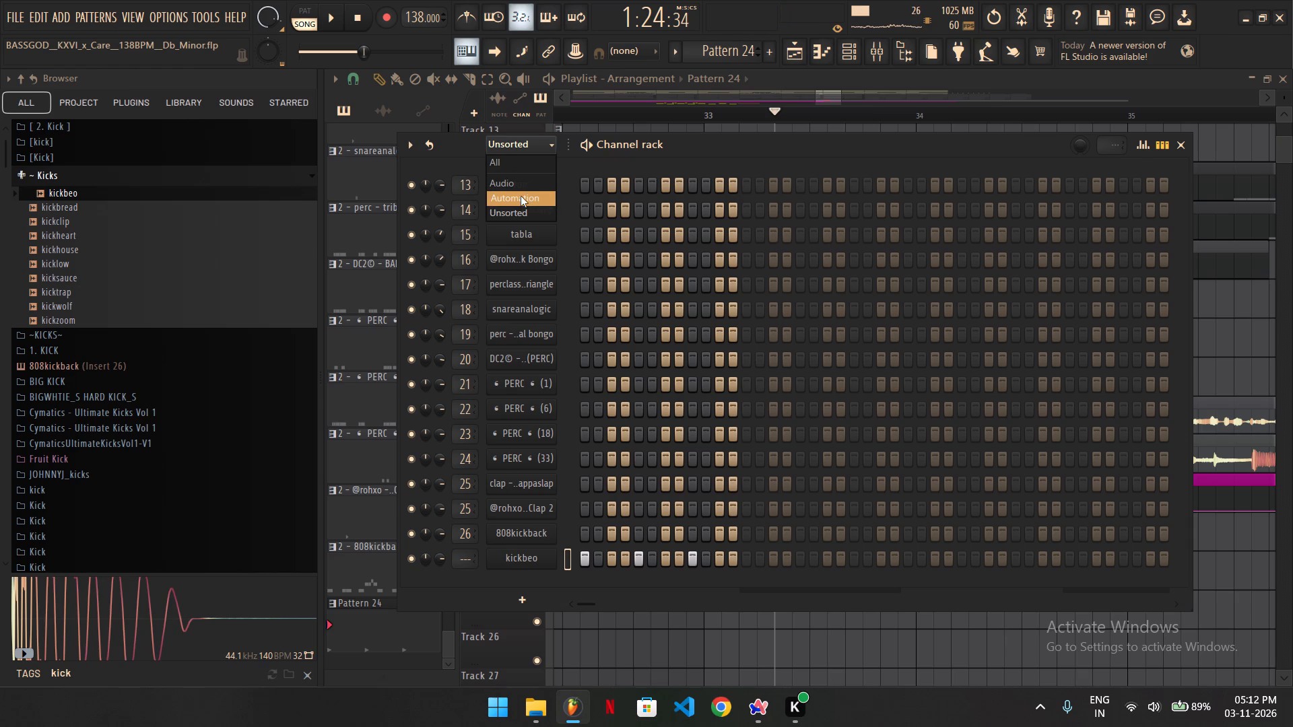
left_click(522, 207)
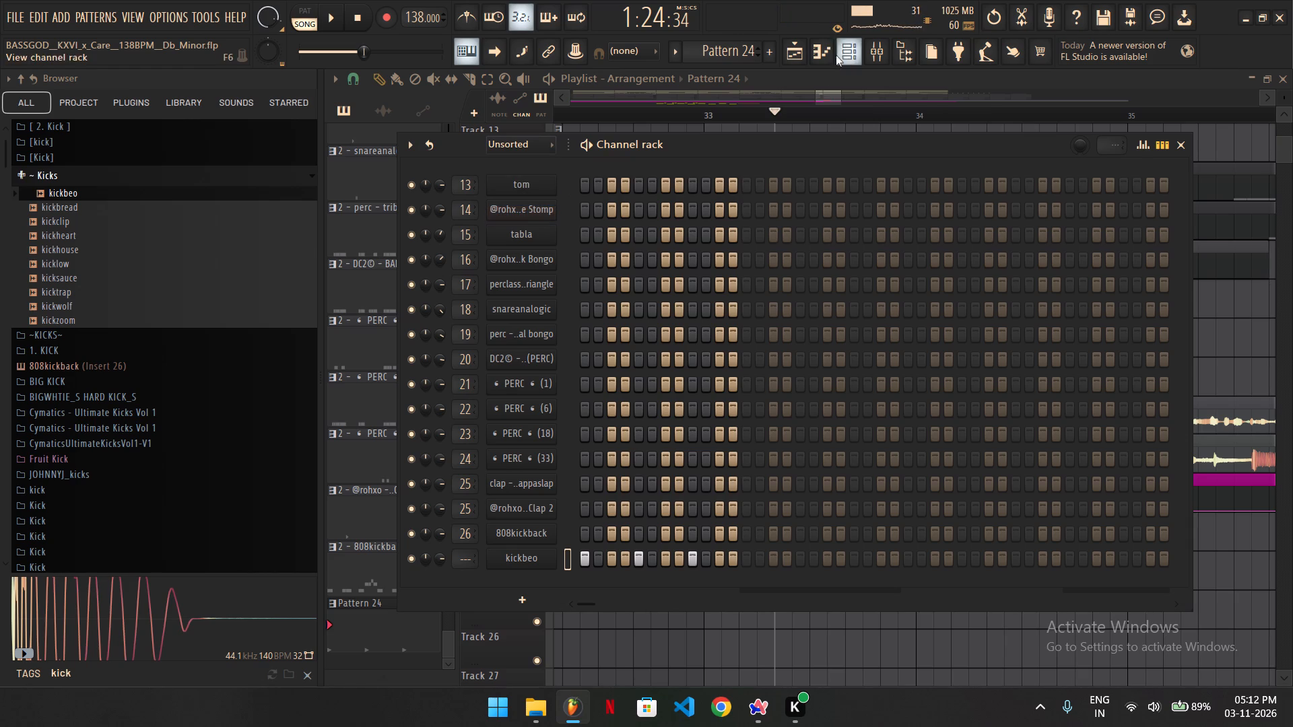
right_click(542, 566)
right_click(542, 566)
right_click(543, 551)
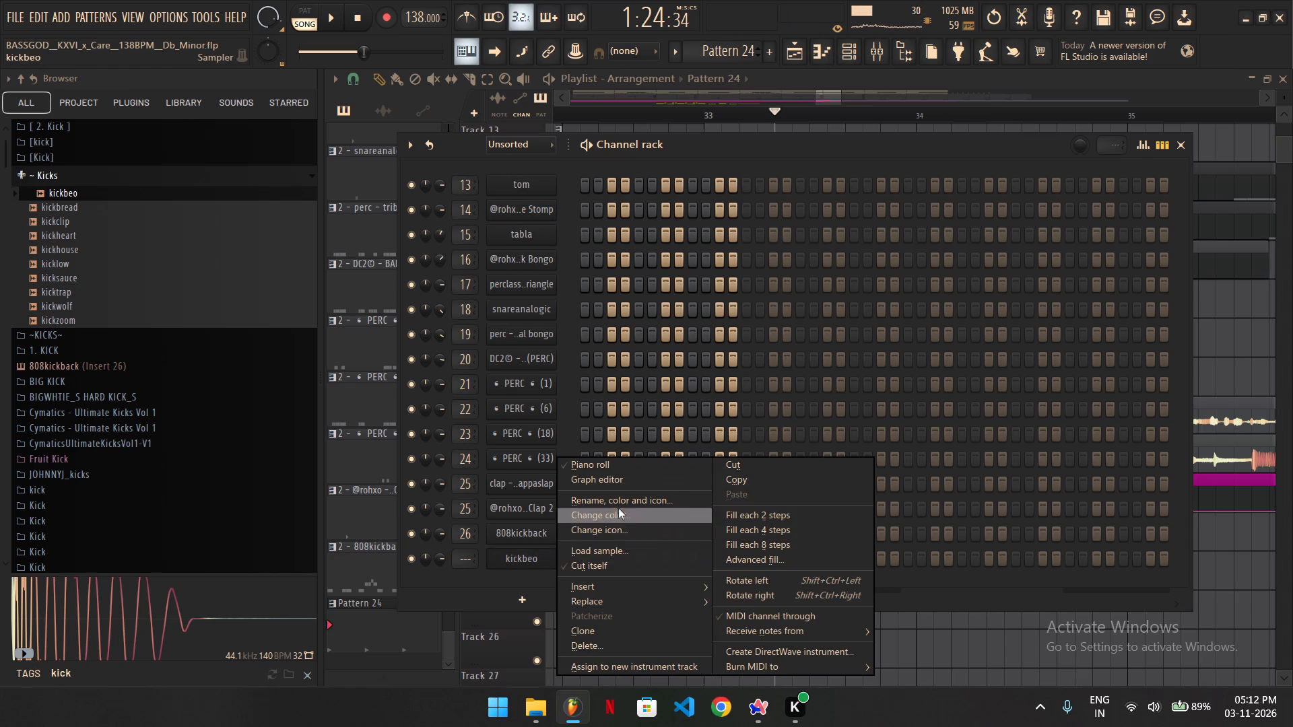
left_click(763, 515)
key("space")
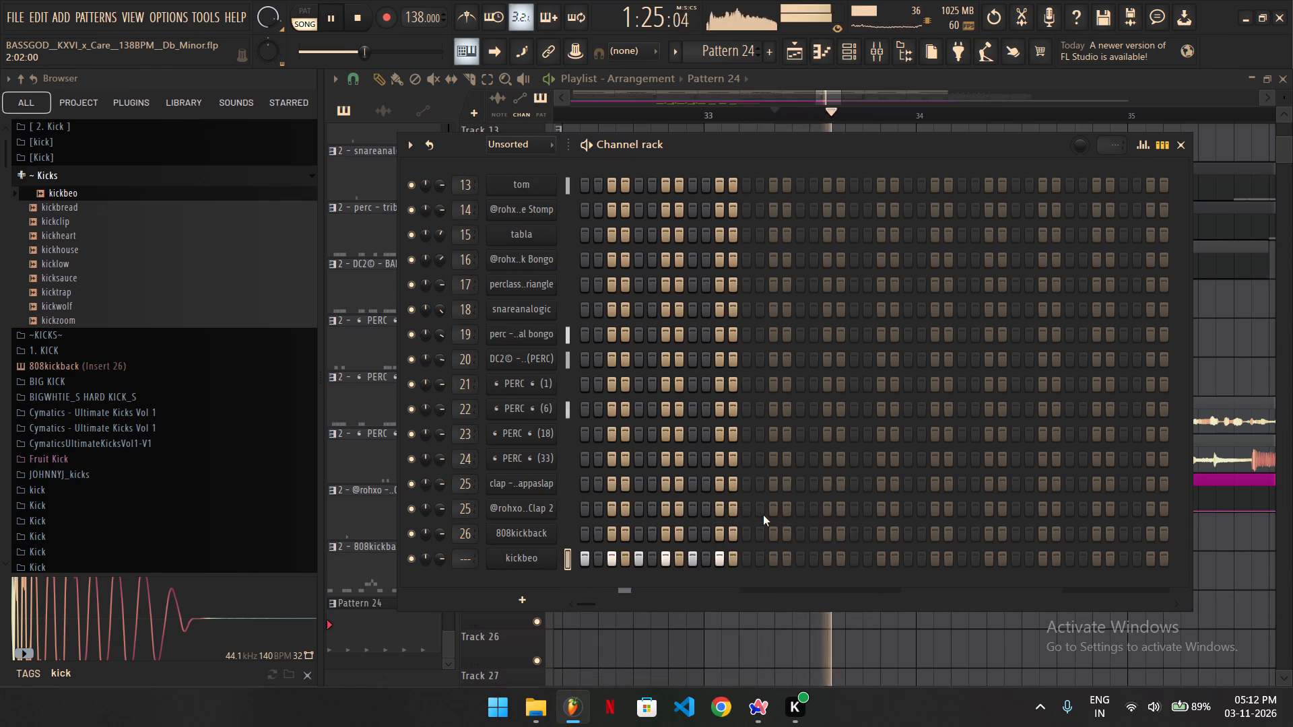
key("space")
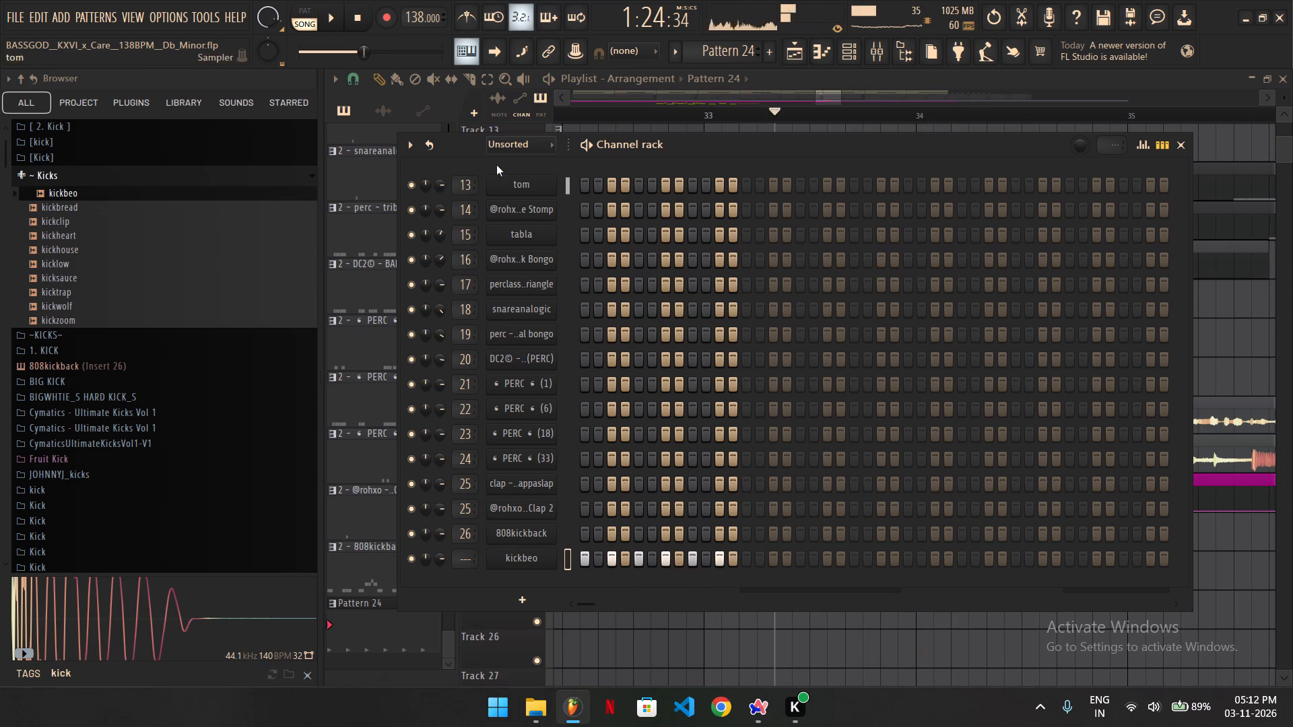
In the kickbeo piano roll, select the bar 1 notes and duplicate them three times to fill bars 2 to 4.
right_click(518, 152)
left_click(602, 145)
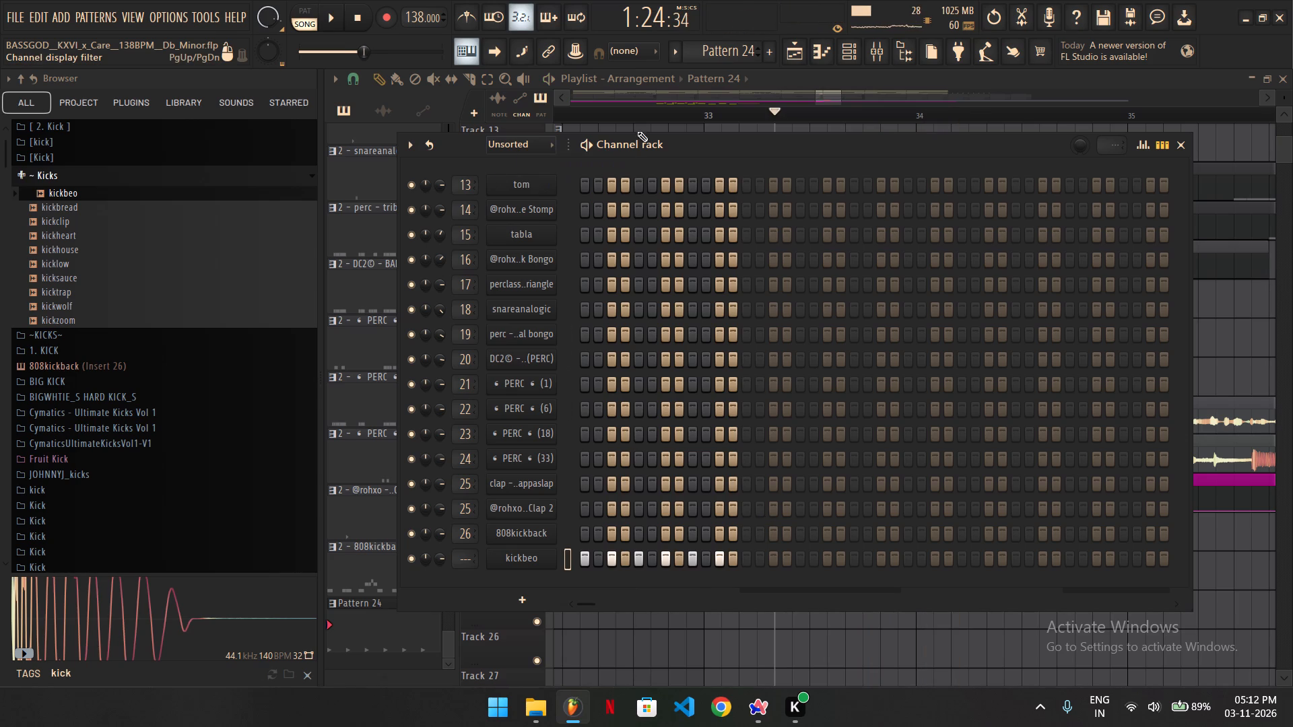
left_click(828, 47)
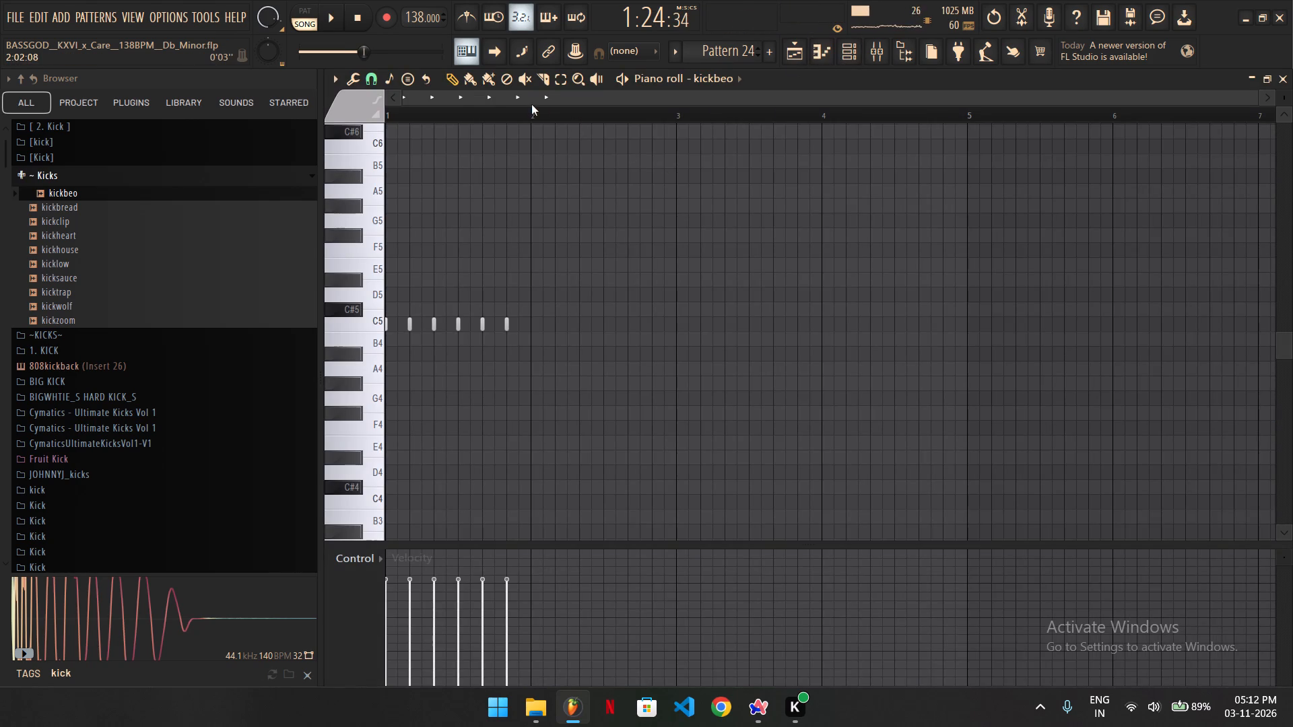
right_click_drag(529, 111, 251, 170)
right_click(251, 170)
key("ctrl+b")
key("ctrl+b")
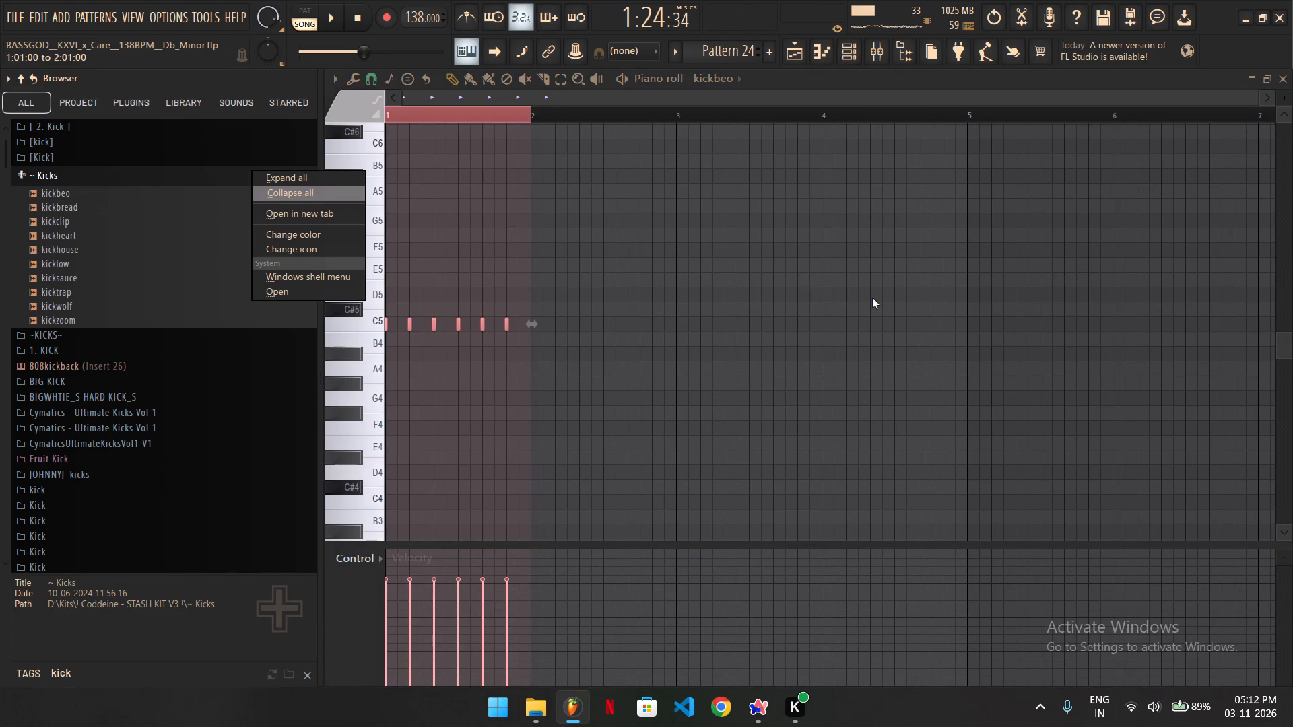
left_click(477, 109)
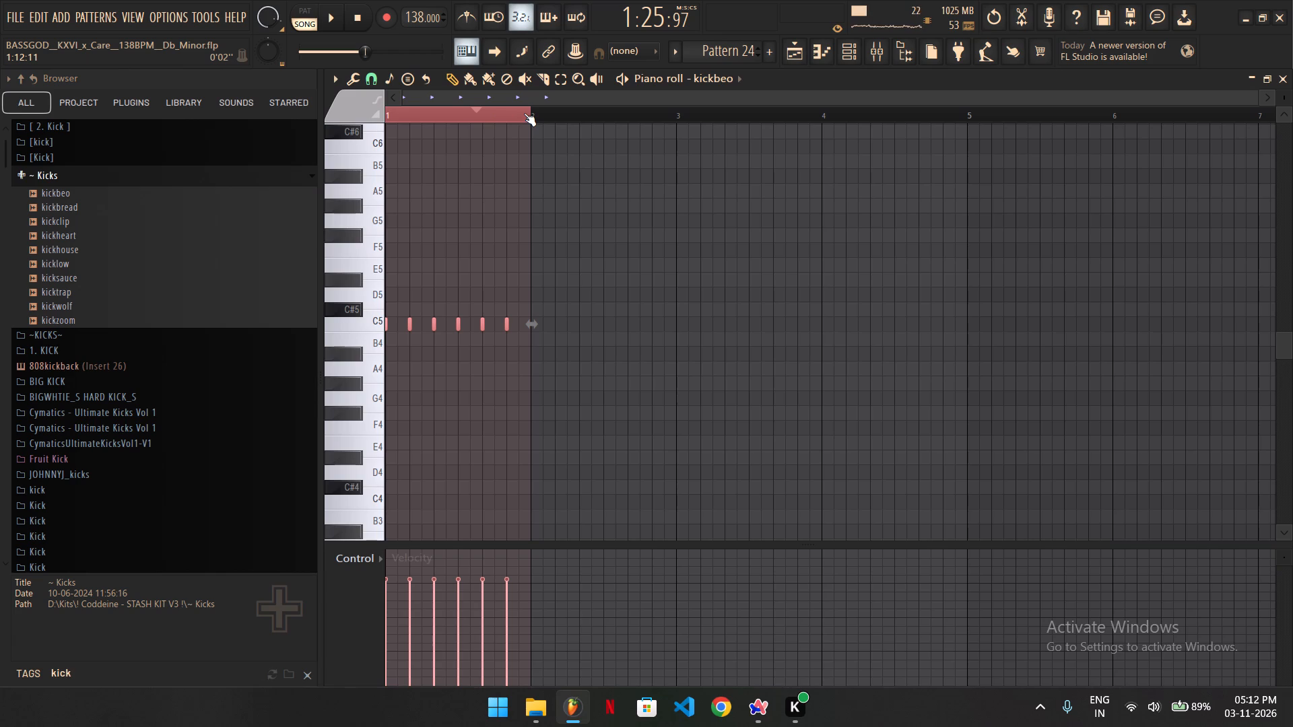
key("ctrl+b")
key("ctrl+b")
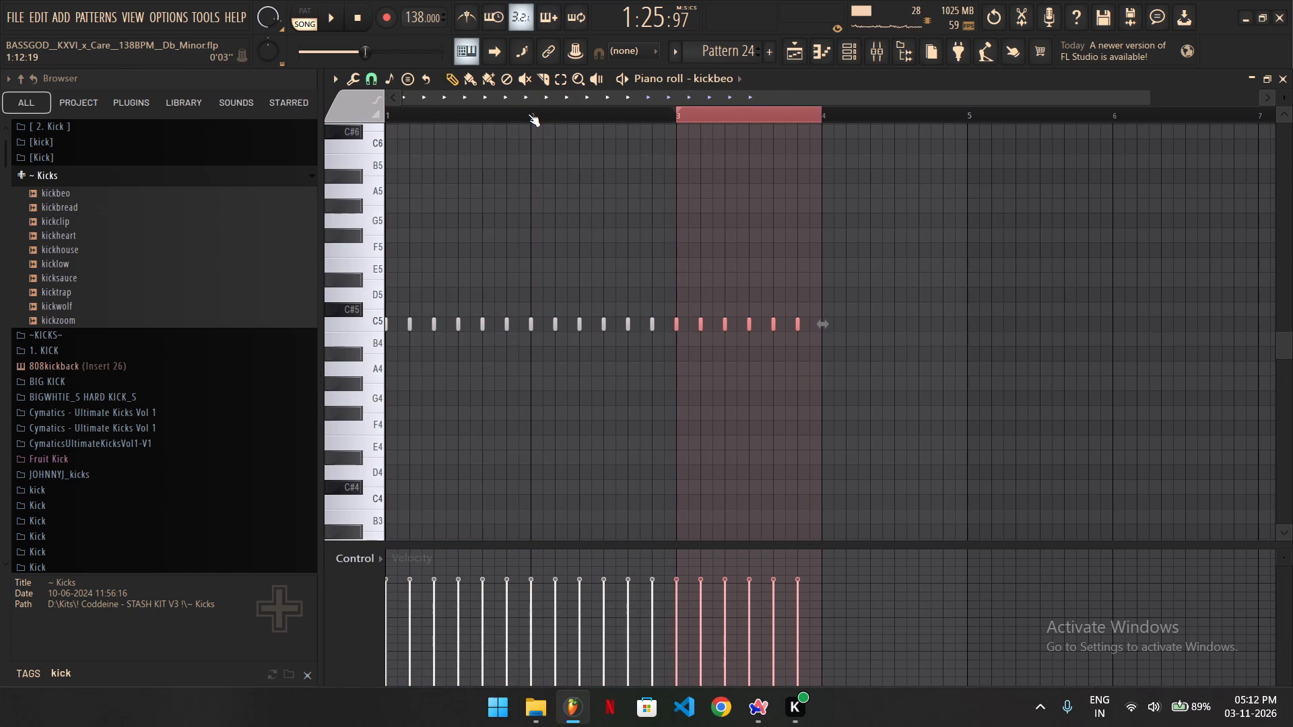
key("ctrl+b")
Play the four-bar kickbeo pattern from its start and bring the Channel rack back up.
double_click(847, 112)
left_click_drag(848, 112, 2, 123)
key("space")
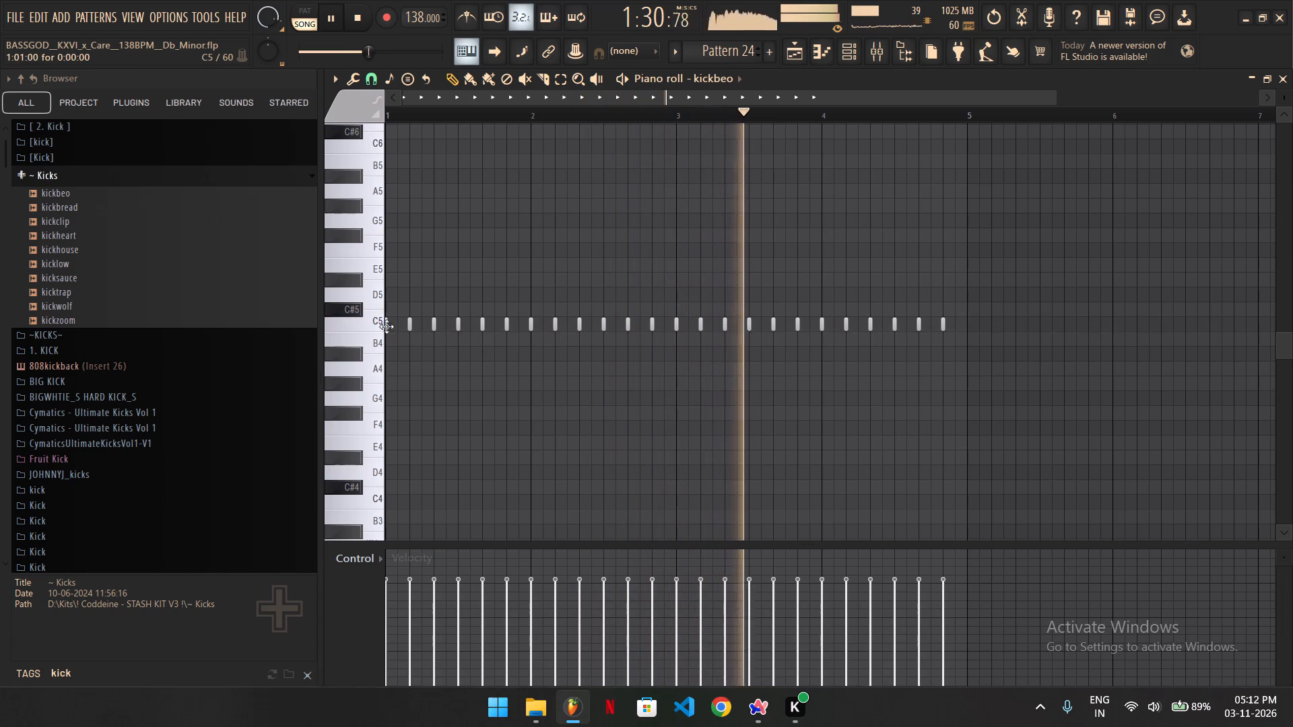
left_click(851, 61)
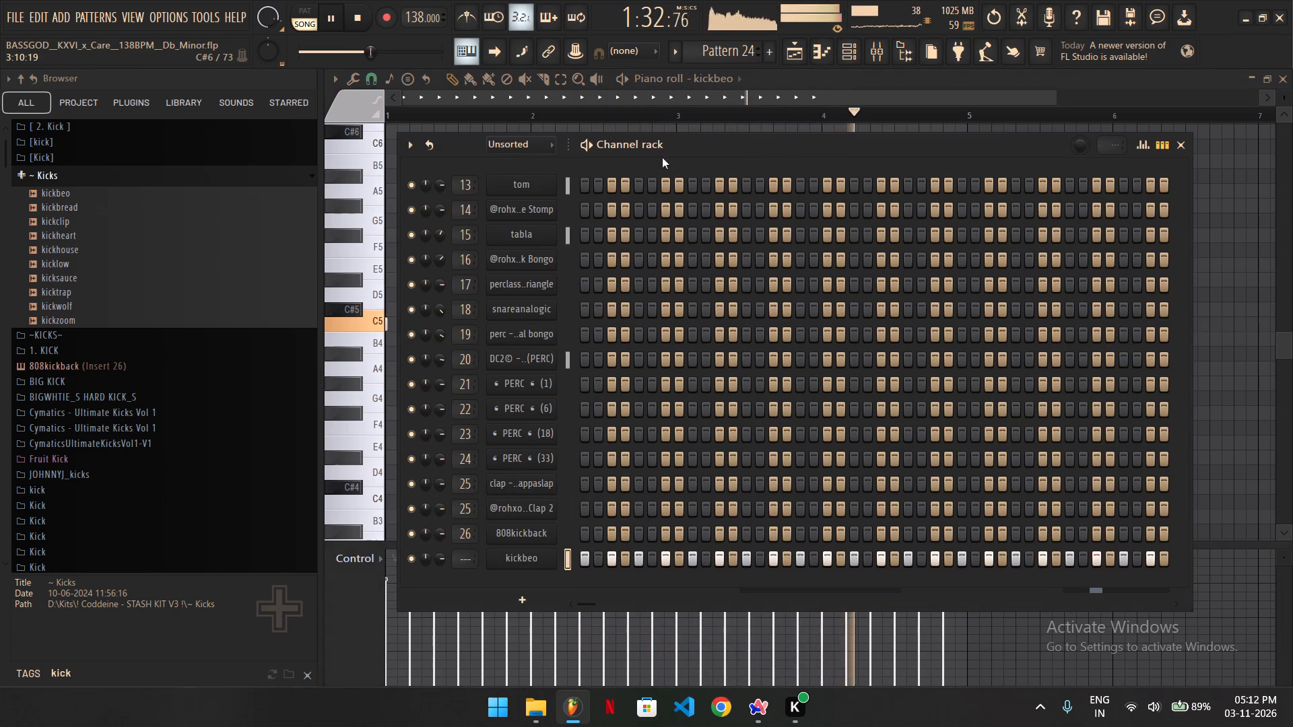
key("space")
Search the browser for "snare" and audition the DC2 samples in the [snare & rims] folder.
left_click_drag(88, 675, 0, 680)
type("snare")
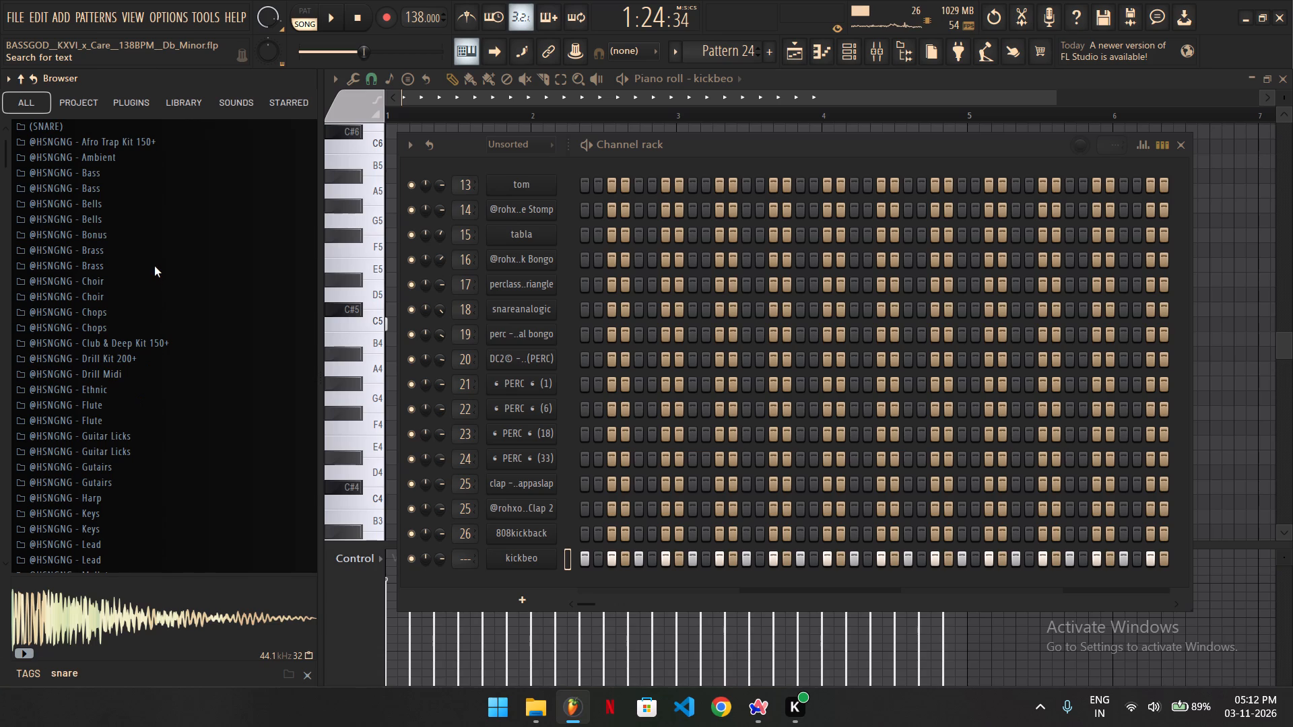
left_click(74, 176)
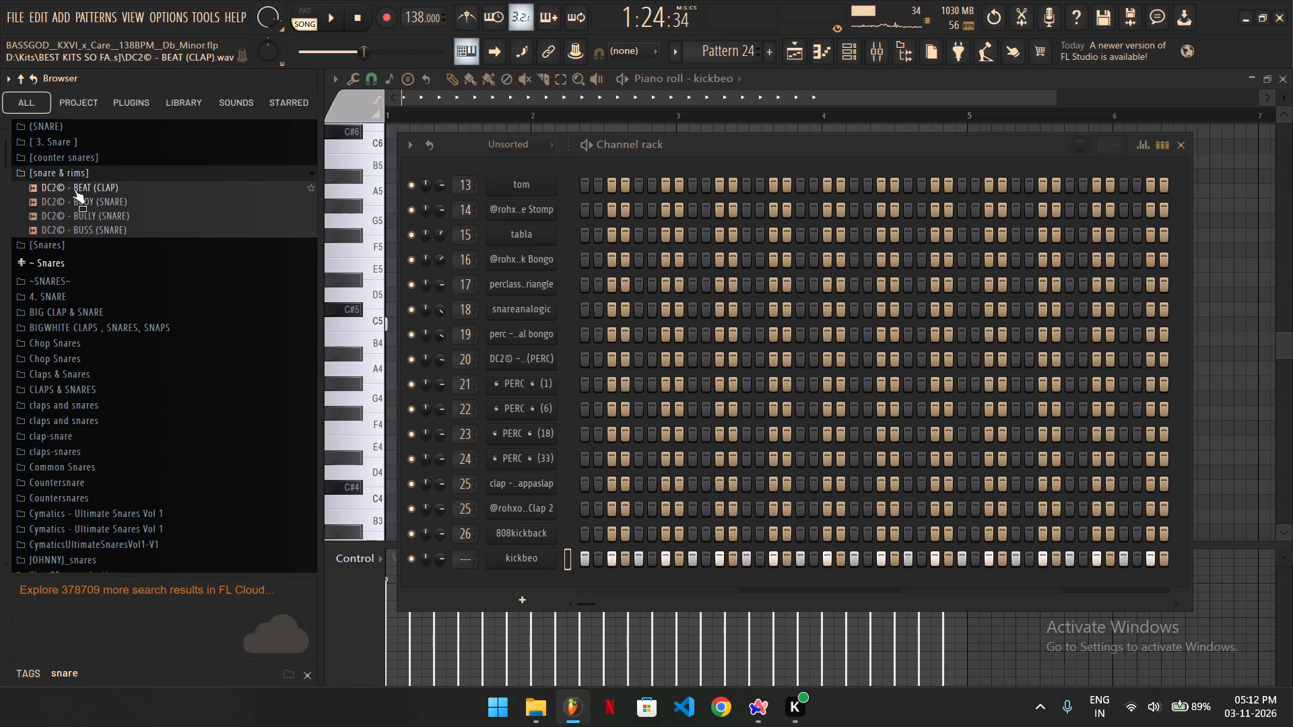
left_click(74, 197)
left_click(76, 225)
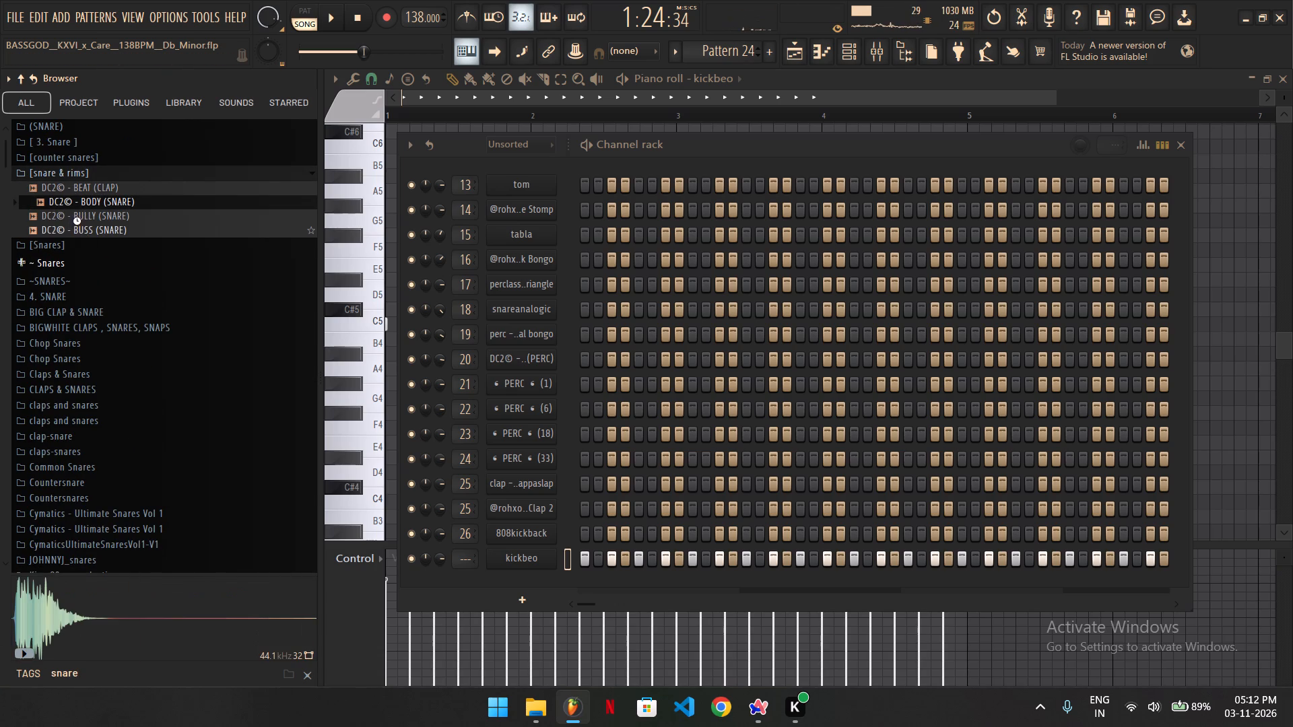
left_click(84, 213)
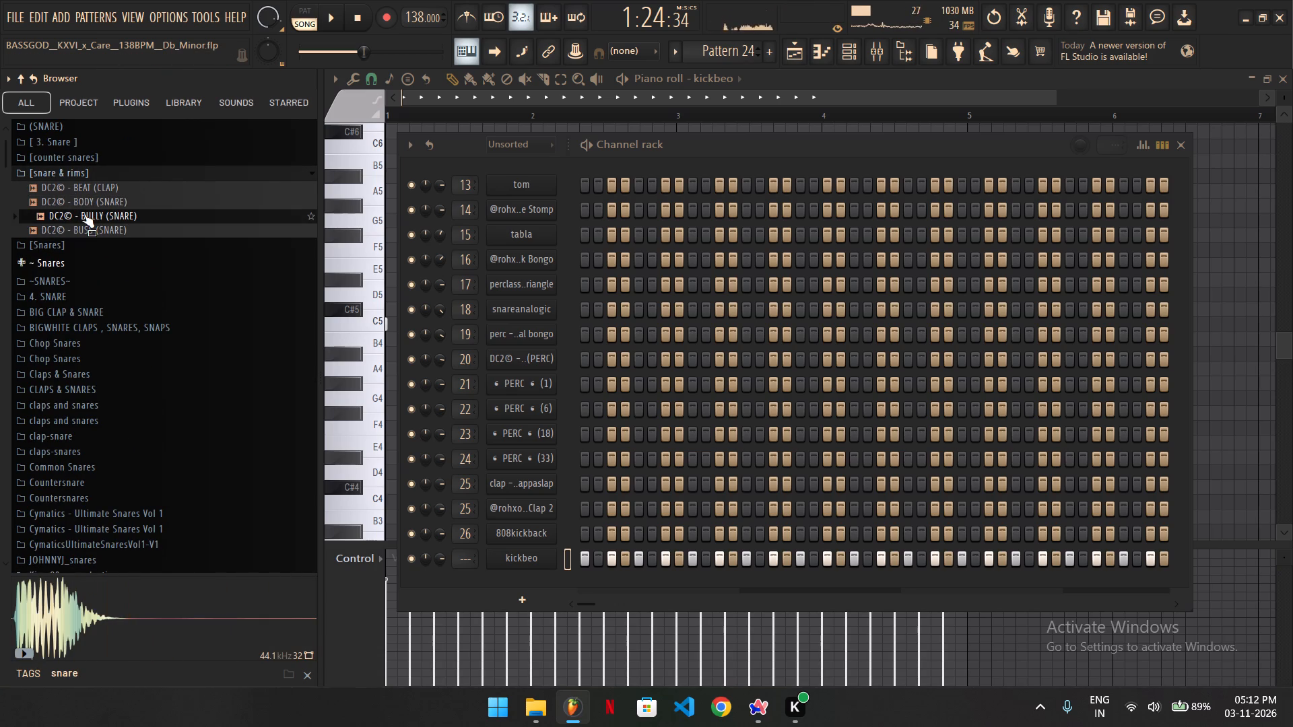
left_click(84, 213)
Expand the ~ Snares folder and audition its samples from snareanalogic down to snarerolling.
left_click(75, 269)
left_click(75, 307)
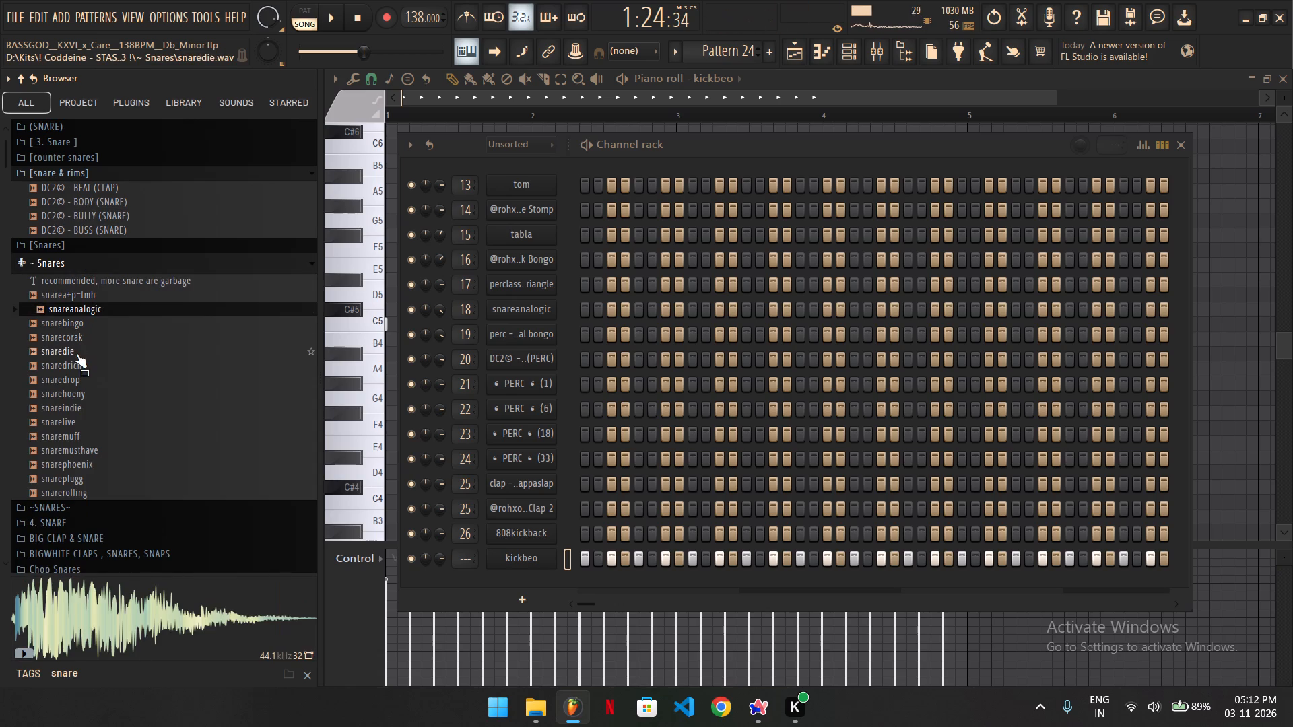
left_click_drag(77, 358, 77, 366)
left_click(81, 411)
left_click(86, 442)
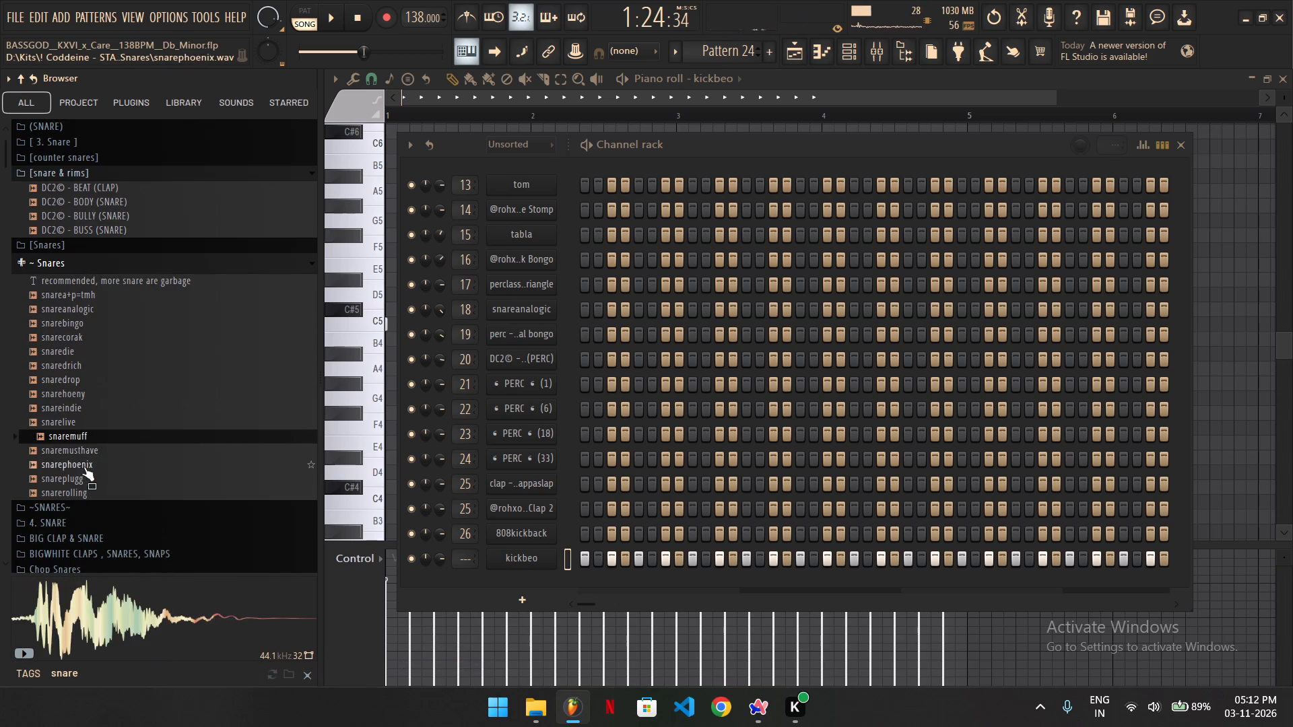
left_click(84, 466)
left_click(84, 491)
left_click(84, 496)
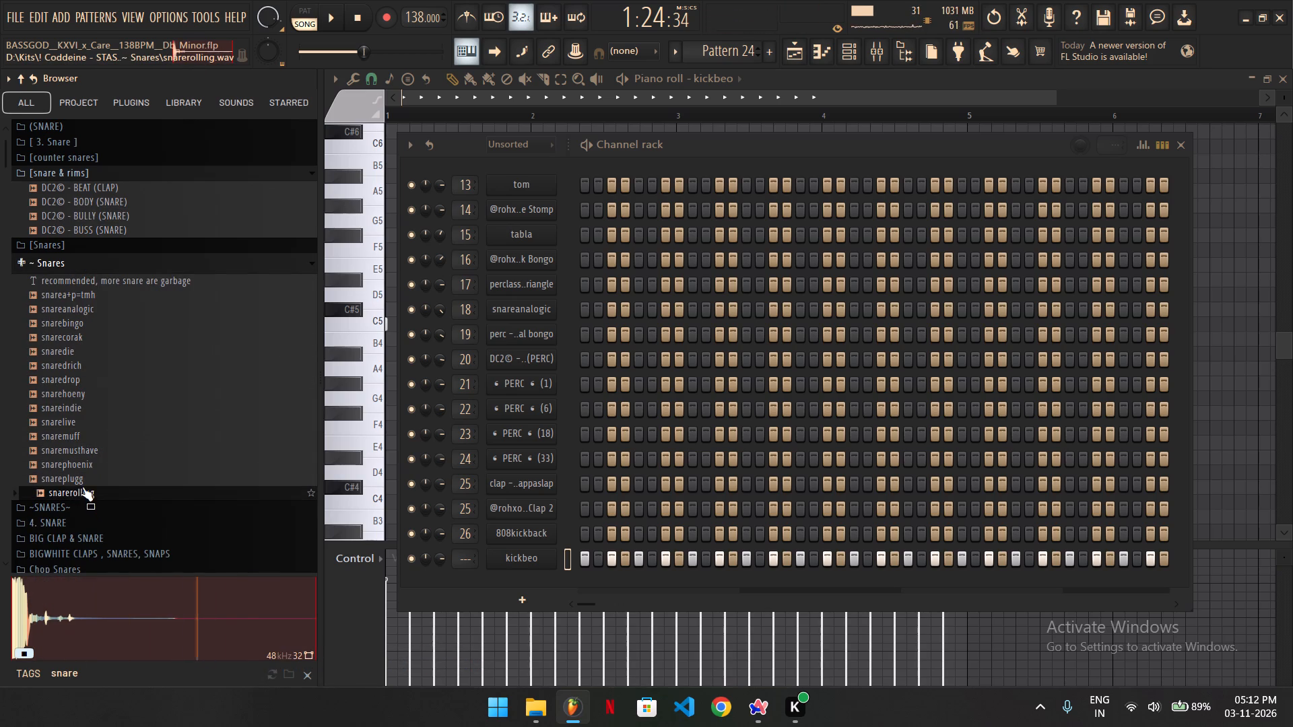
Audition the ~ Snares samples again, working back up from snarerolling to snareanalogic, to choose a snare.
left_click(82, 487)
left_click(81, 477)
left_click(81, 477)
left_click(80, 458)
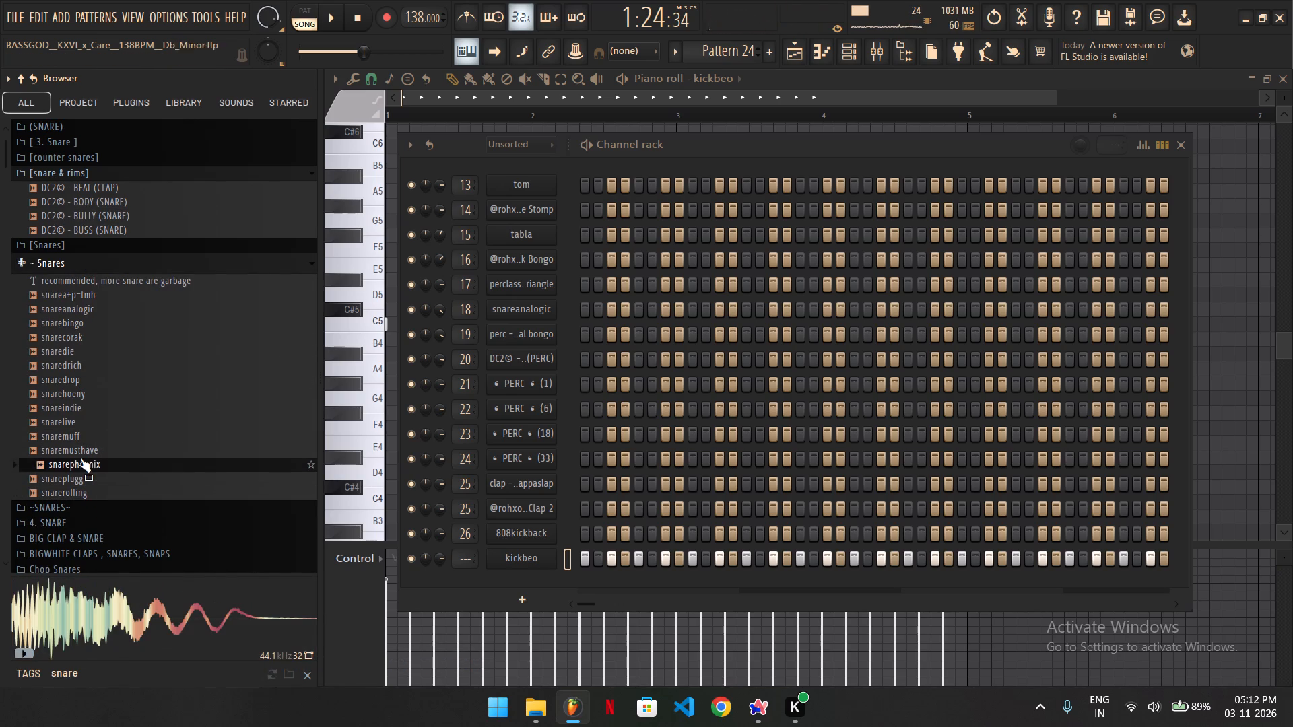
left_click(80, 458)
left_click(80, 452)
left_click(80, 446)
left_click(80, 446)
left_click(80, 438)
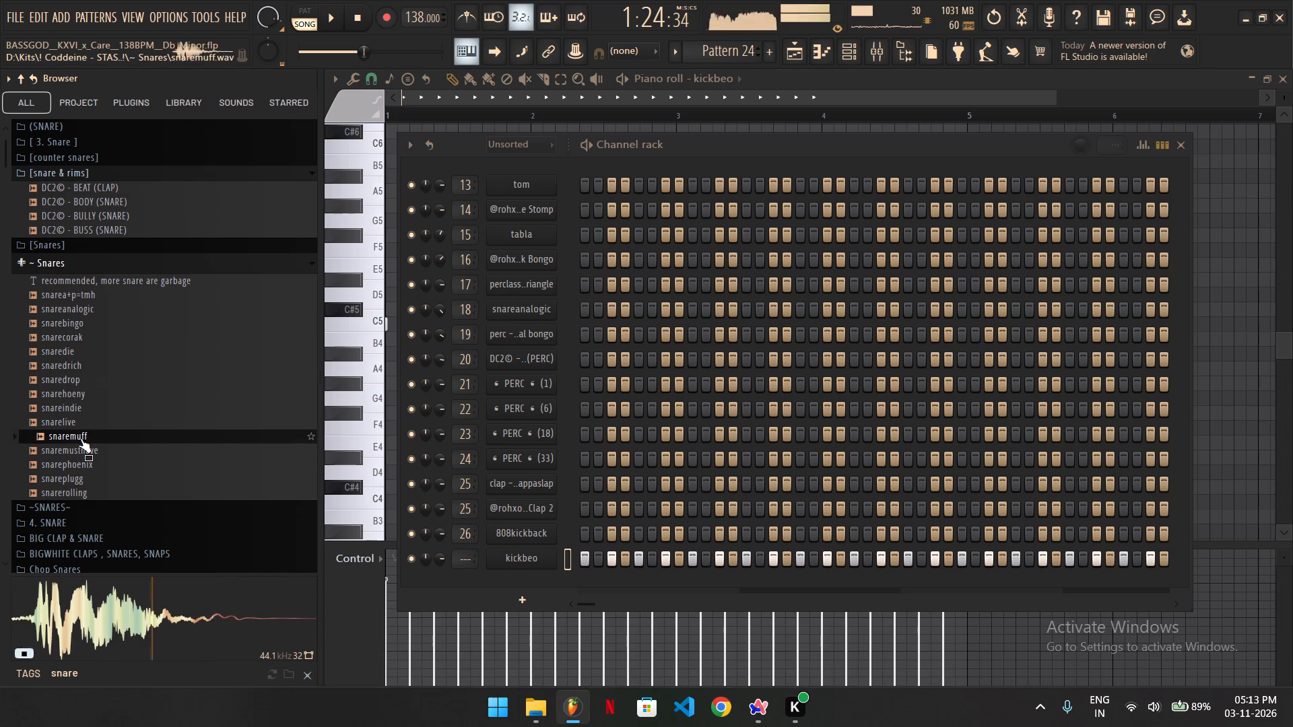
left_click(80, 425)
left_click(82, 415)
left_click(84, 408)
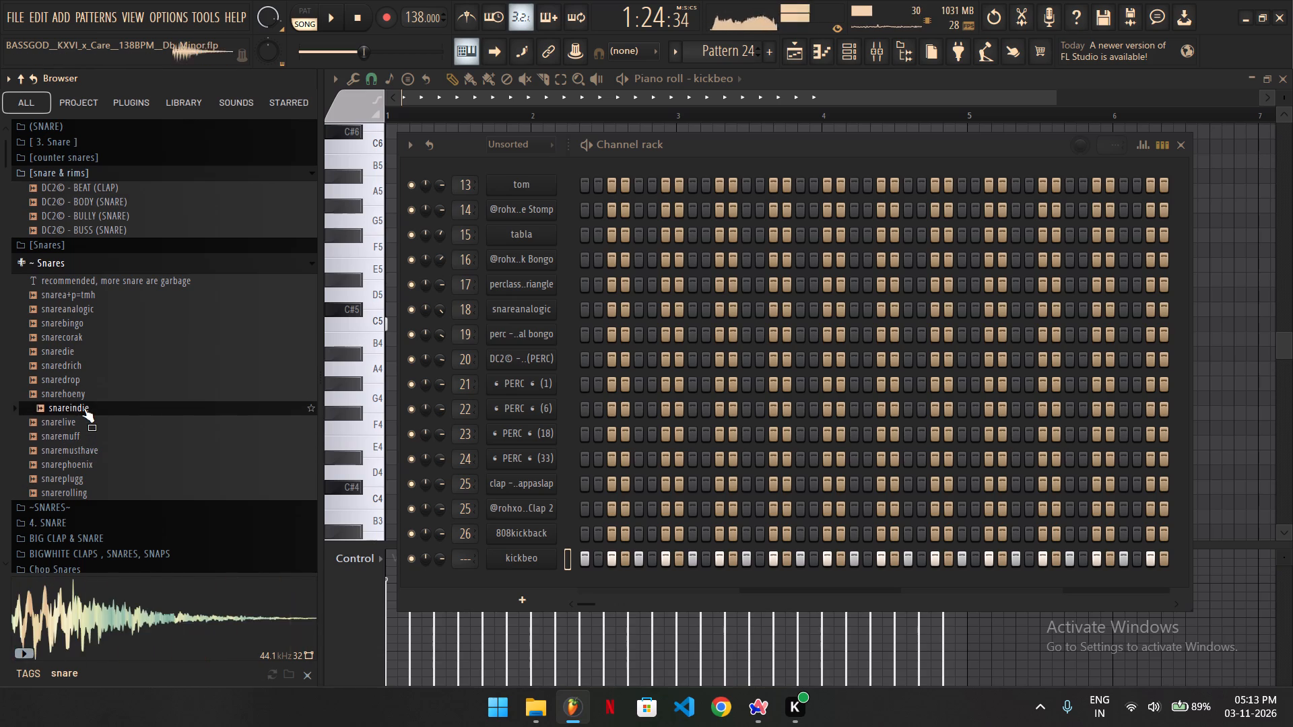
left_click(95, 380)
left_click(95, 361)
left_click(96, 342)
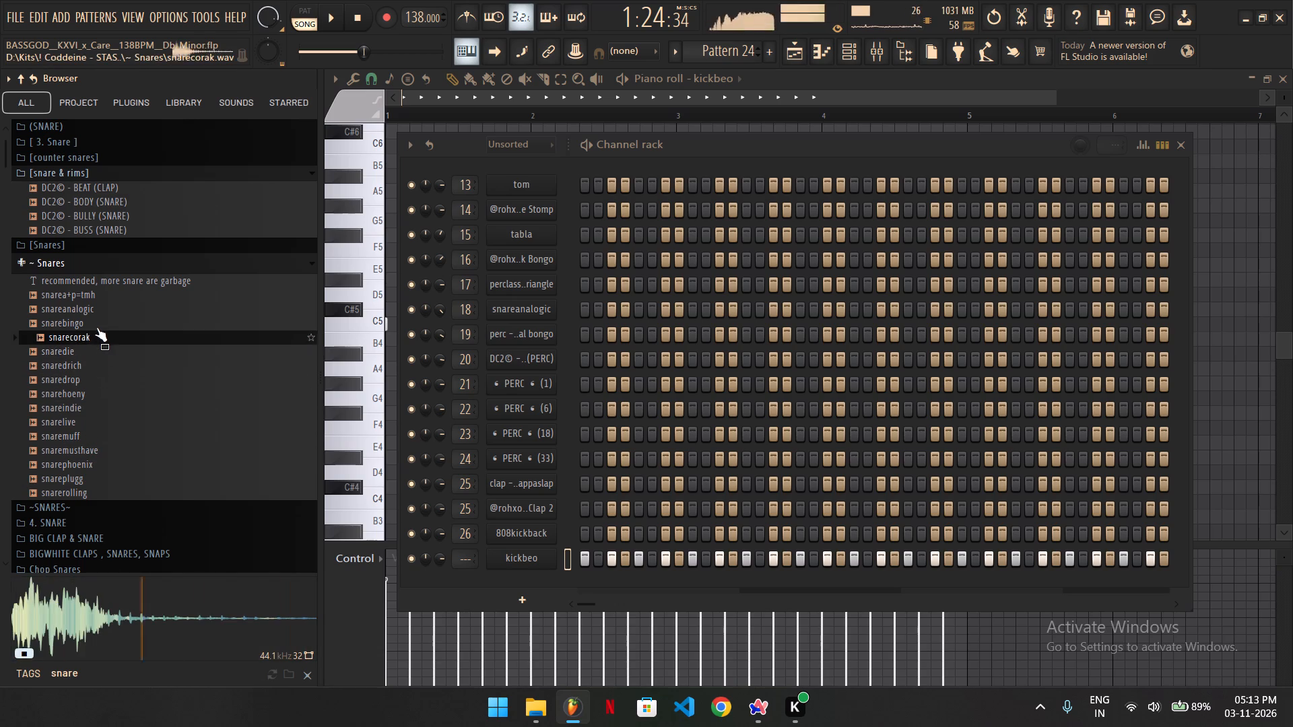
left_click(97, 326)
left_click(98, 318)
left_click(99, 307)
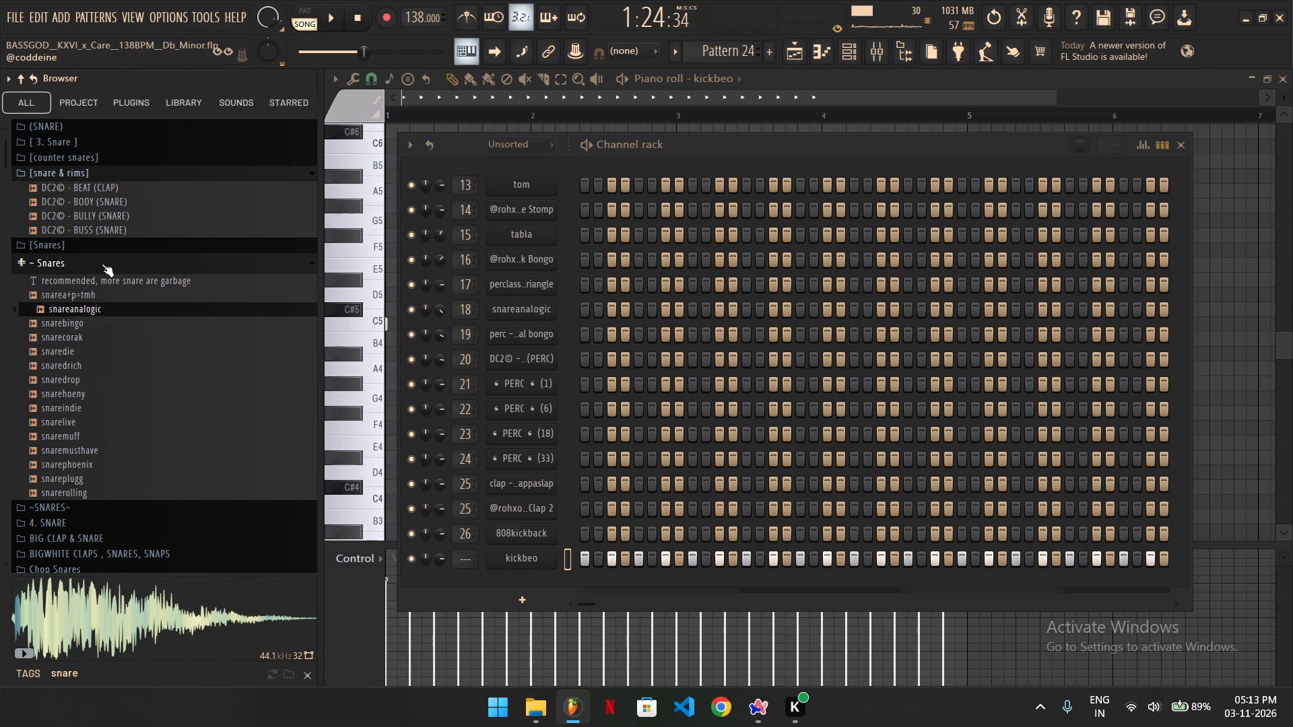
Audition the DC2 samples in the [Snares] folder and add DC2 - EGO (SNARE) as a new channel below kickbeo.
left_click(102, 264)
left_click(95, 241)
left_click(86, 277)
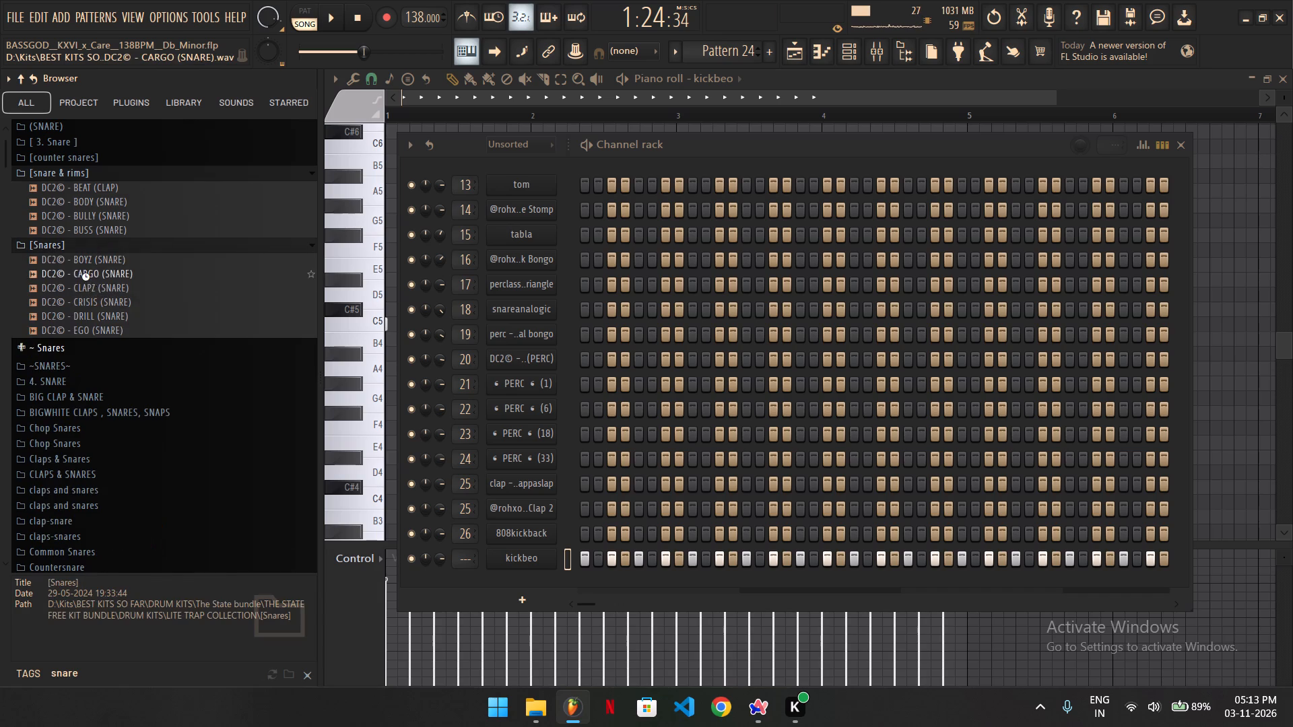
left_click(80, 314)
left_click(79, 322)
left_click(78, 326)
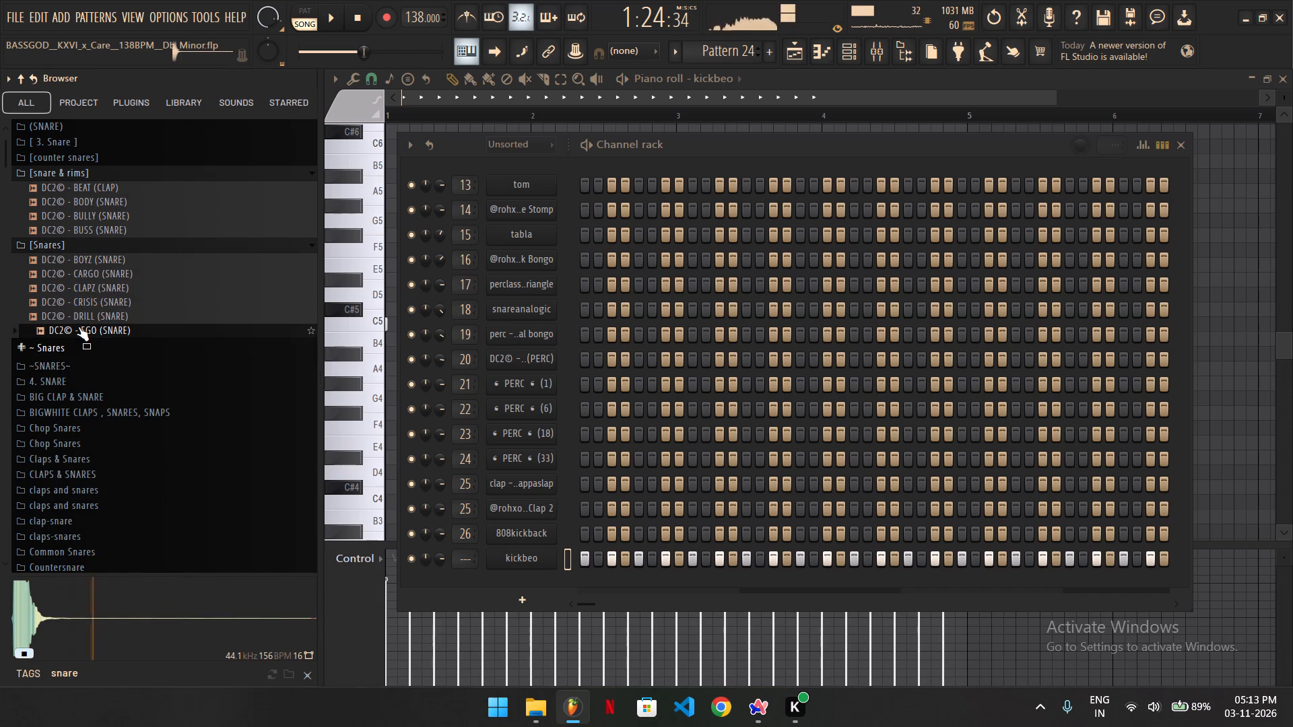
left_click(78, 326)
left_click_drag(78, 326, 488, 578)
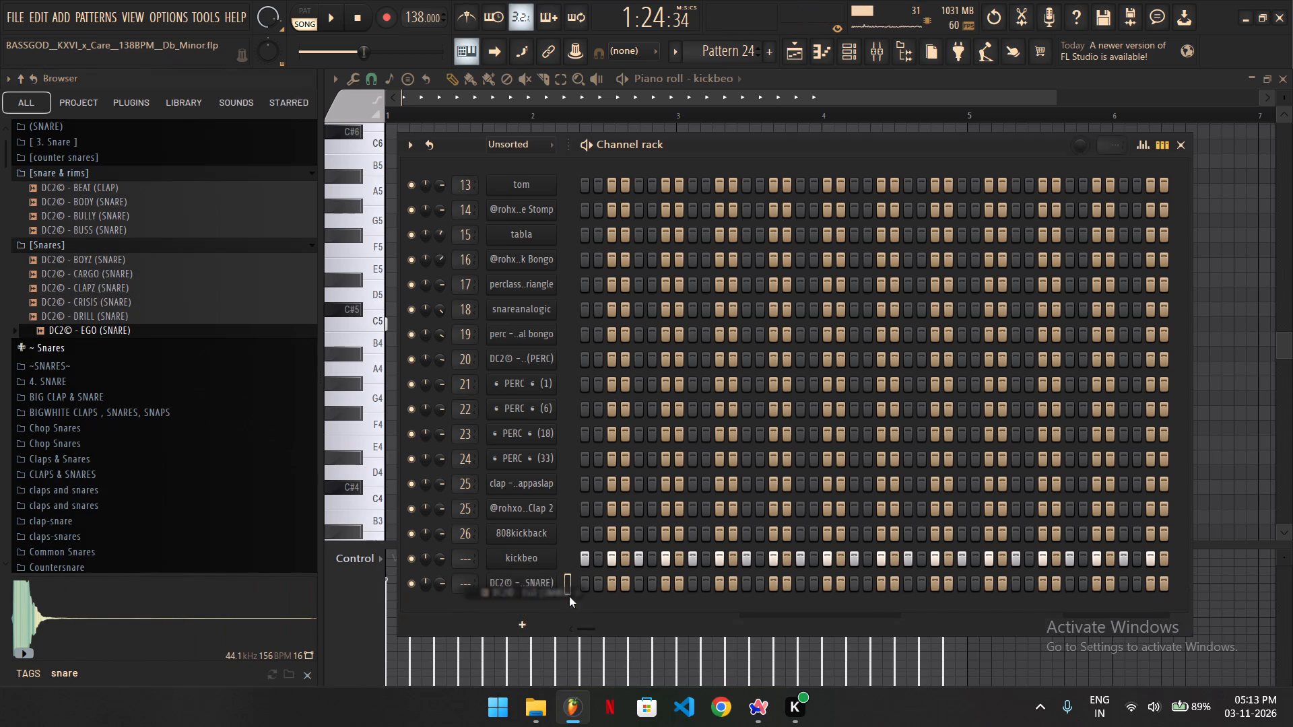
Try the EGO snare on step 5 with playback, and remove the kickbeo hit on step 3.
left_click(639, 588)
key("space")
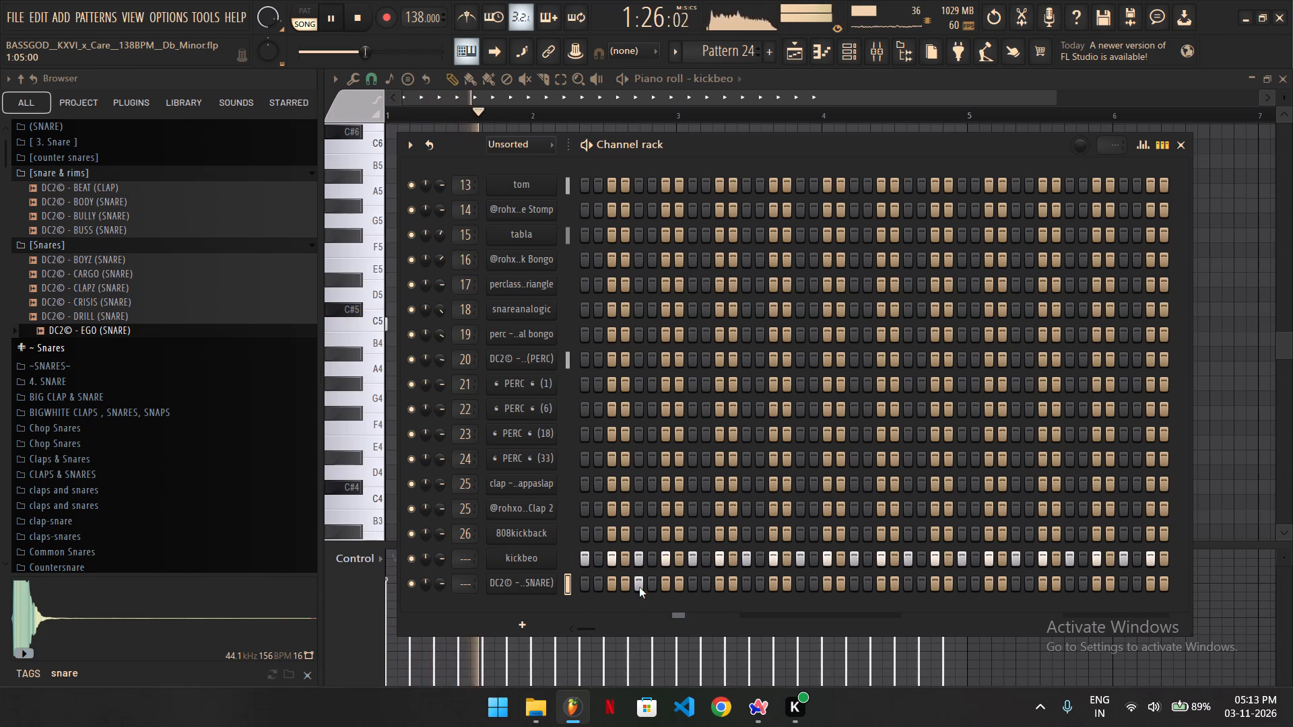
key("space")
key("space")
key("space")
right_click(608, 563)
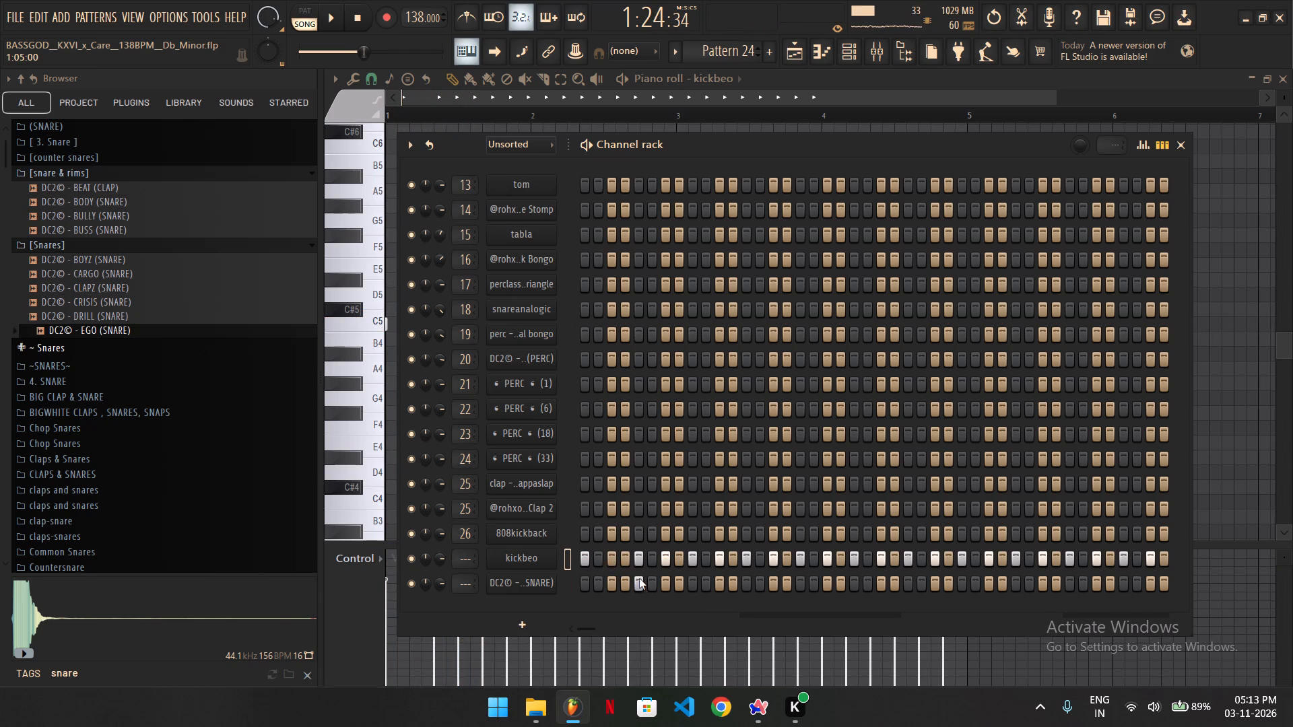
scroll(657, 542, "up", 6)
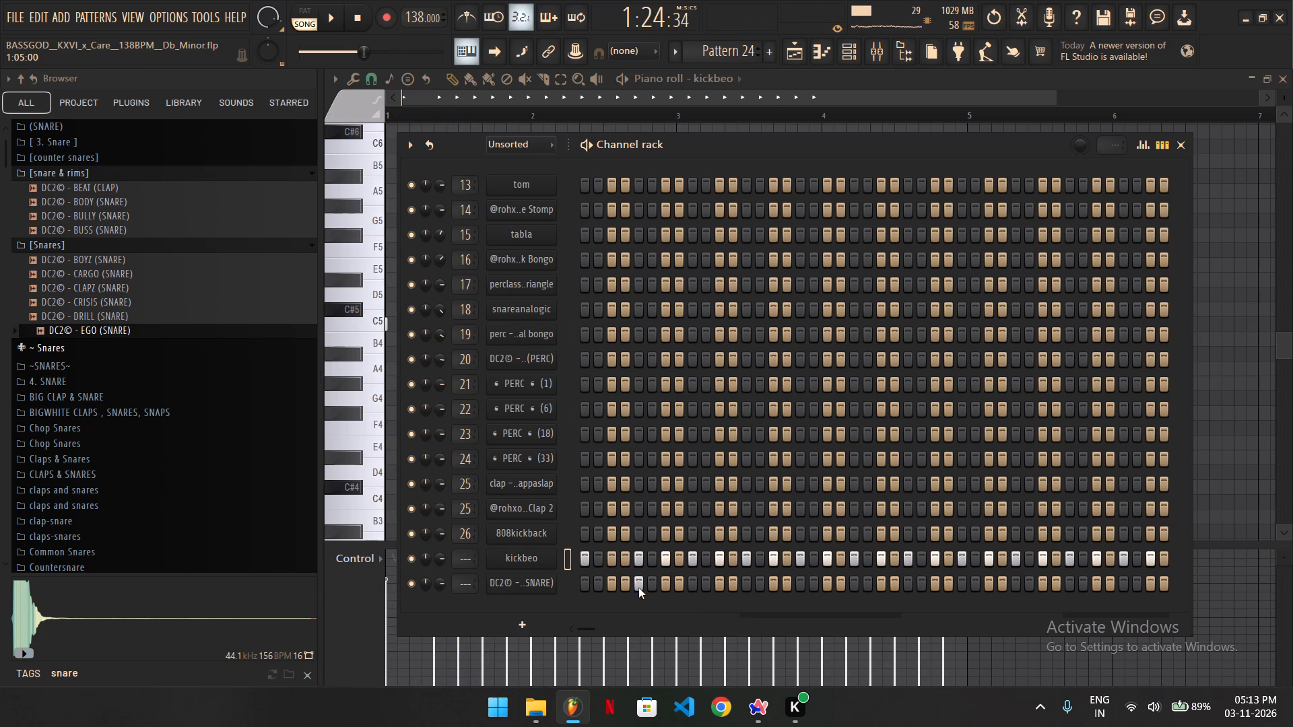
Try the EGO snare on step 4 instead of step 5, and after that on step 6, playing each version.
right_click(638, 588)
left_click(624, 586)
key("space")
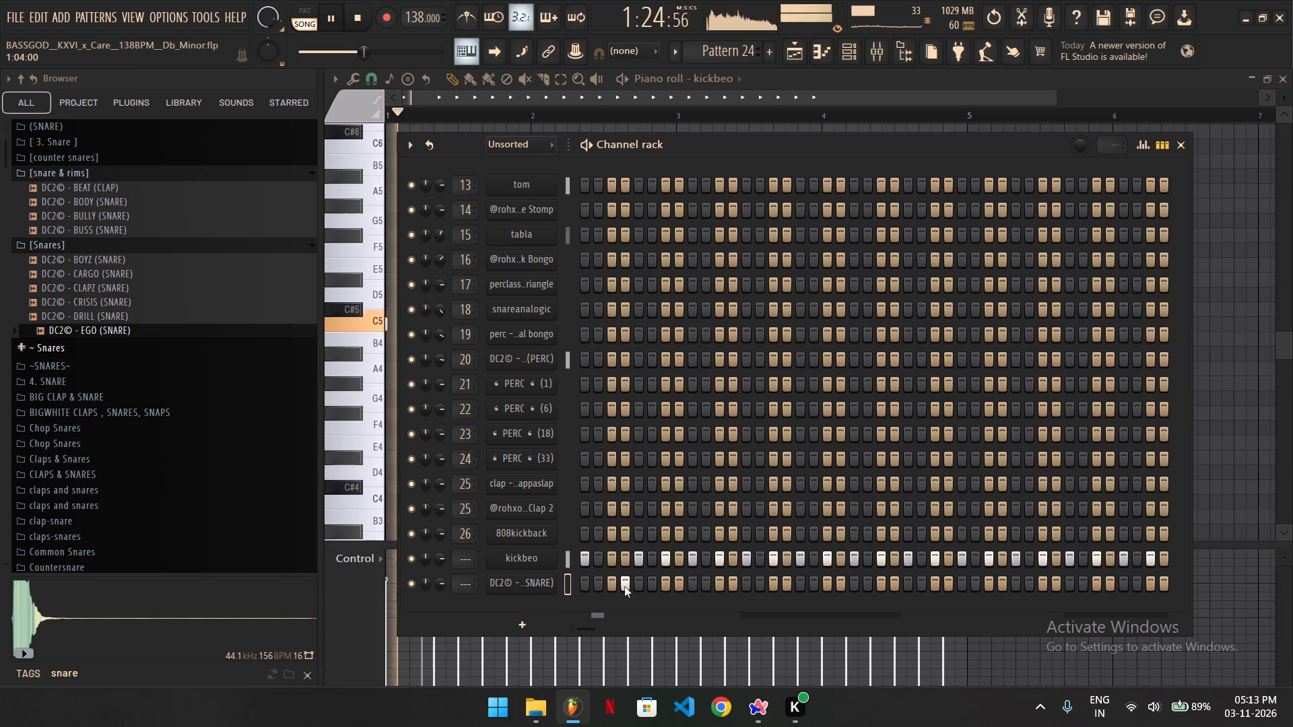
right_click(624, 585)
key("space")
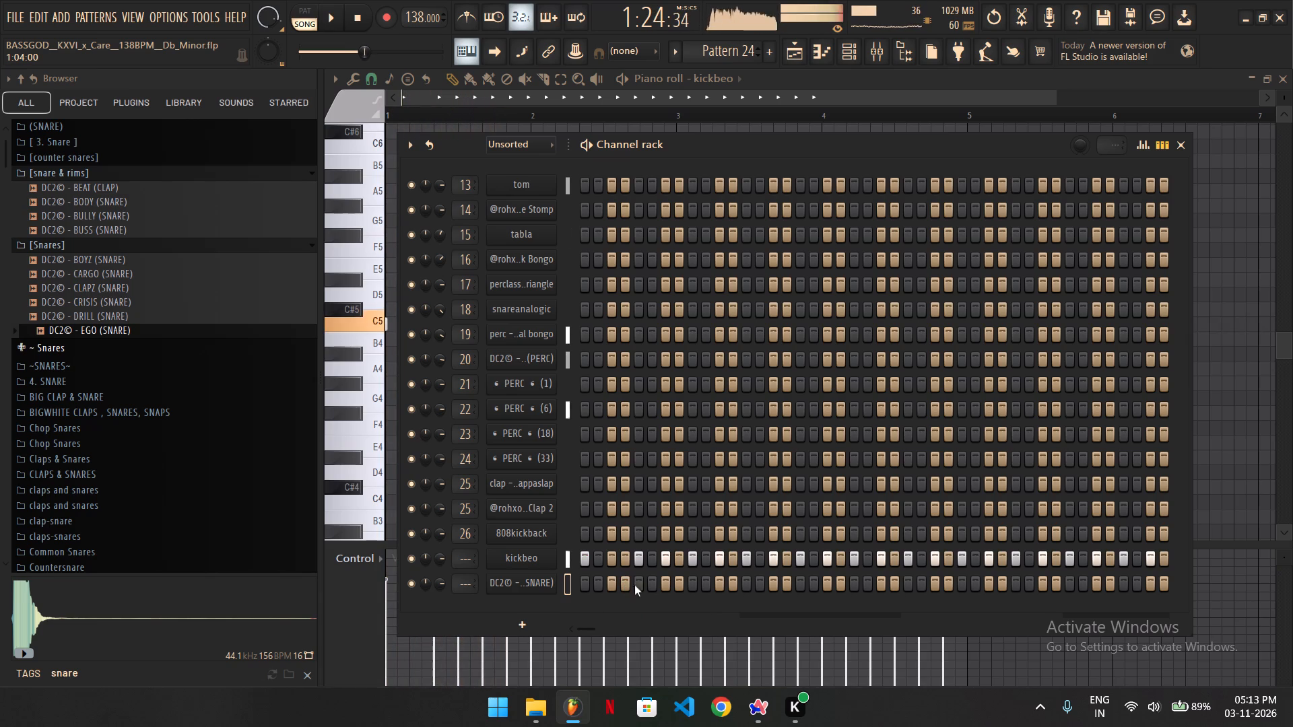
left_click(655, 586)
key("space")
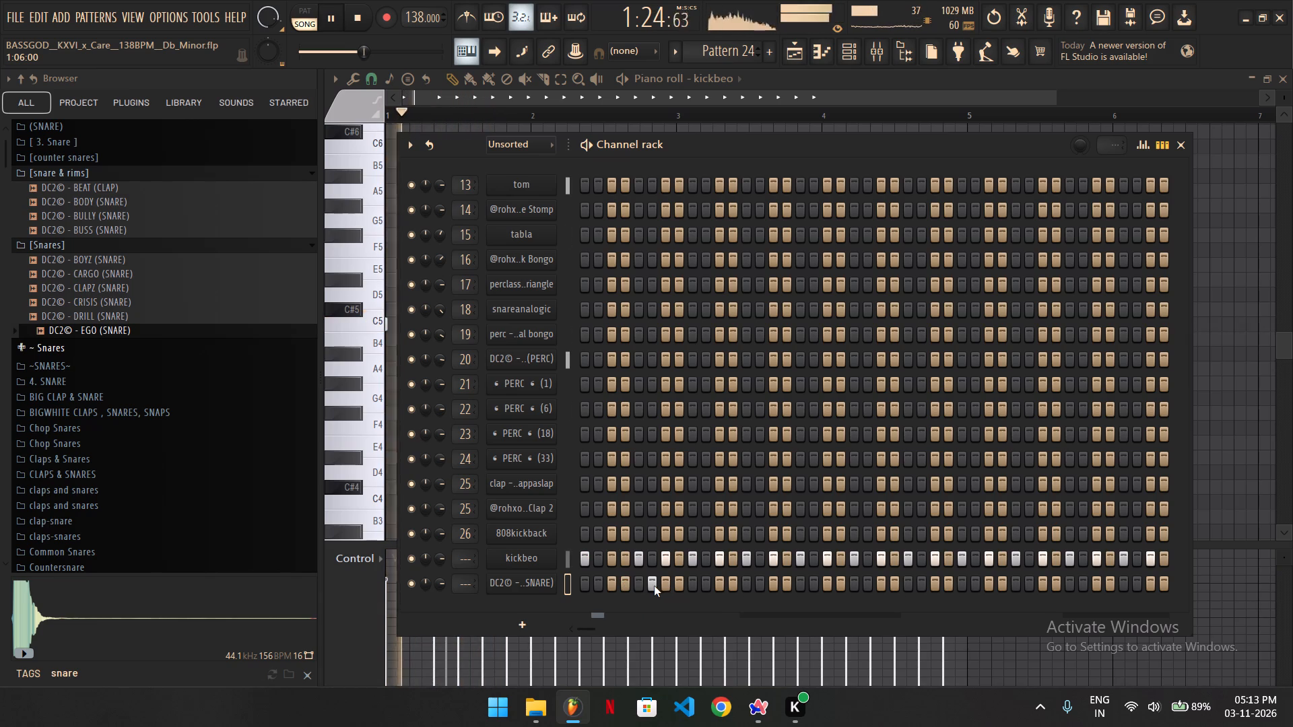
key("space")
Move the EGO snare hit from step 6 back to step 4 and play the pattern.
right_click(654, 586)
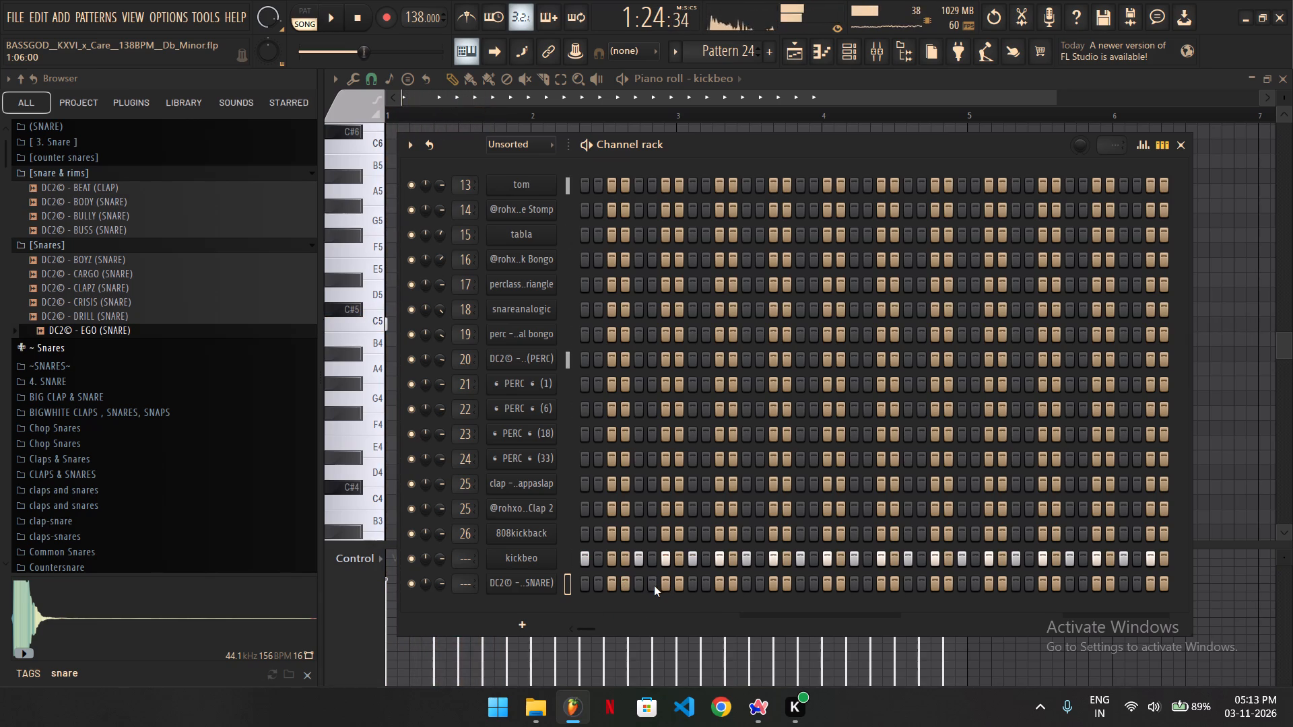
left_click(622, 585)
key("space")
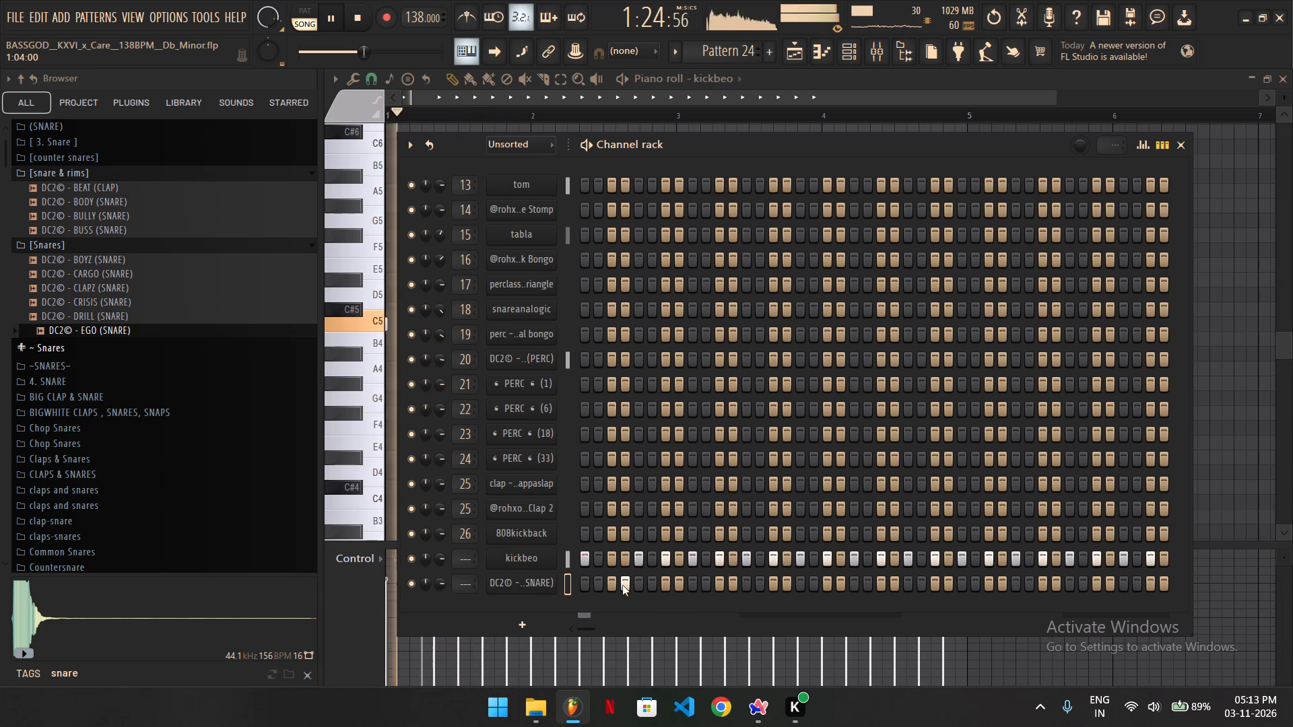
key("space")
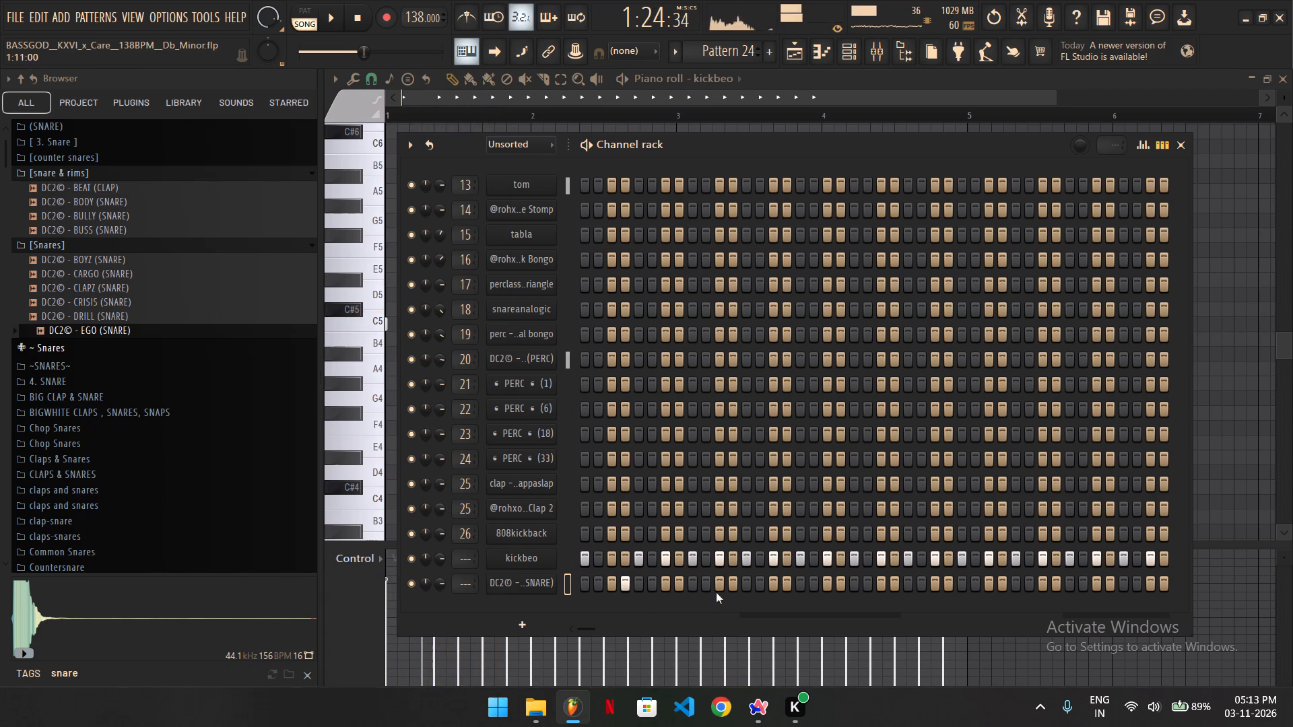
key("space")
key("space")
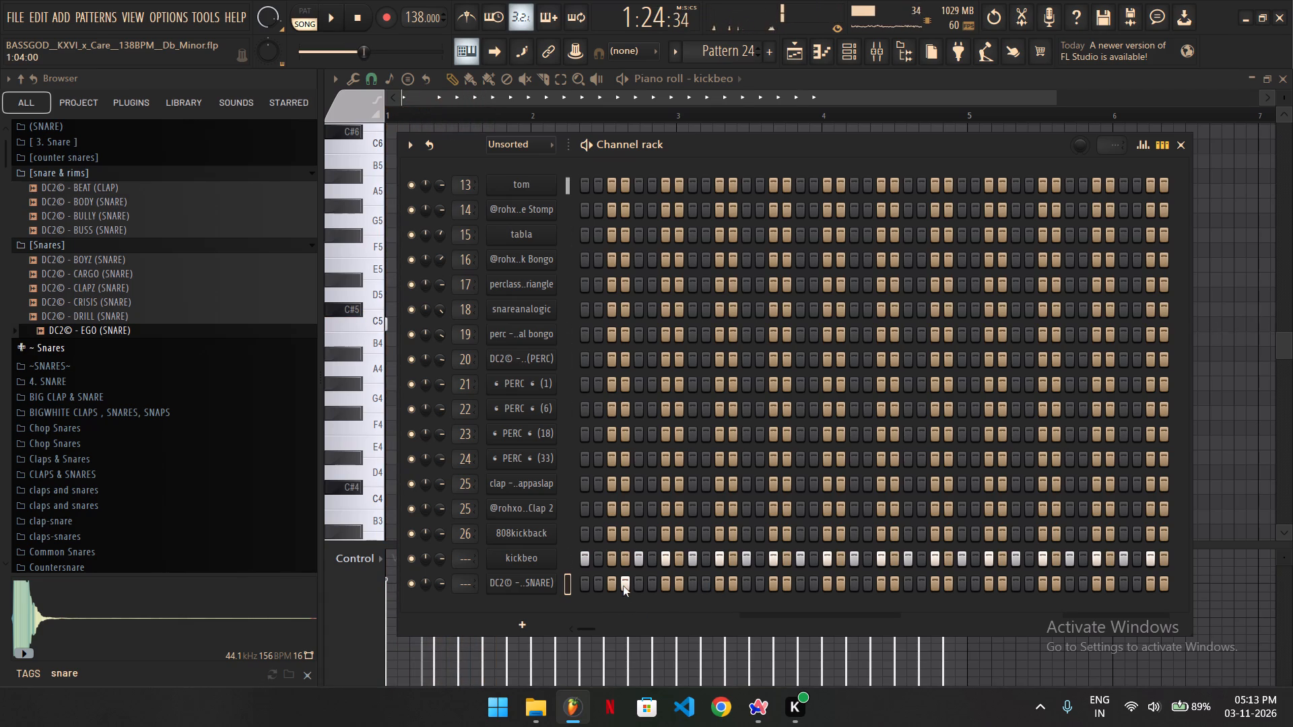
Check the groove by playing it with the metronome on and again with the metronome off.
left_click(478, 22)
key("space")
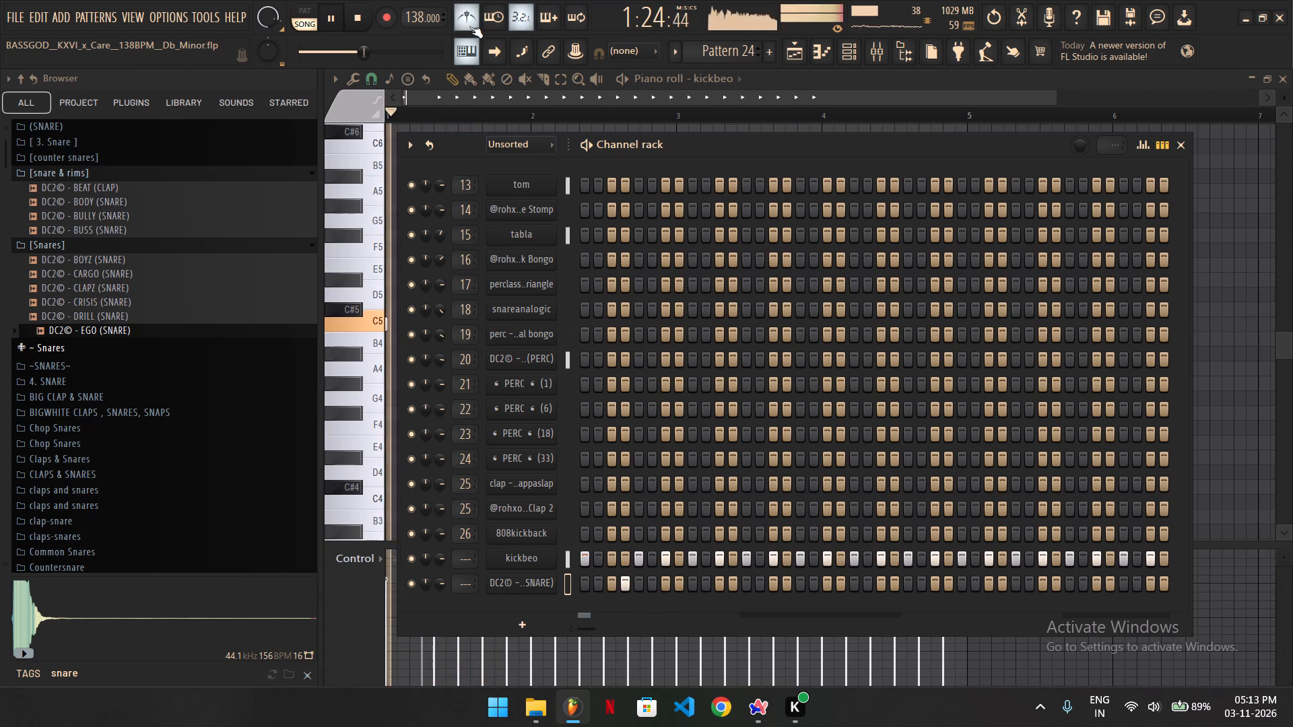
key("space")
left_click(469, 28)
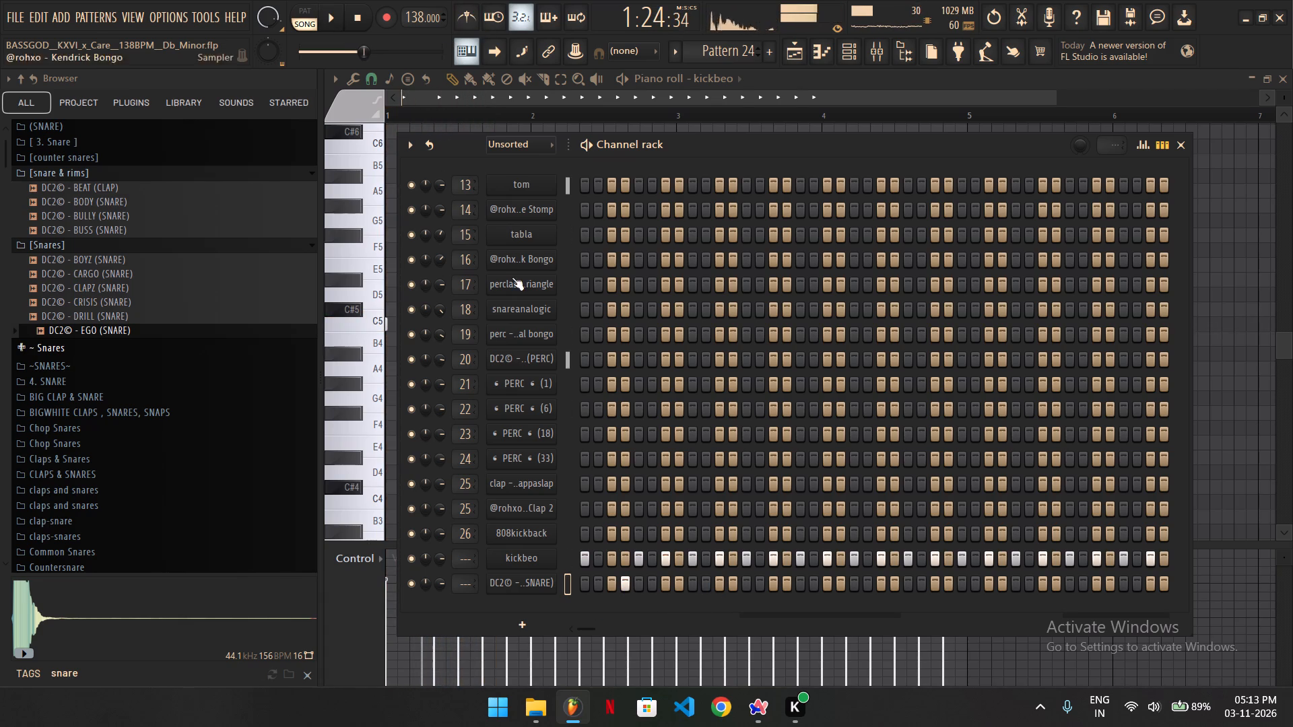
key("space")
key("space")
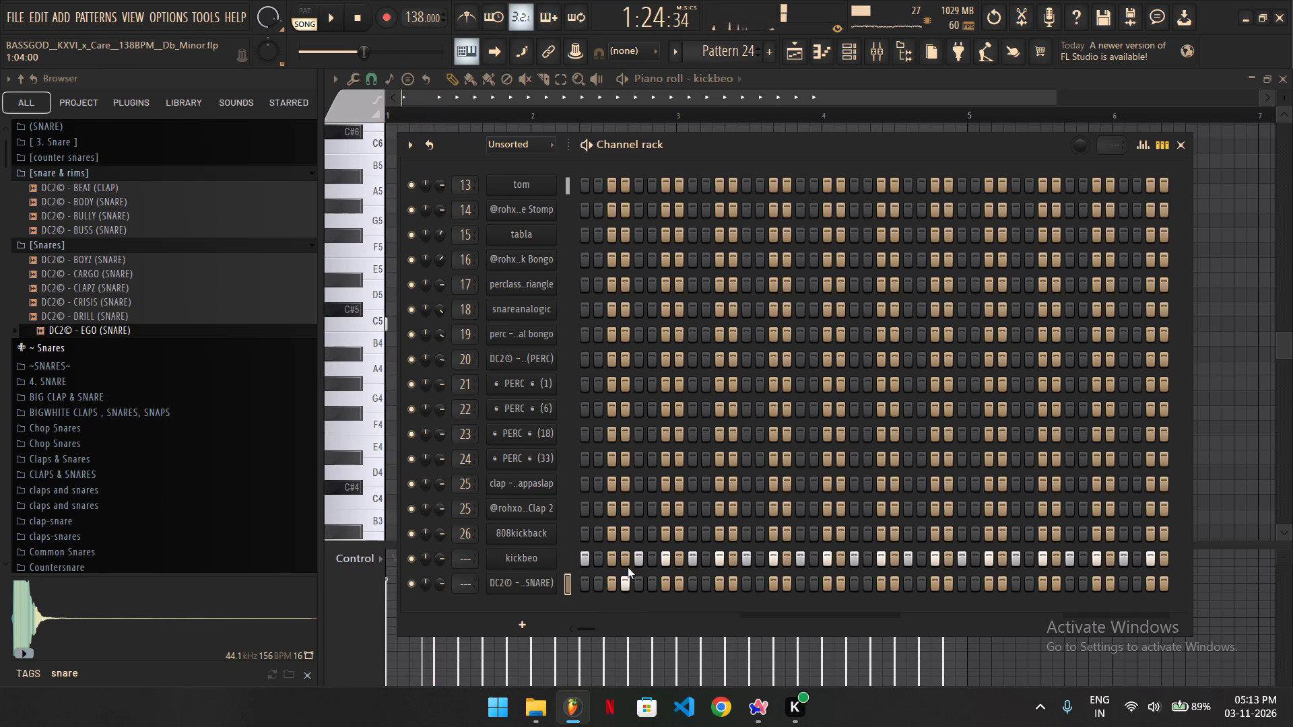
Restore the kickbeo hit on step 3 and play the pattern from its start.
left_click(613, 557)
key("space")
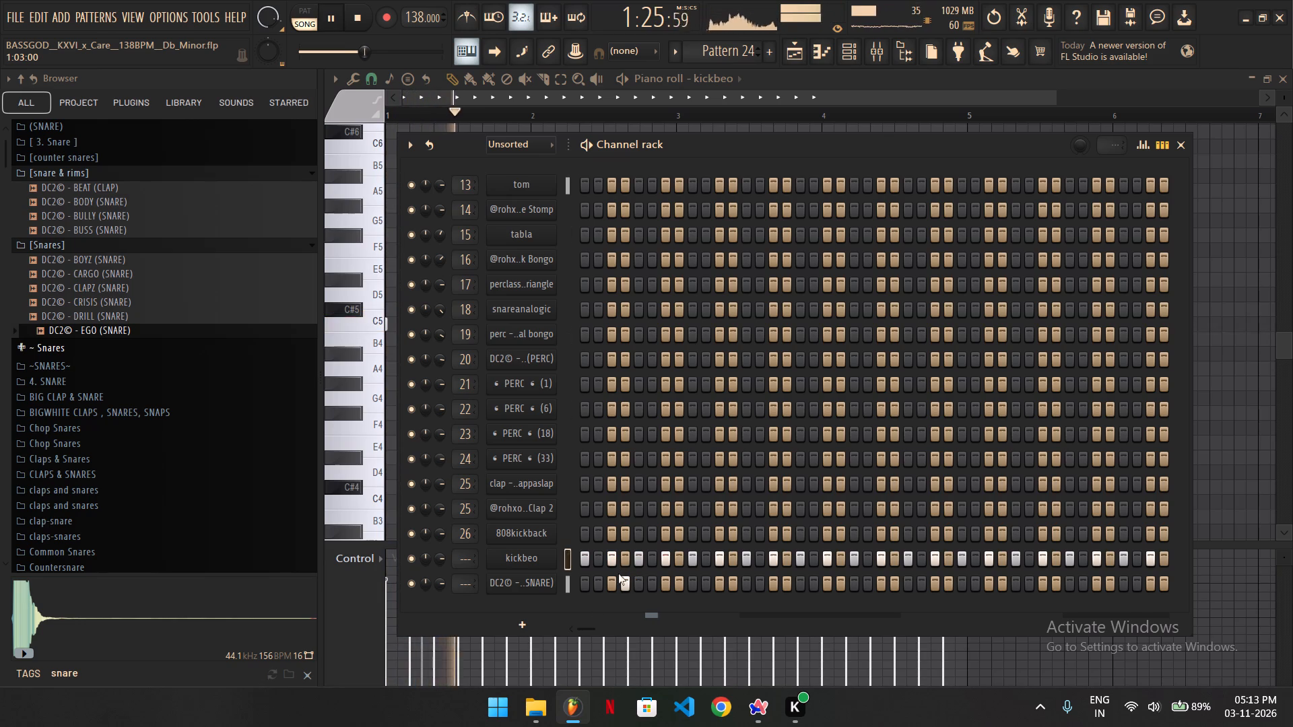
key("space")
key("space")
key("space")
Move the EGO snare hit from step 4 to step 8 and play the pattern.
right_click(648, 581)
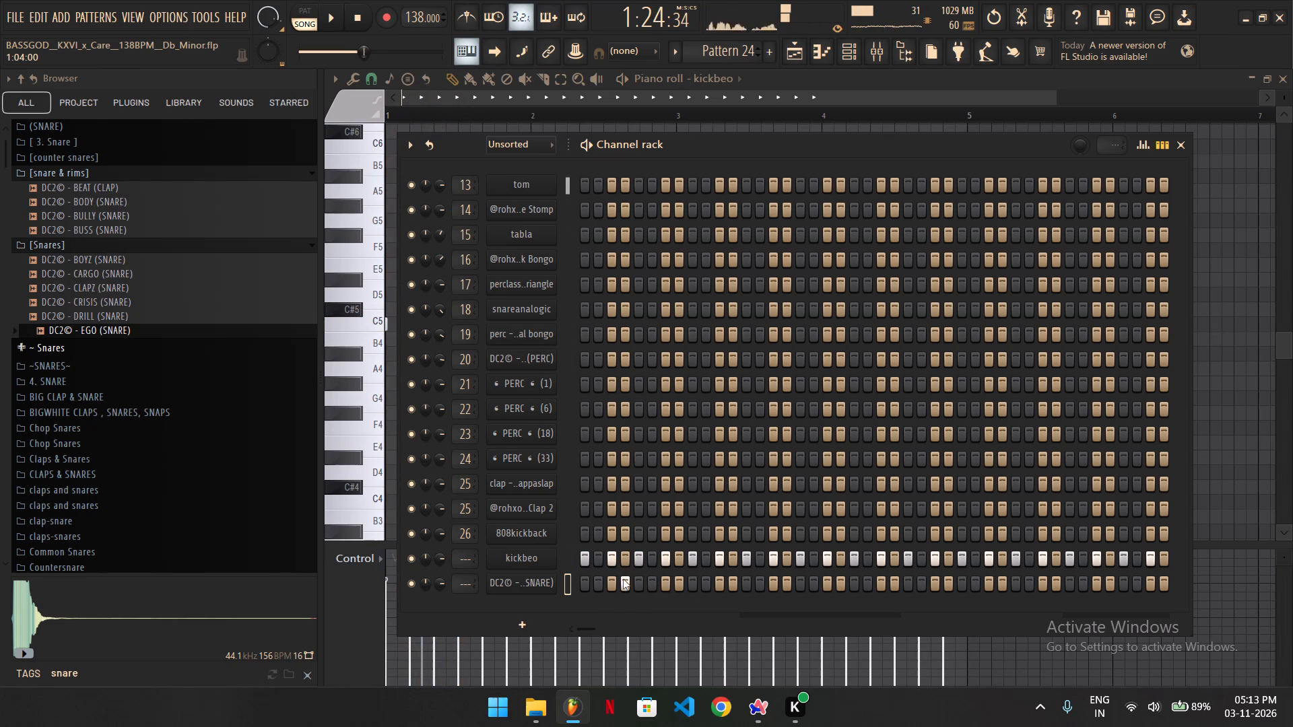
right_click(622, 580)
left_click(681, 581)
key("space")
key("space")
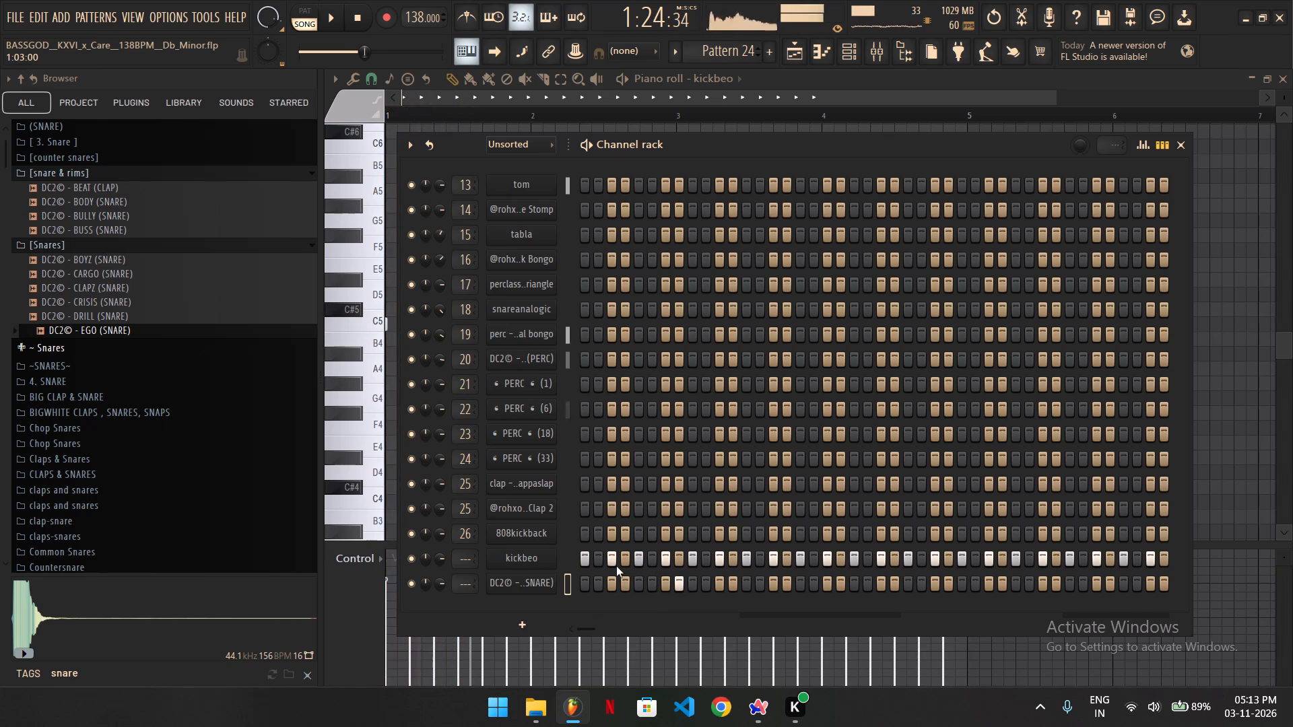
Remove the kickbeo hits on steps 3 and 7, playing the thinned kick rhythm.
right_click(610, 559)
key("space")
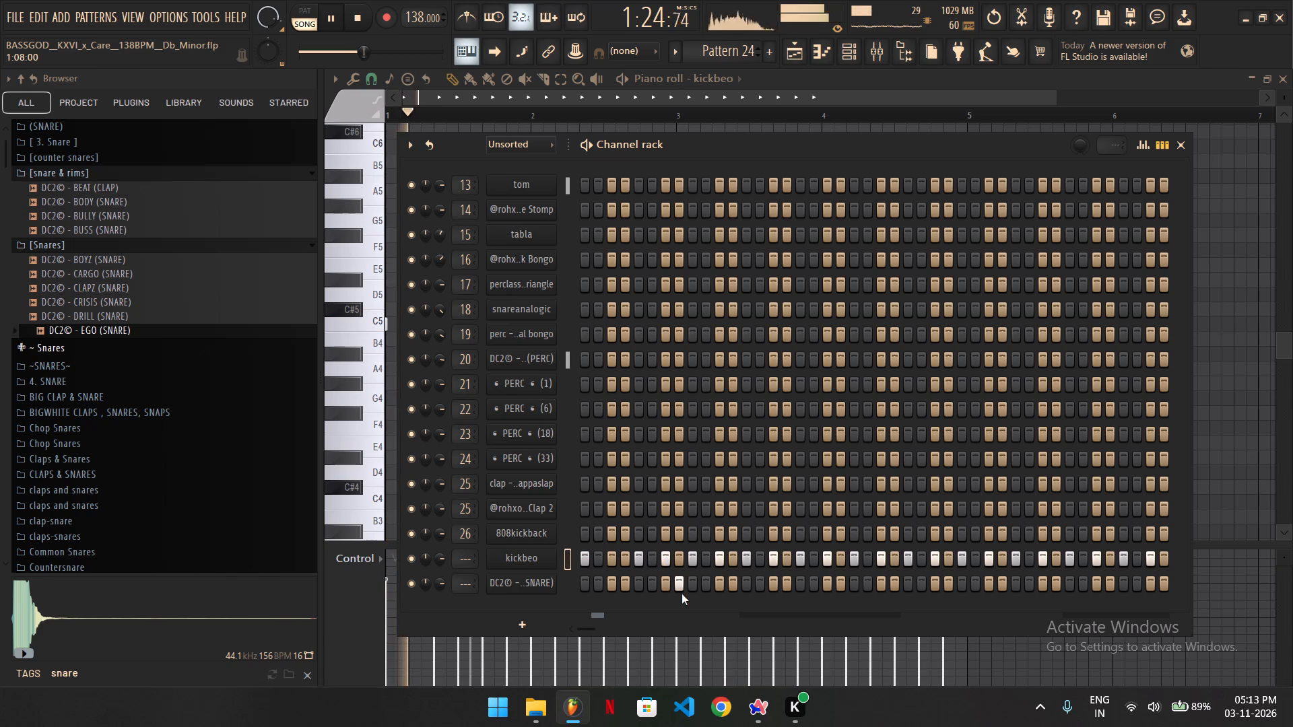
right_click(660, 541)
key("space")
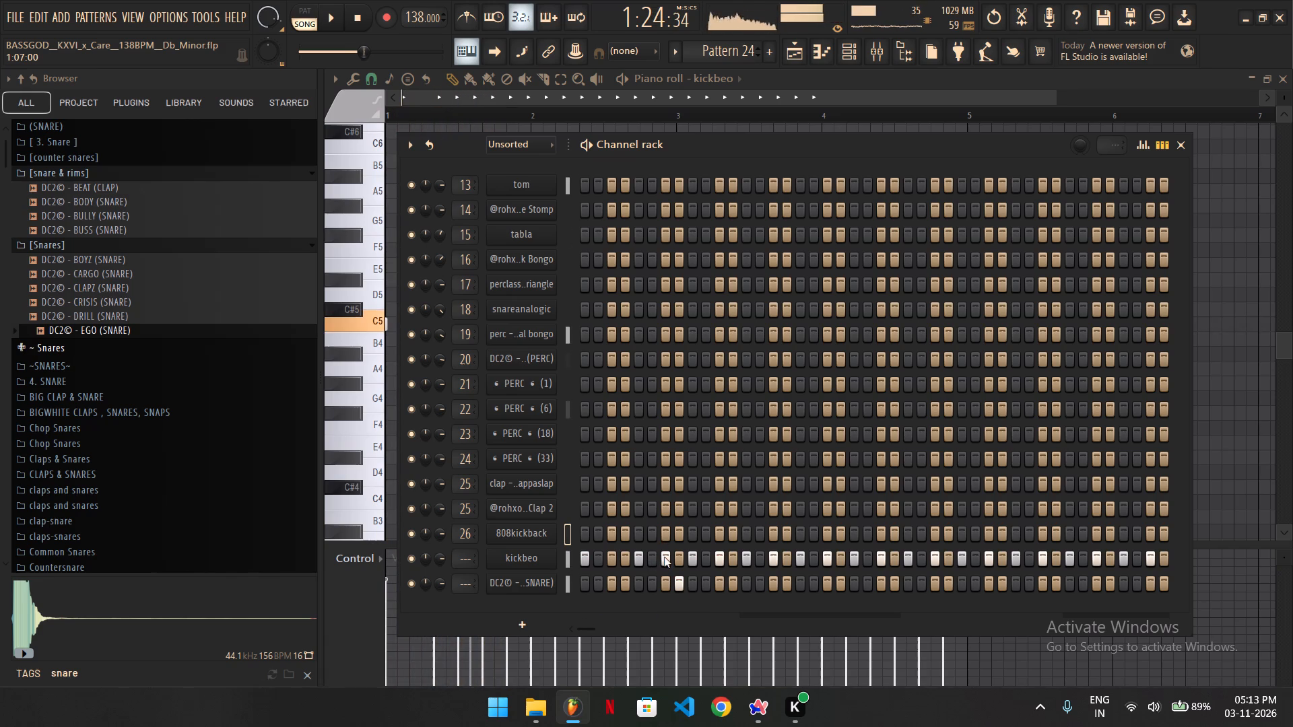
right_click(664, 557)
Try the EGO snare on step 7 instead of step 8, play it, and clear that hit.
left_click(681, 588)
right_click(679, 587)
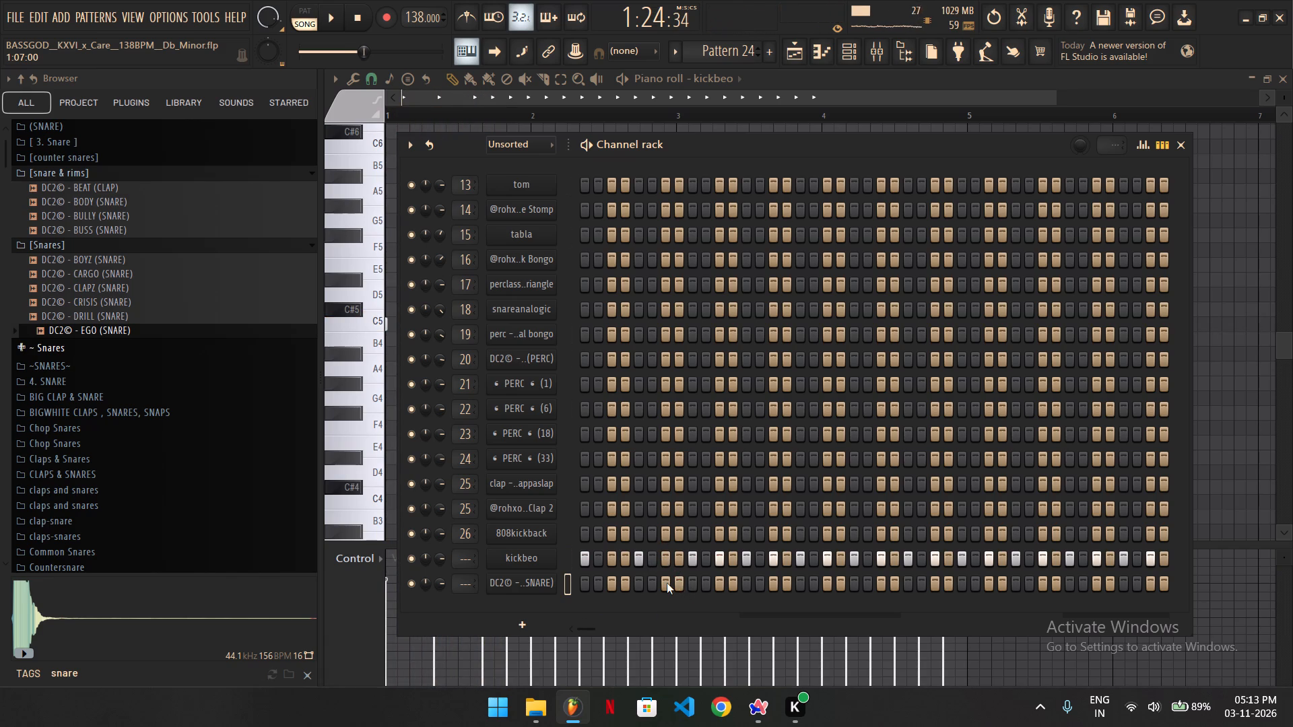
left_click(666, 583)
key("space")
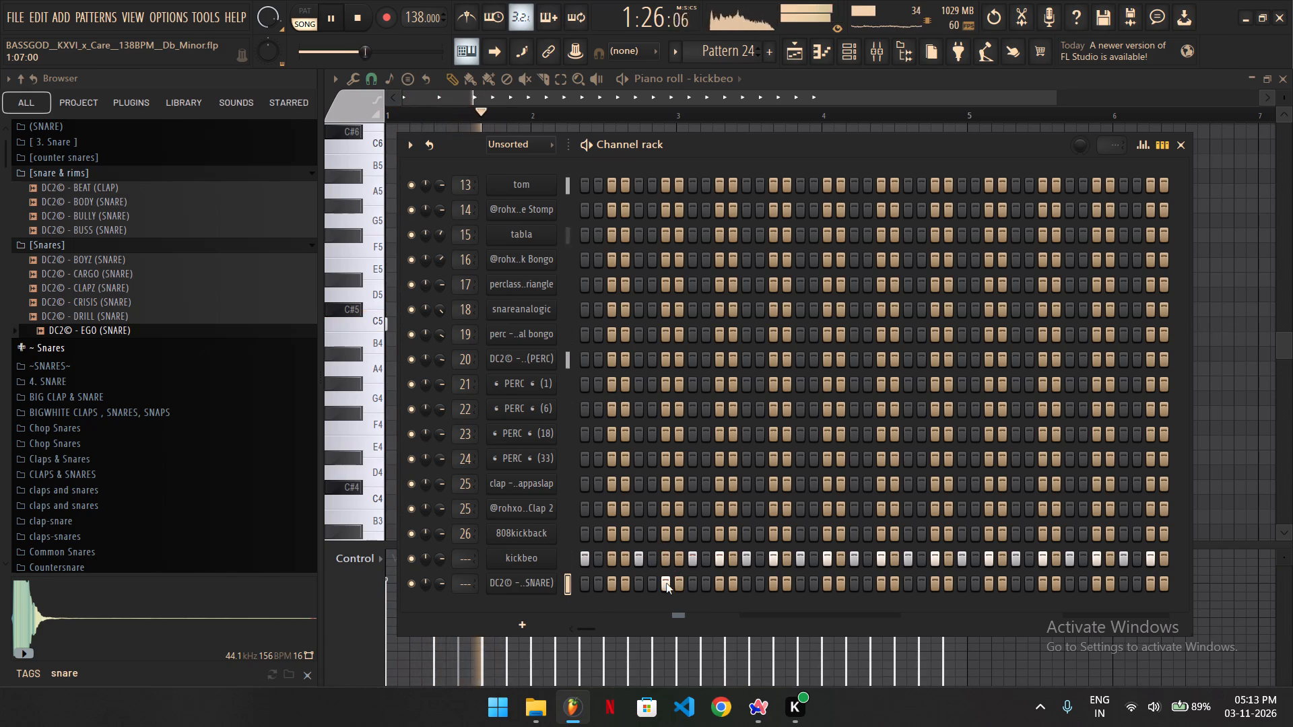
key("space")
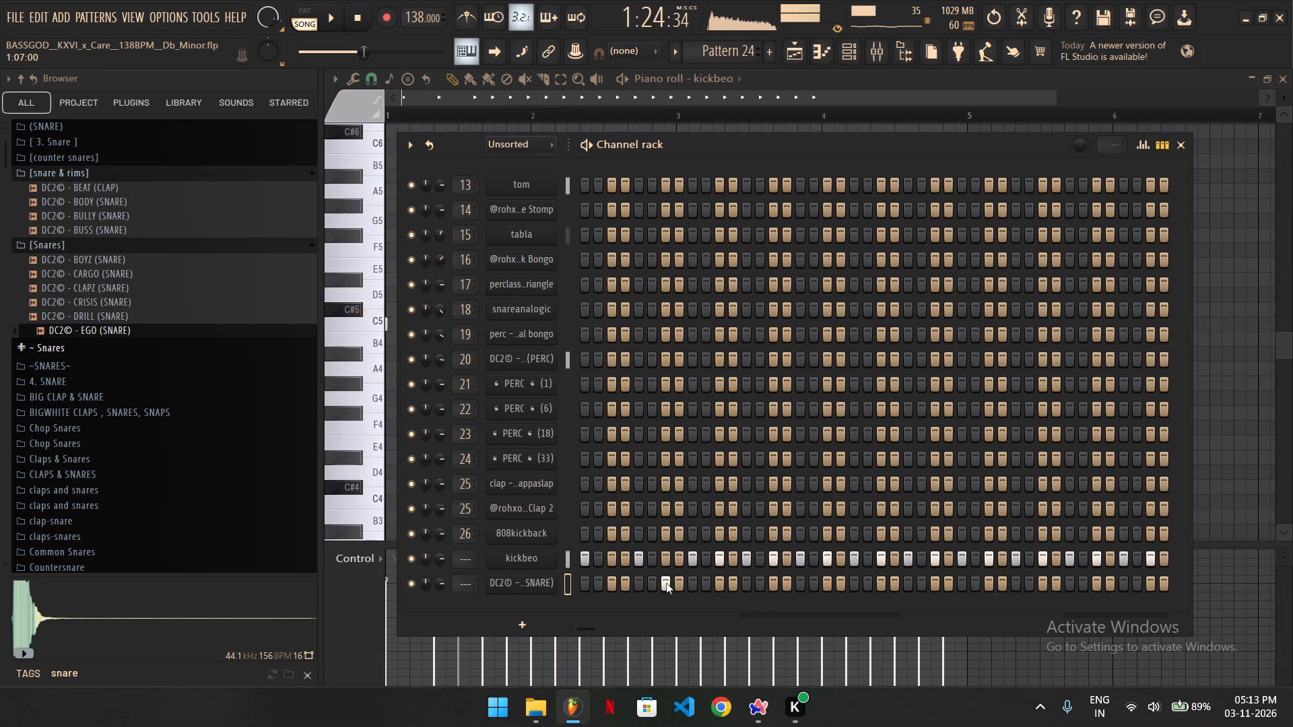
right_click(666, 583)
Cut all the kickbeo notes from the pattern.
right_click(611, 561)
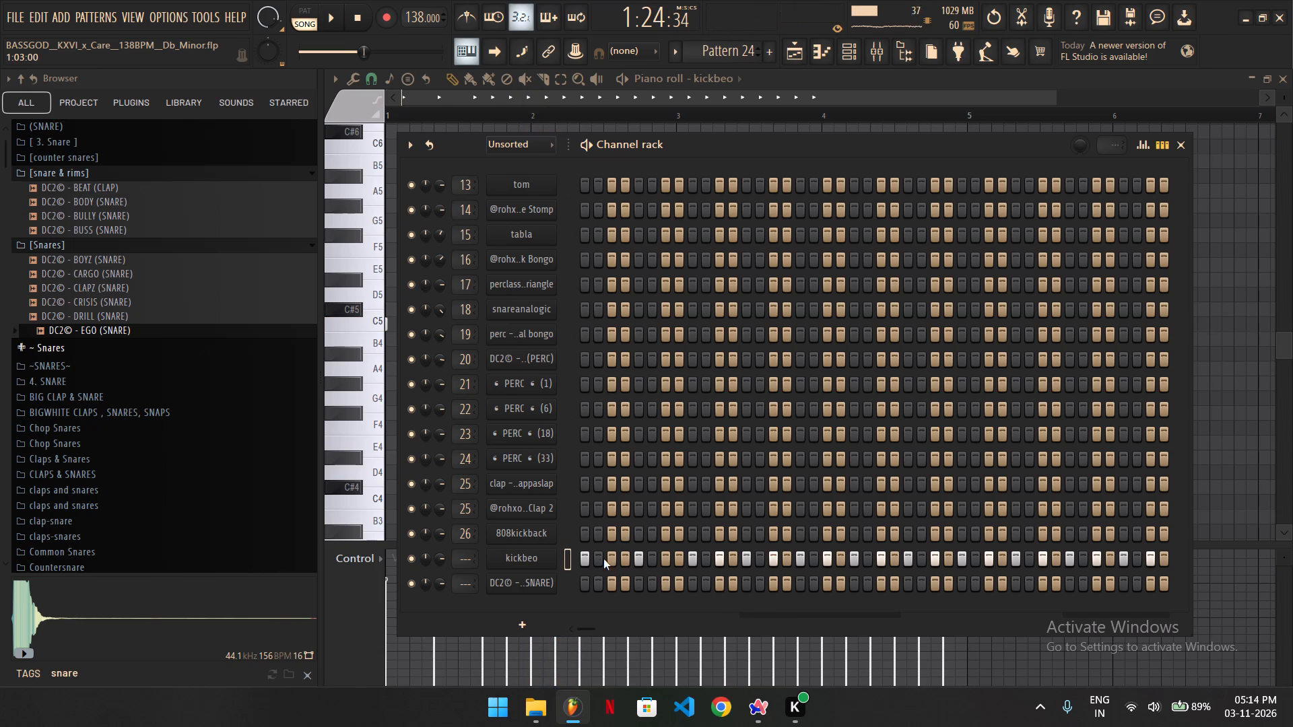
key("ctrl+x")
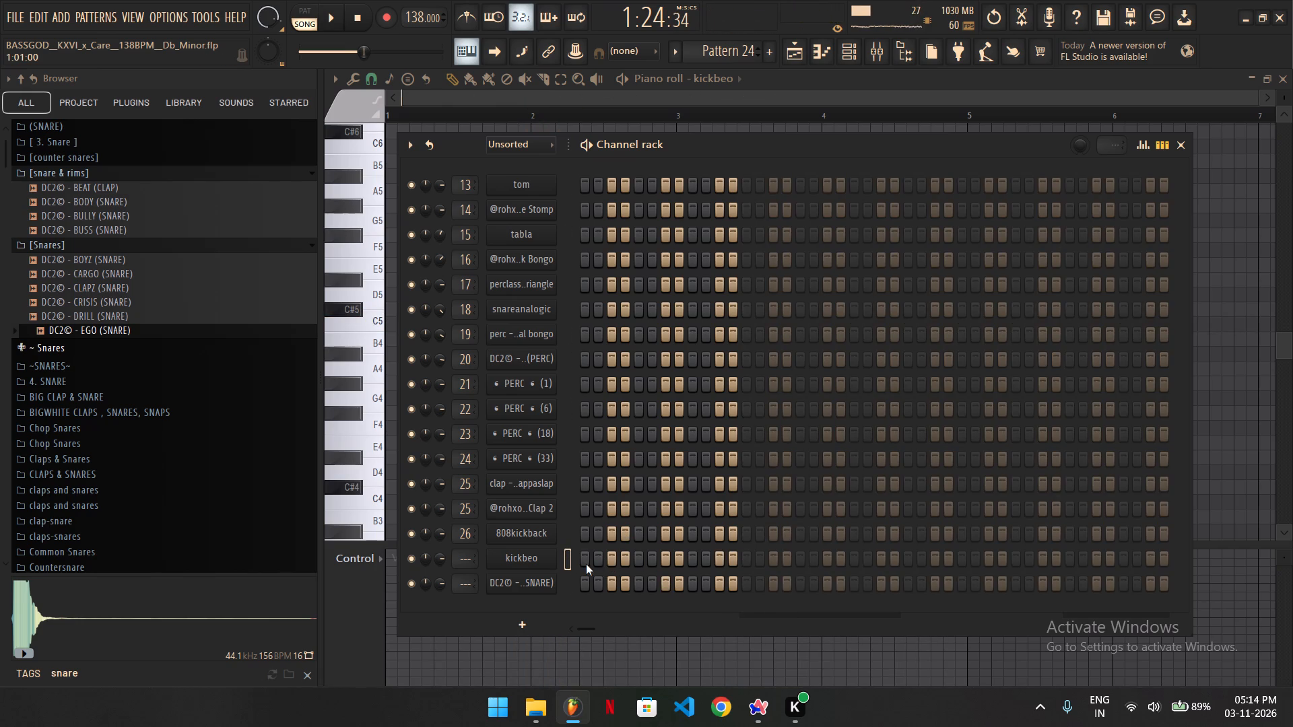
Enter kickbeo hits on steps 1 and 5 and EGO snare hits on steps 4 and 7, and play them.
left_click(586, 564)
left_click(623, 586)
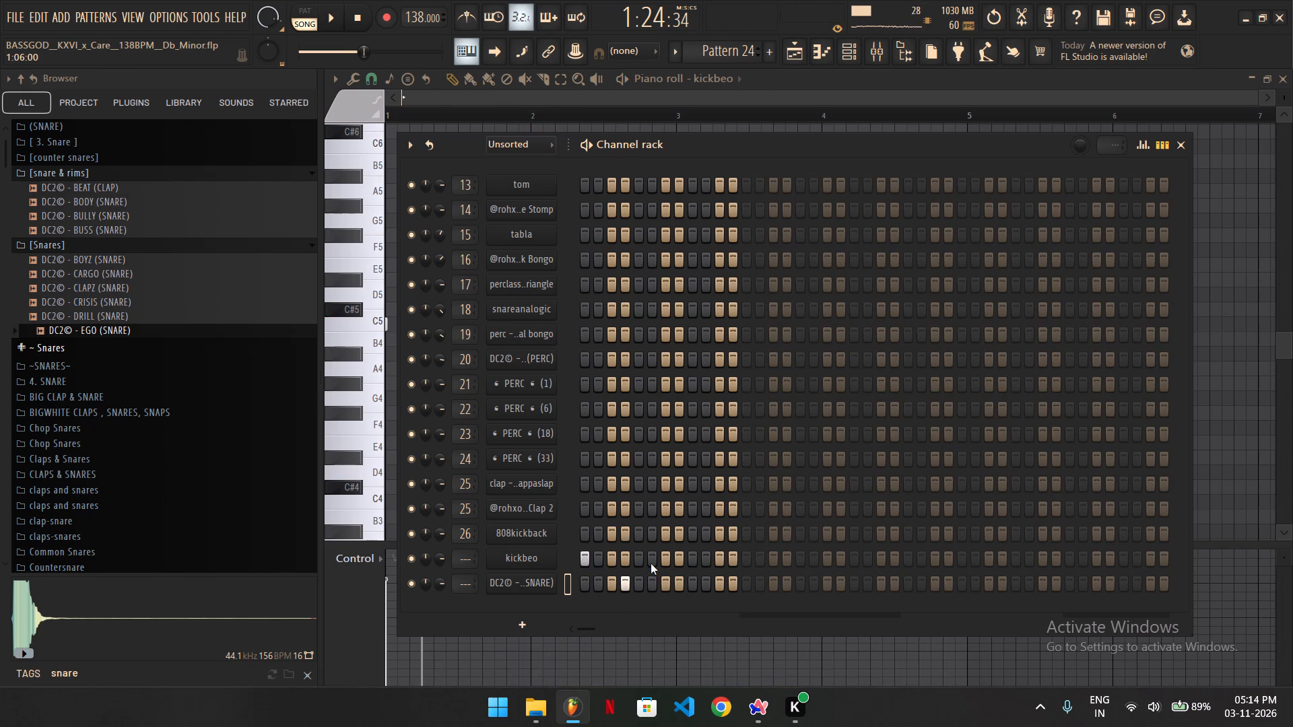
left_click(638, 561)
left_click(668, 582)
key("space")
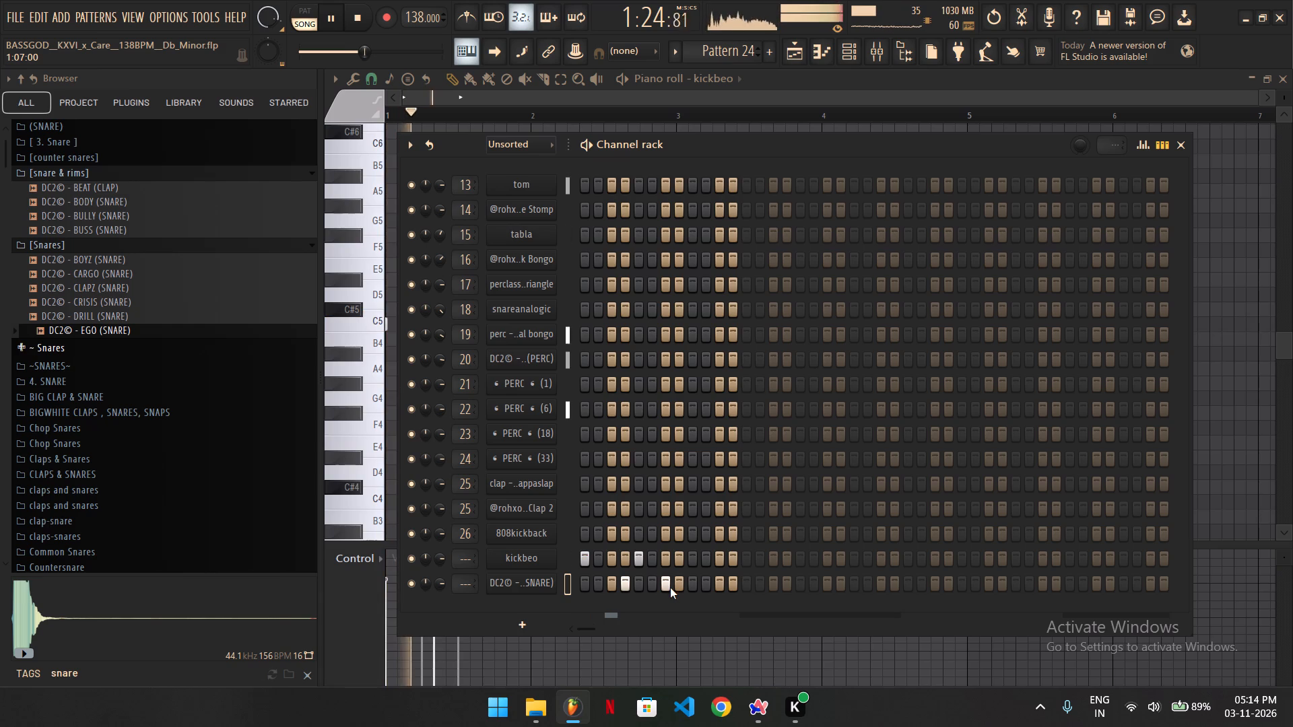
key("space")
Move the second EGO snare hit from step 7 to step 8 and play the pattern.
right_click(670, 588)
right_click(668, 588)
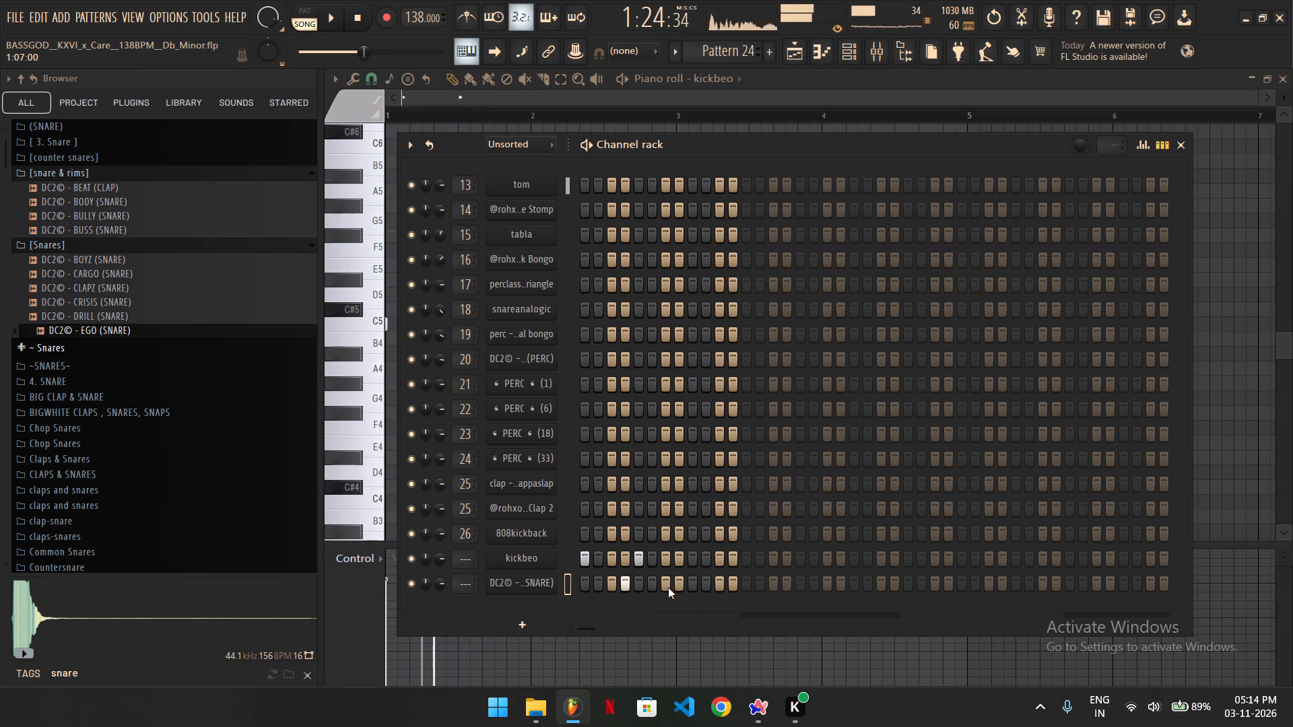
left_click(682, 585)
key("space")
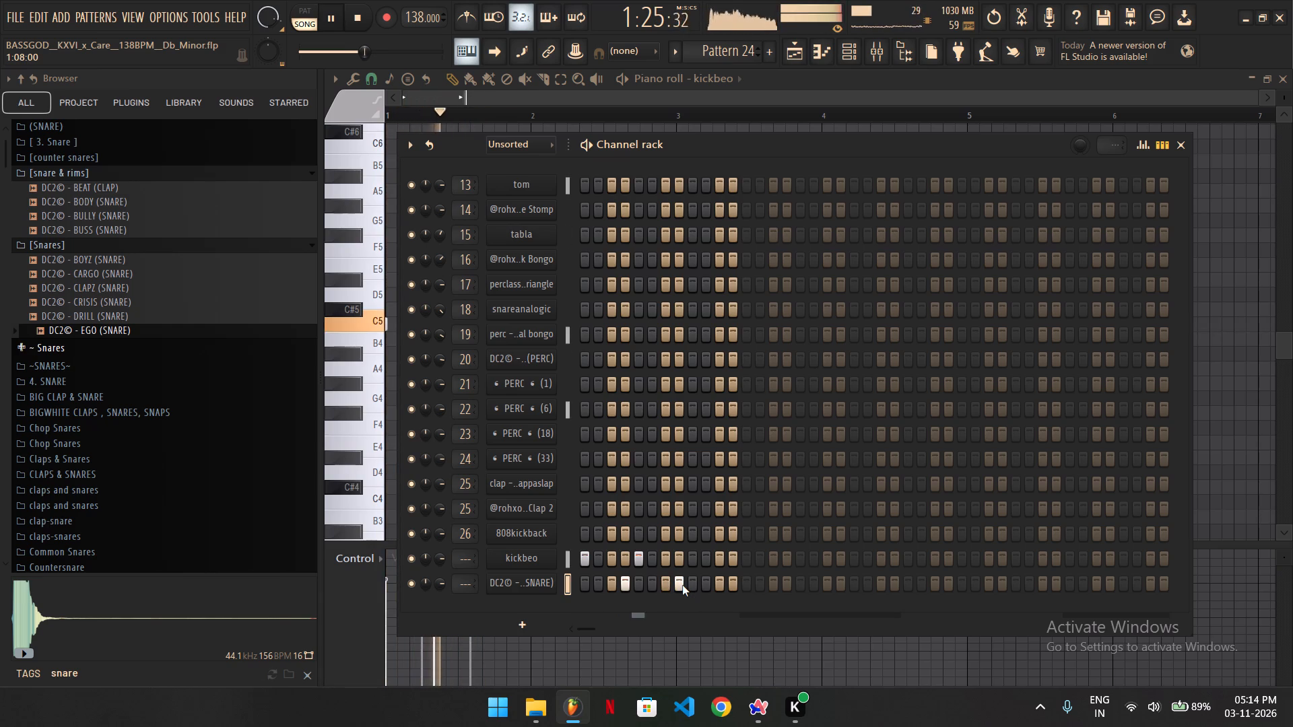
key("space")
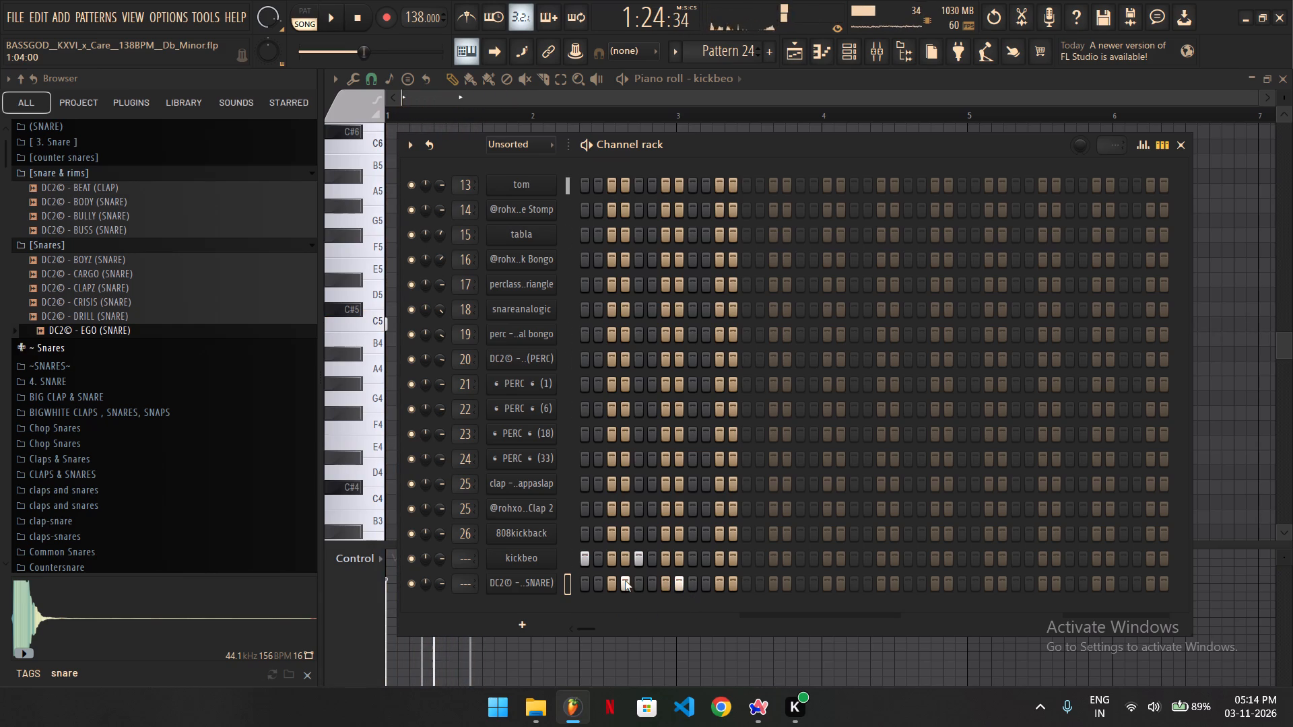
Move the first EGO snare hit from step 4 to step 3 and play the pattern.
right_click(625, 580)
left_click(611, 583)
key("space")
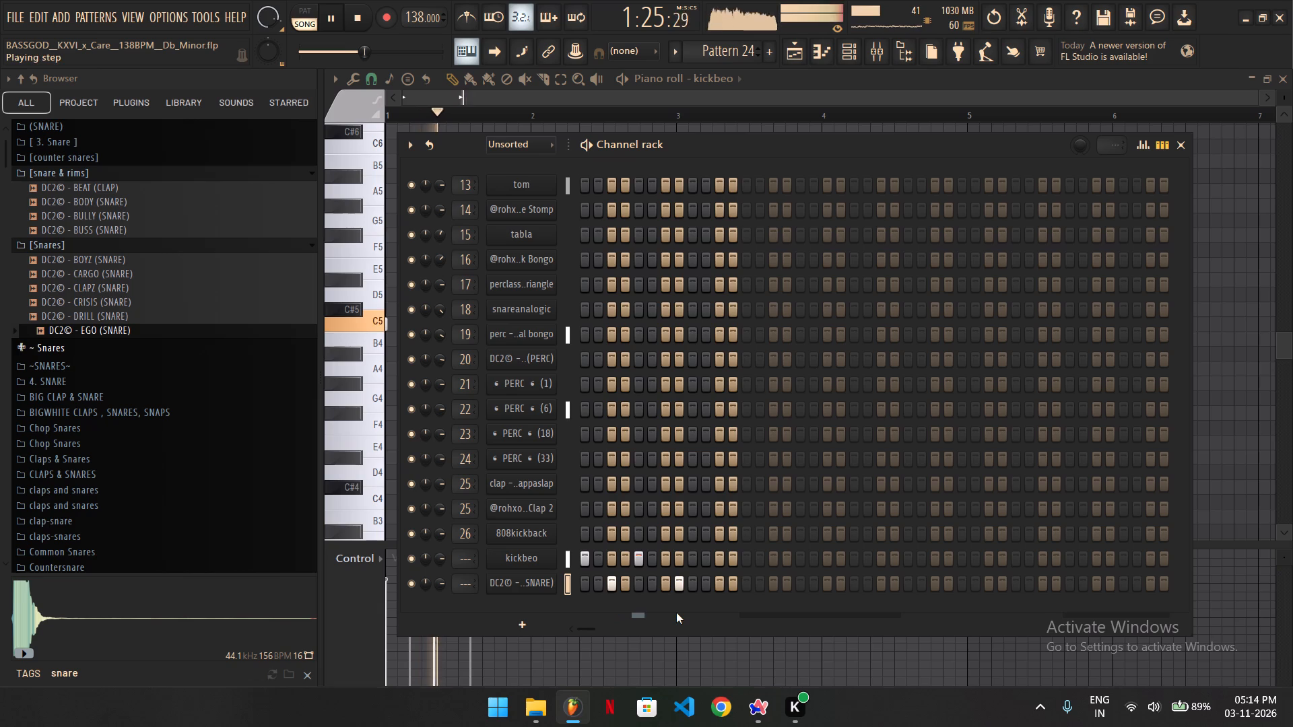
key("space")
Clear the remaining EGO snare hits on steps 3 and 8.
right_click(677, 575)
right_click_drag(677, 575, 665, 579)
right_click_drag(661, 579, 655, 579)
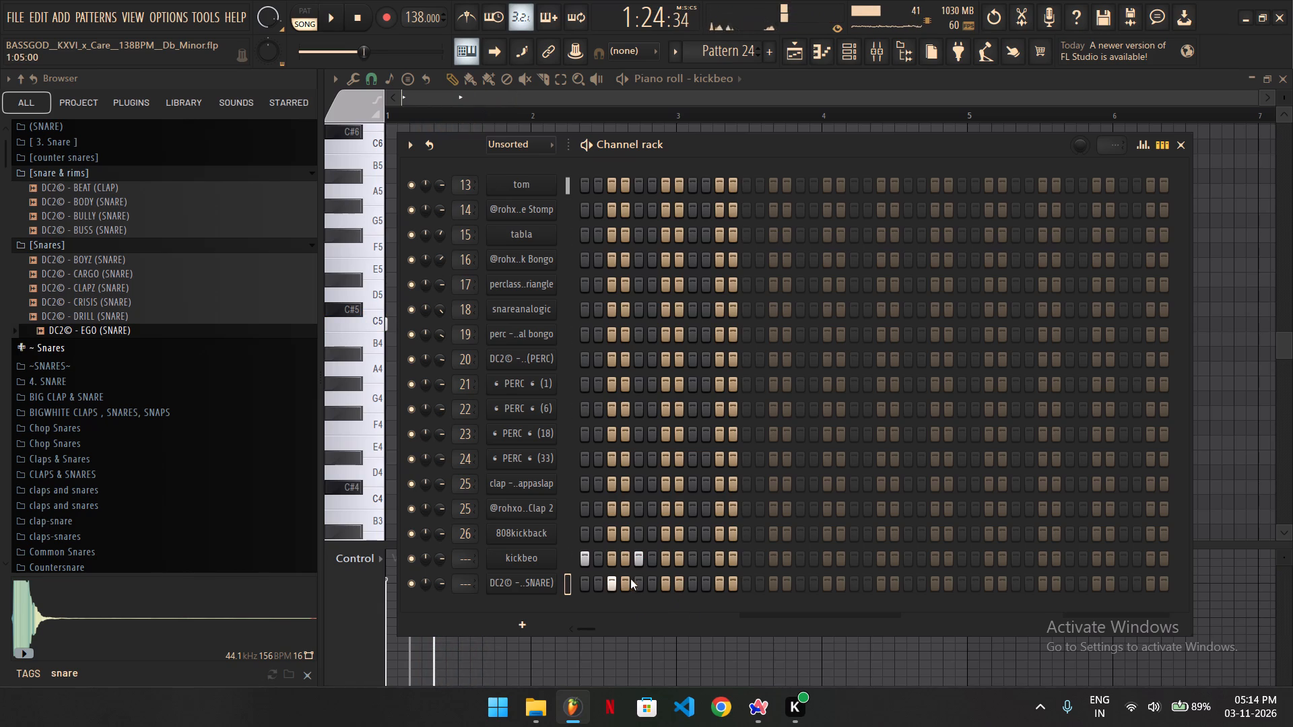
right_click_drag(619, 583, 607, 589)
right_click(607, 589)
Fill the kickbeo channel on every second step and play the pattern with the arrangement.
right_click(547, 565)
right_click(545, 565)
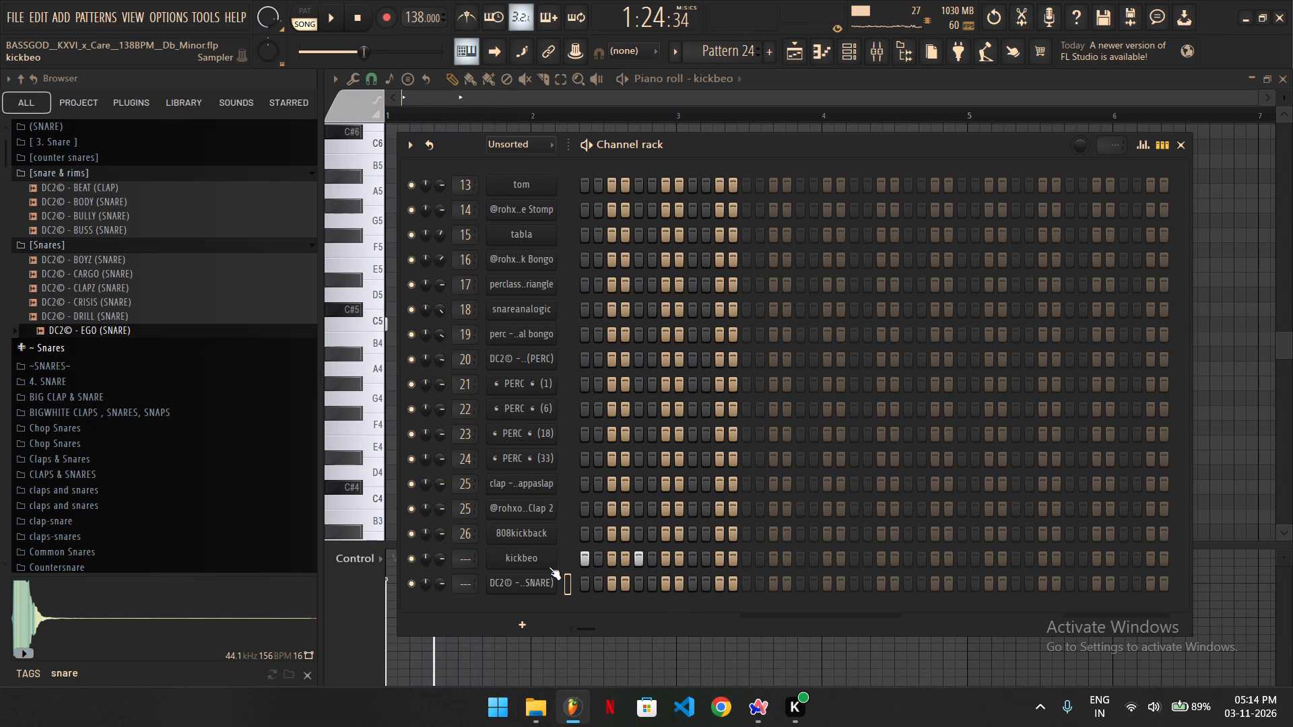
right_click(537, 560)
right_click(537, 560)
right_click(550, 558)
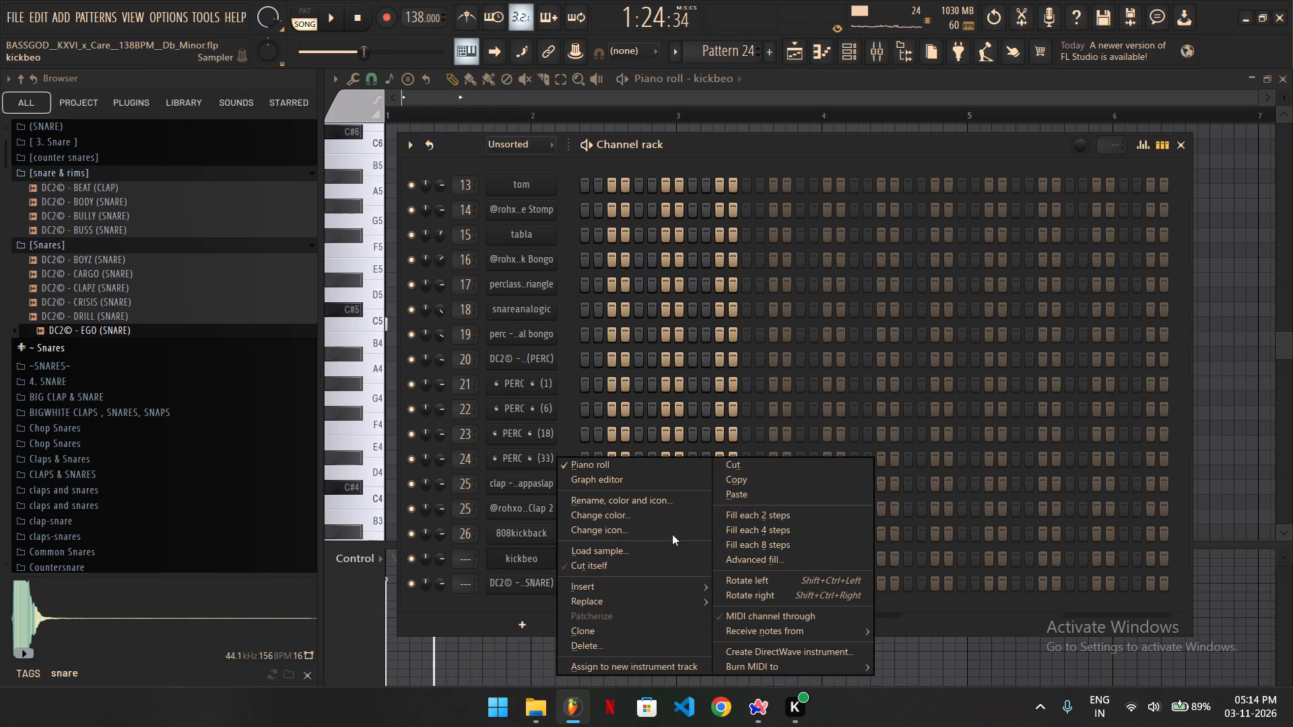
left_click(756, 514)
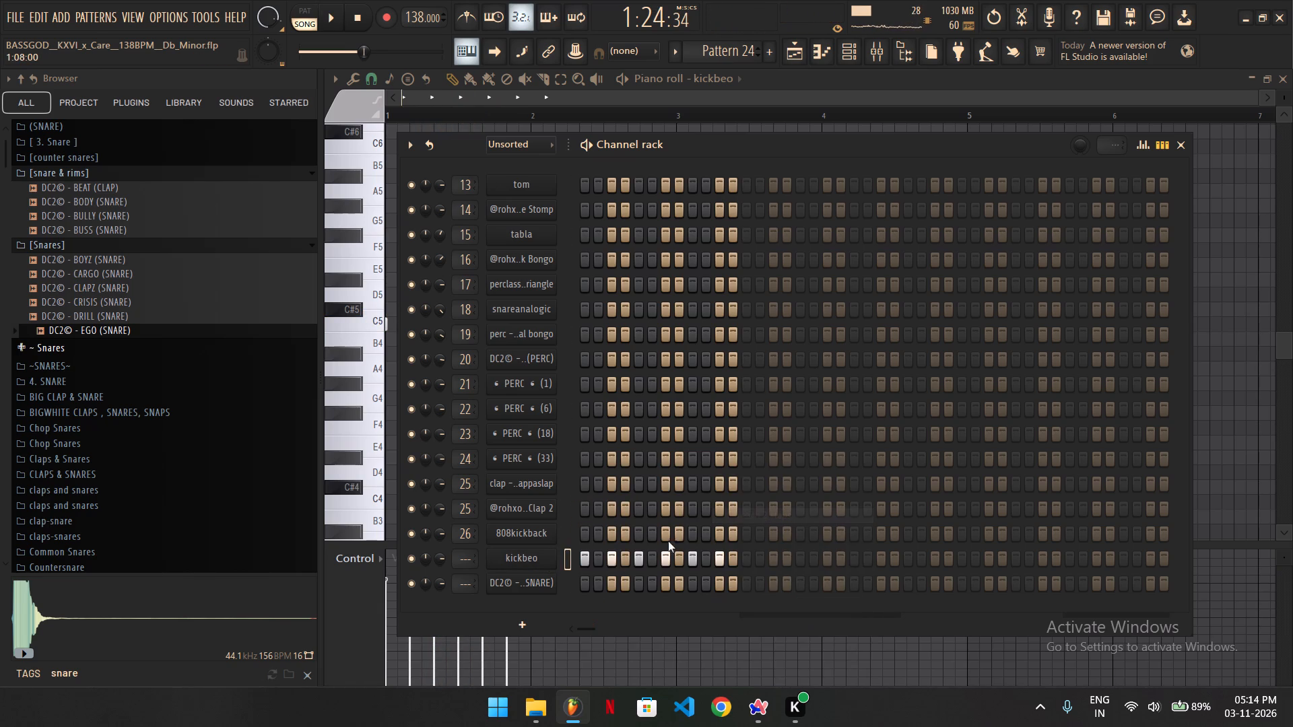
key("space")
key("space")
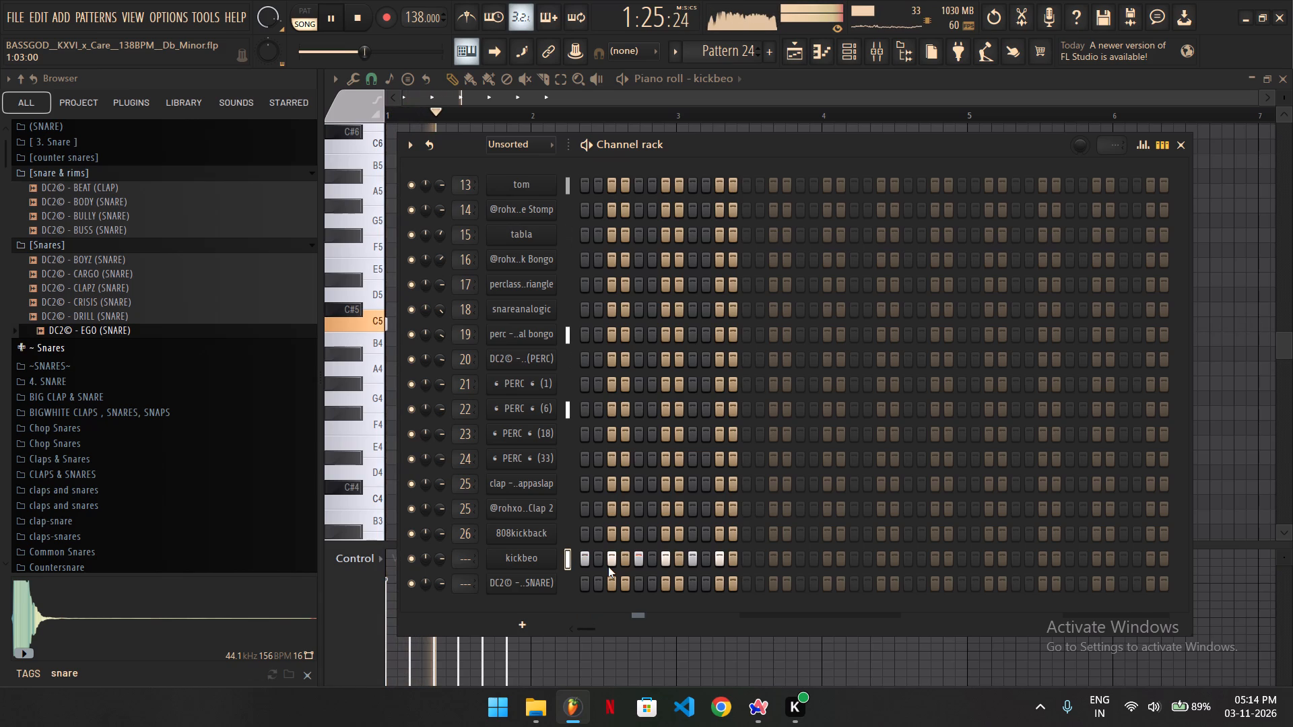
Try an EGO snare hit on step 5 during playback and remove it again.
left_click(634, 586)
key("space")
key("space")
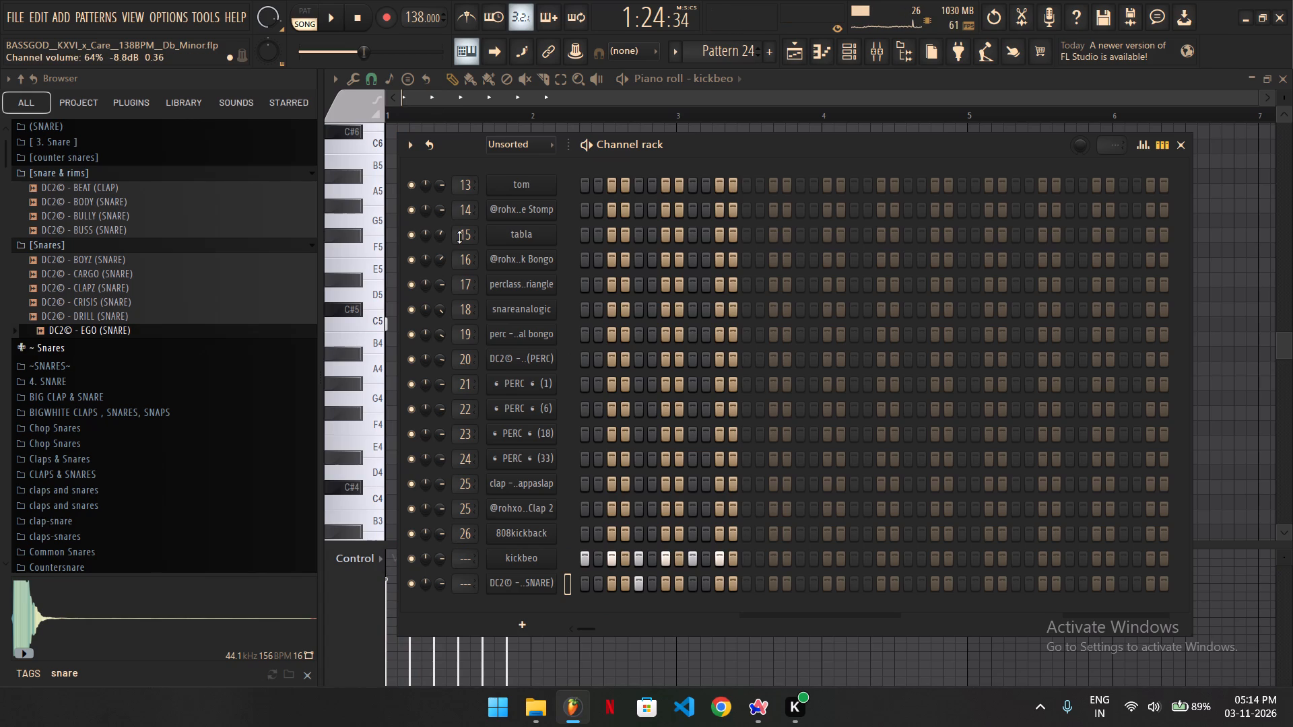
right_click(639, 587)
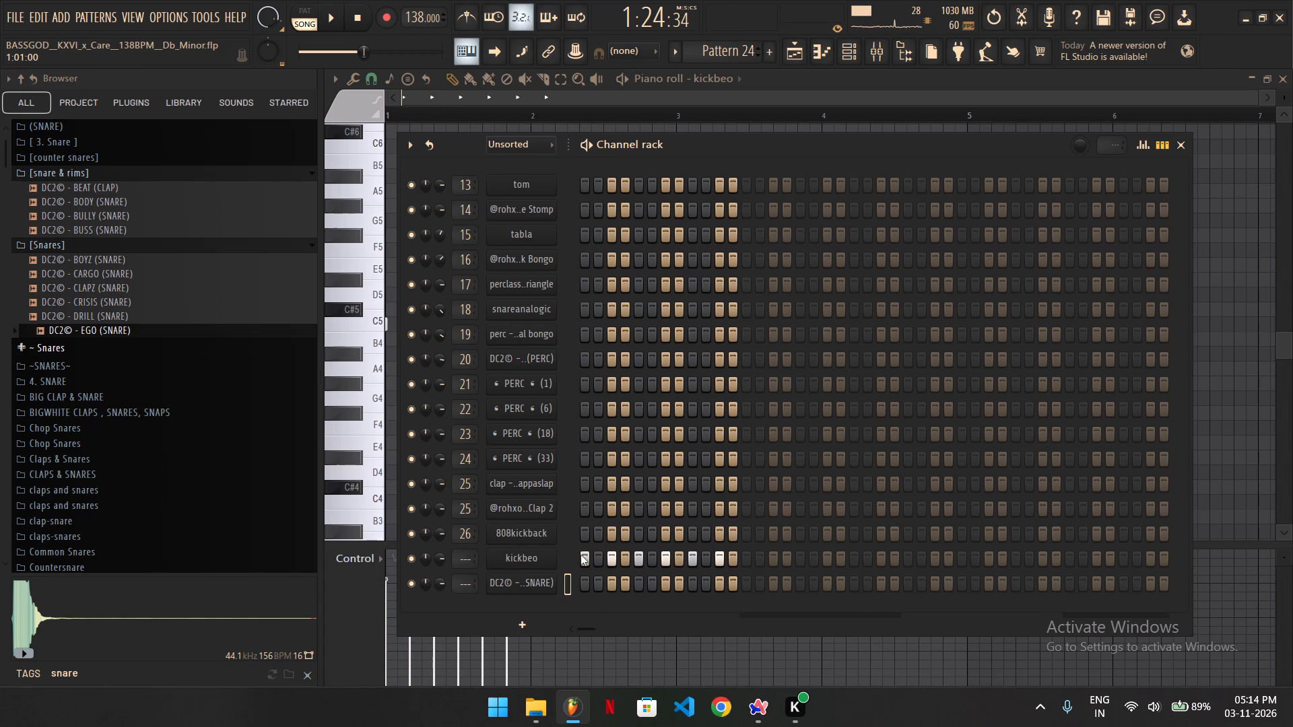
Delete the kickbeo channel from the channel rack and save the project.
right_click(529, 560)
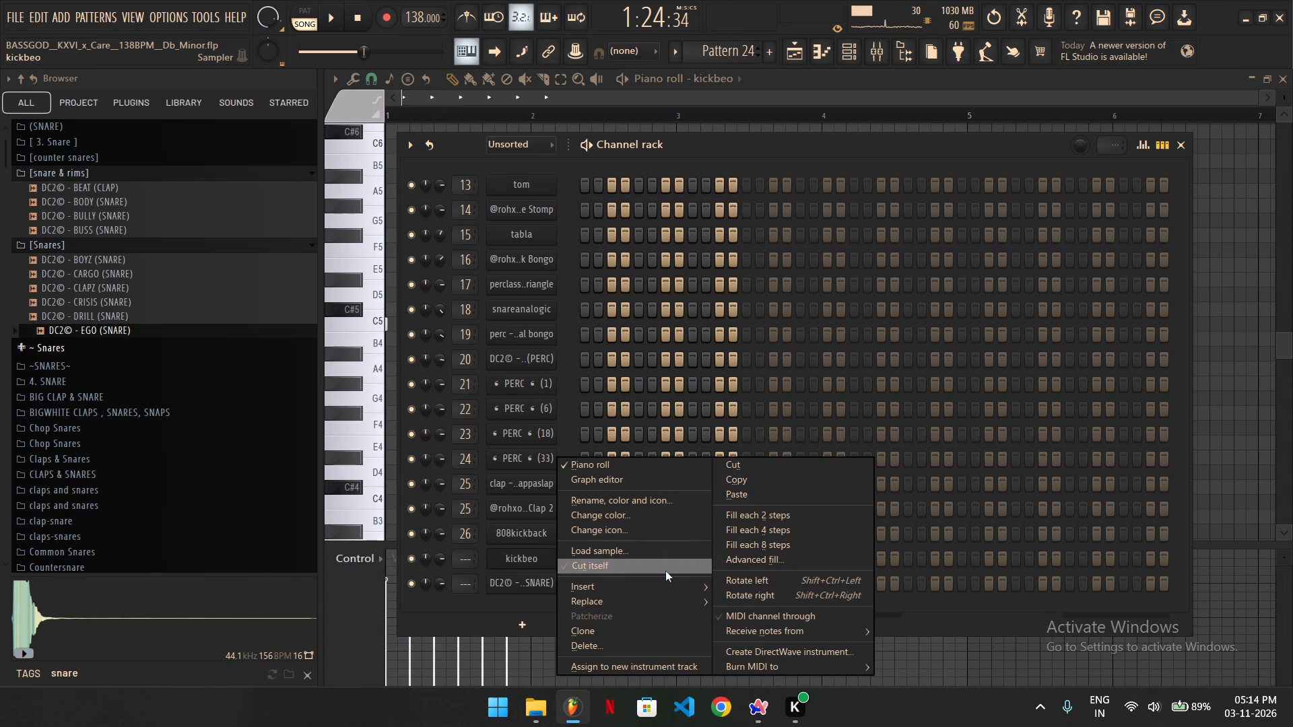
left_click(589, 642)
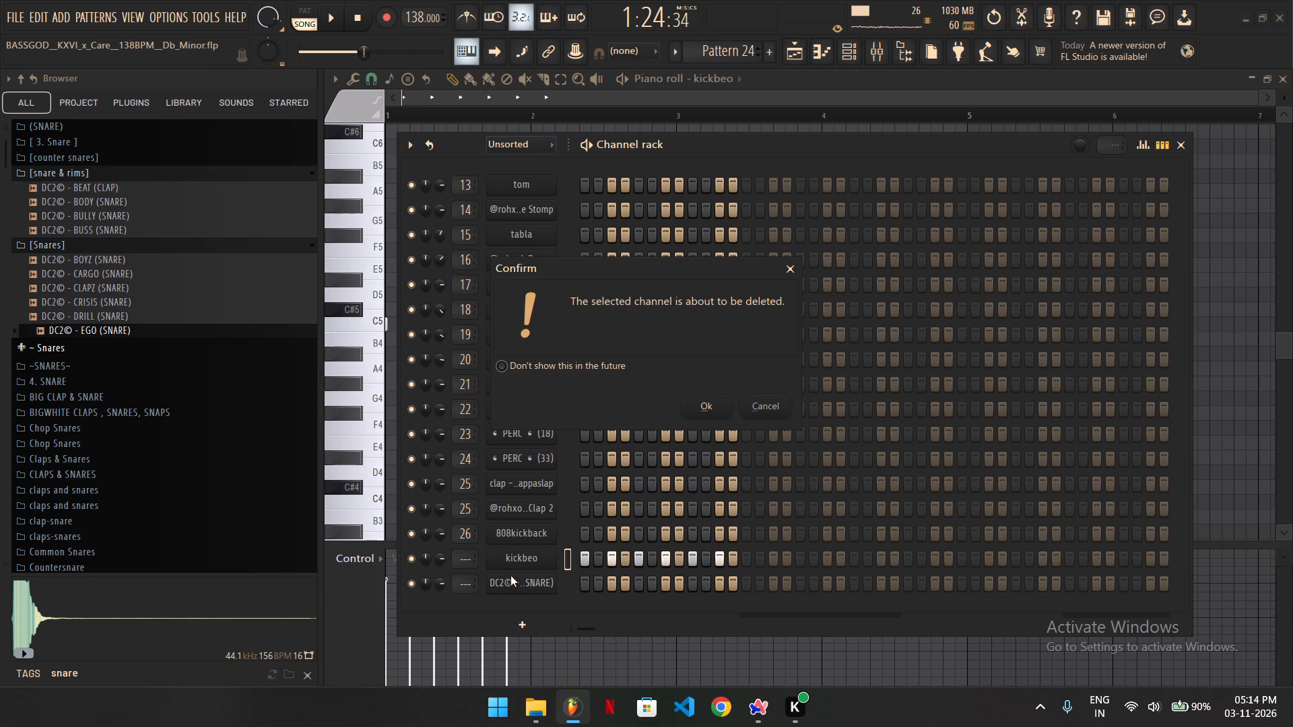
left_click(704, 409)
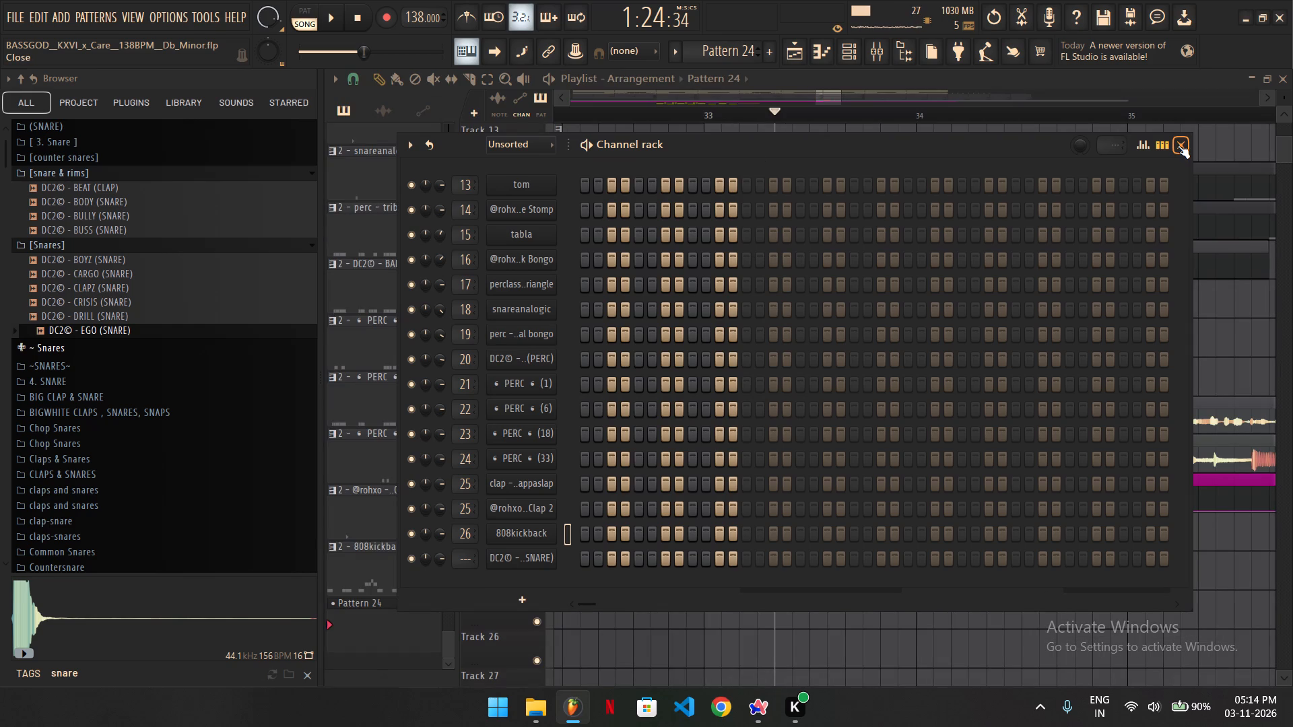
key("ctrl+s")
Delete the DC2 EGO snare channel from the channel rack.
right_click(541, 555)
right_click(541, 555)
right_click(541, 554)
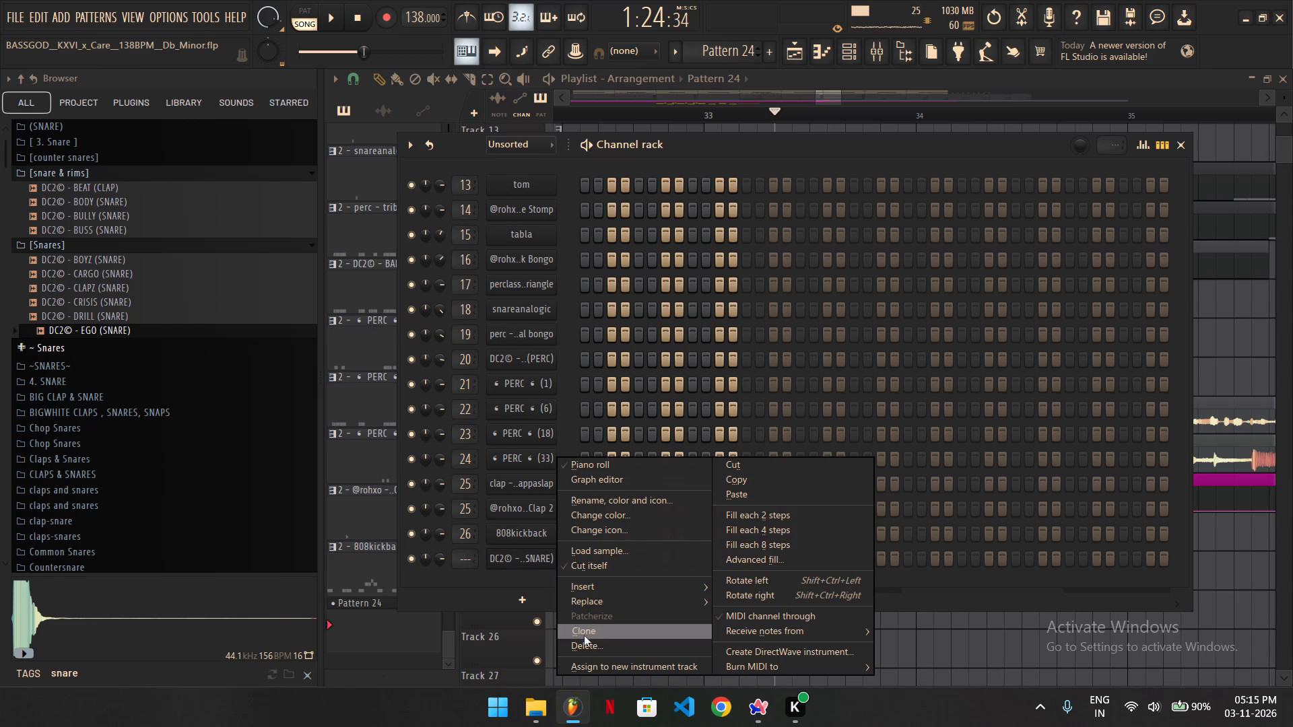
left_click(591, 642)
left_click(689, 407)
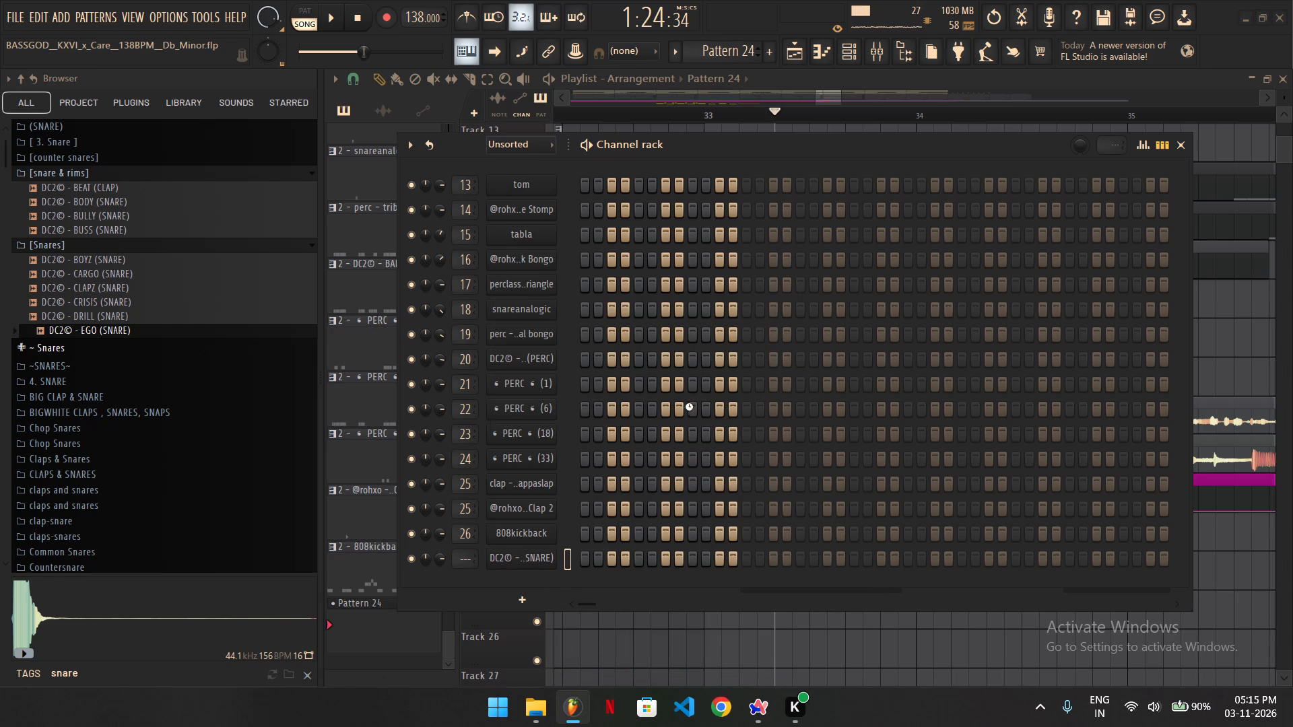
Close the channel rack, play the arrangement and delete the Pattern 24 clip from Track 19.
key("space")
left_click(1182, 143)
scroll(715, 406, "down", 3, "ctrl")
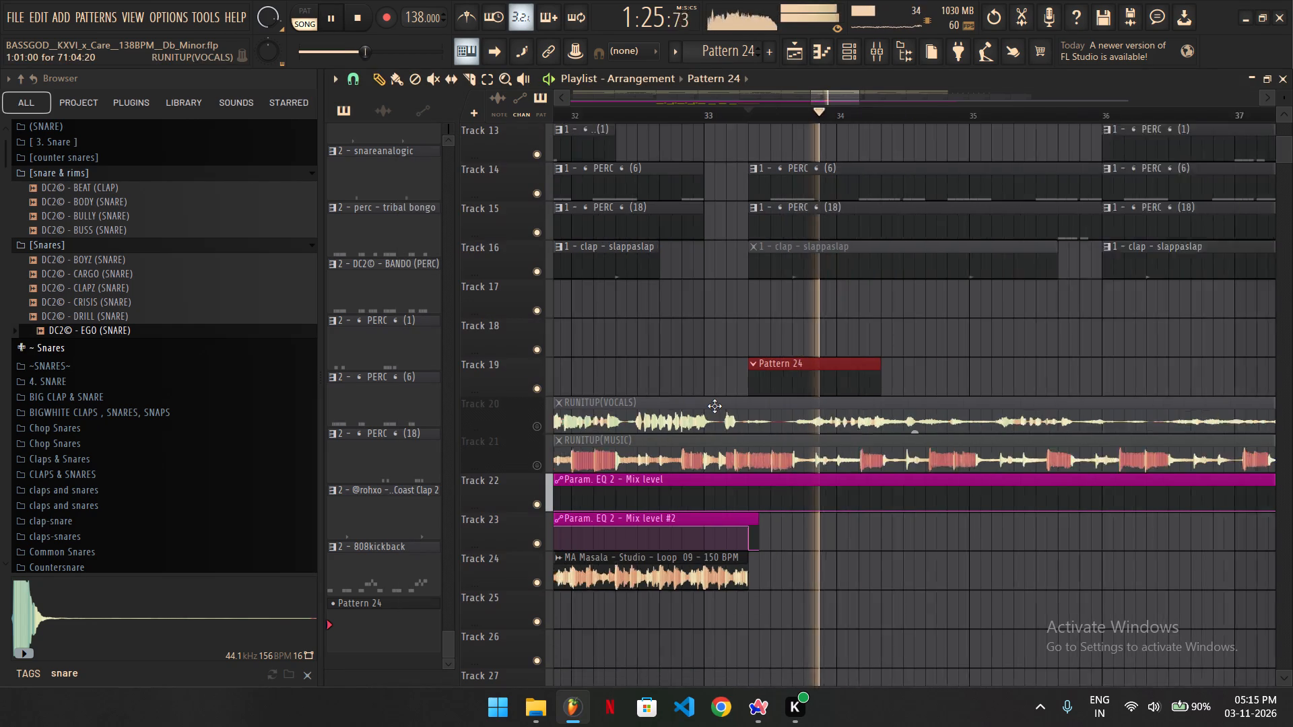
scroll(715, 406, "down", 3, "ctrl")
scroll(847, 438, "up", 4, "ctrl")
scroll(857, 428, "down", 2, "ctrl")
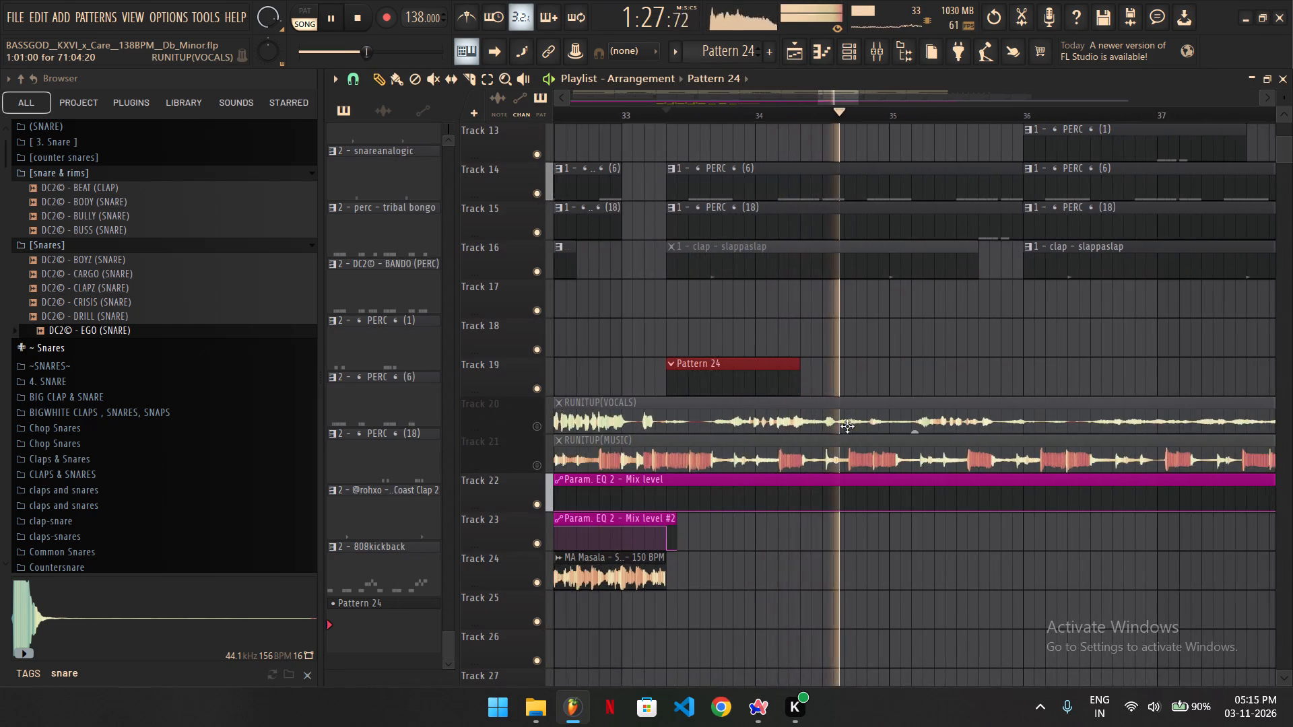
scroll(847, 426, "down", 3, "ctrl")
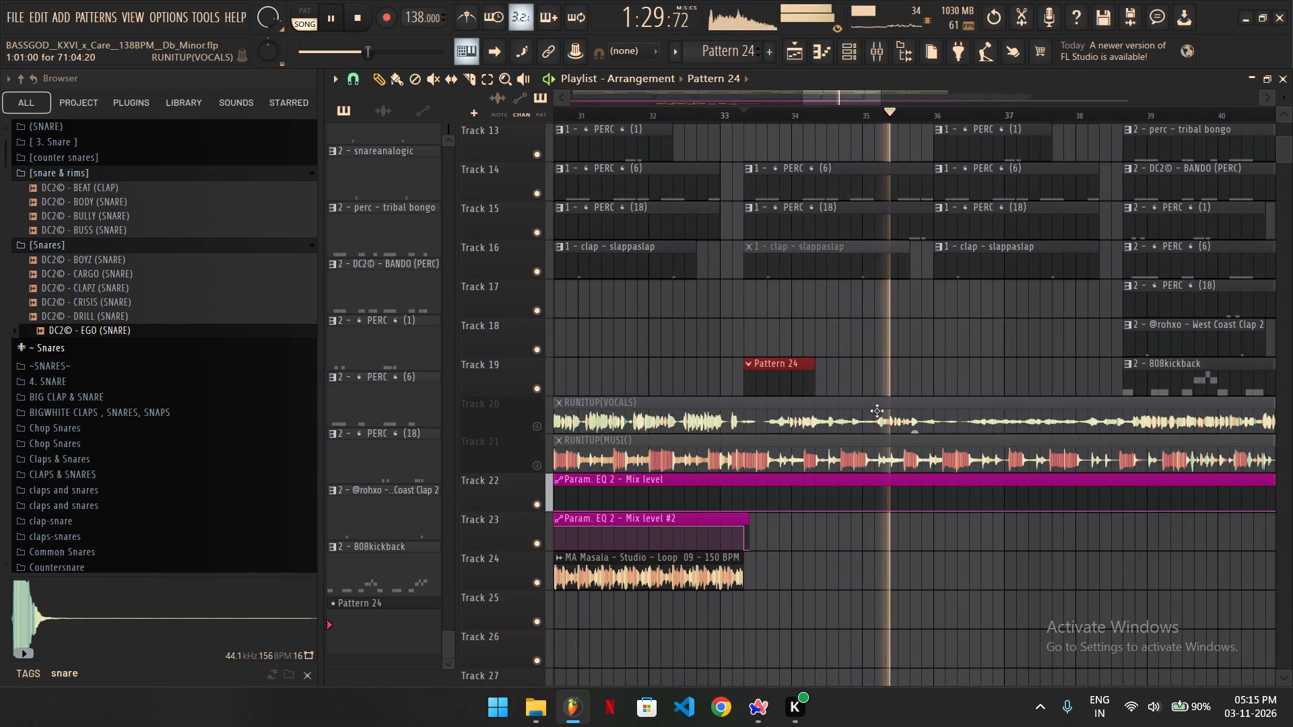
scroll(788, 369, "down", 1, "ctrl")
right_click(788, 369)
scroll(787, 369, "down", 3)
scroll(787, 369, "down", 3, "ctrl")
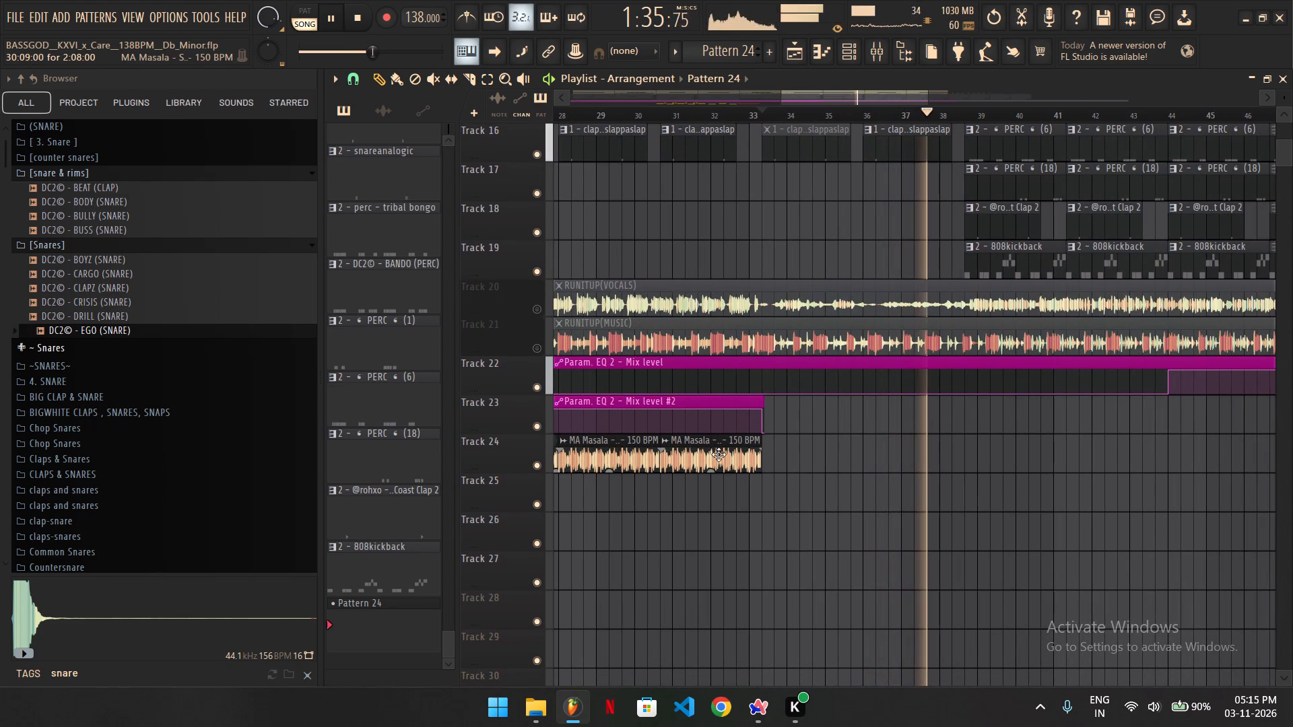
scroll(719, 454, "down", 4, "ctrl")
scroll(989, 383, "down", 6, "ctrl")
key("space")
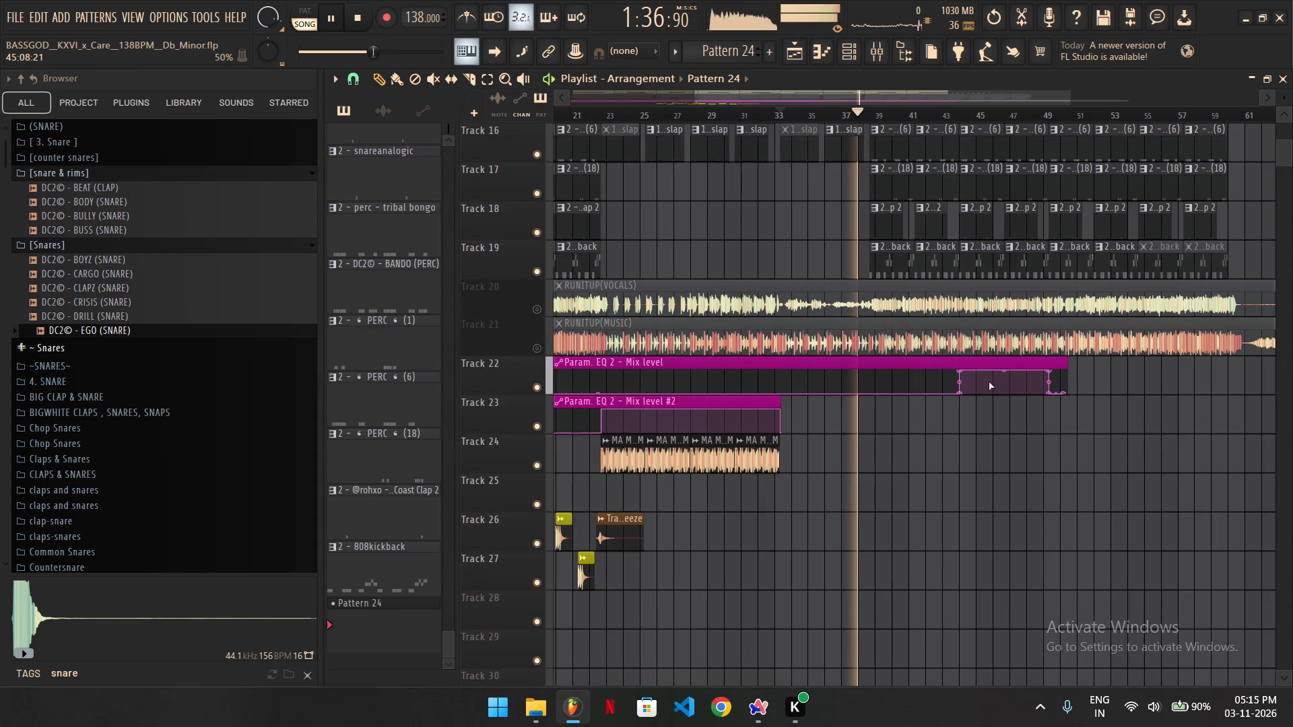
Bring the pair of short MA Masala clips from 16:09 on Track 25 over to about bar 36 and play the section.
scroll(735, 524, "up", 9, "ctrl")
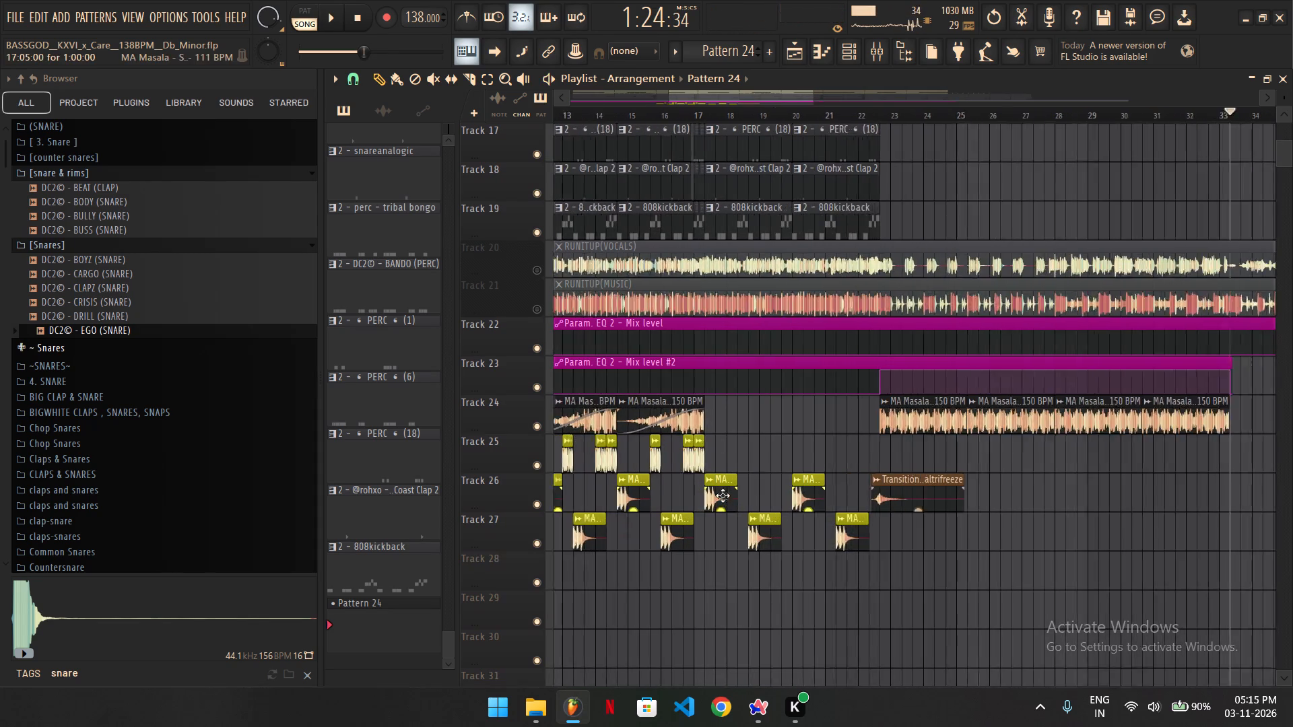
scroll(723, 495, "up", 2, "ctrl")
left_click_drag(692, 460, 678, 466, "ctrl")
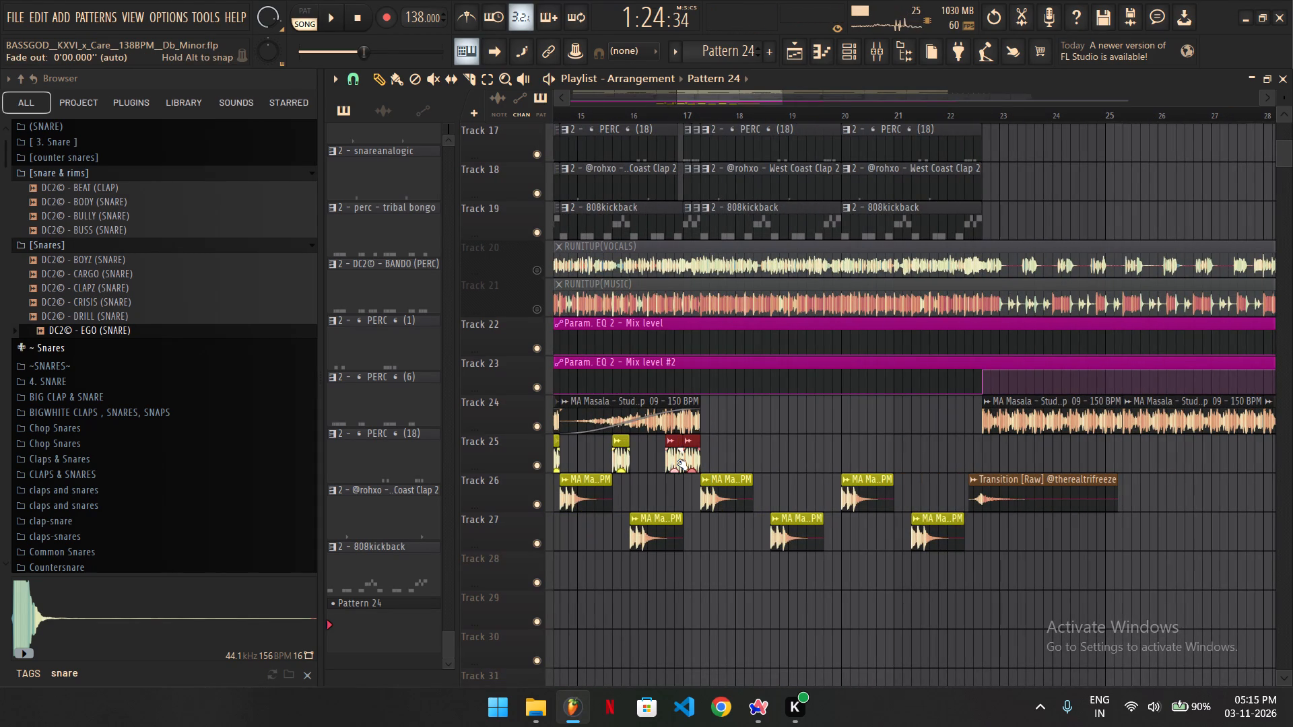
left_click(674, 464, "shift")
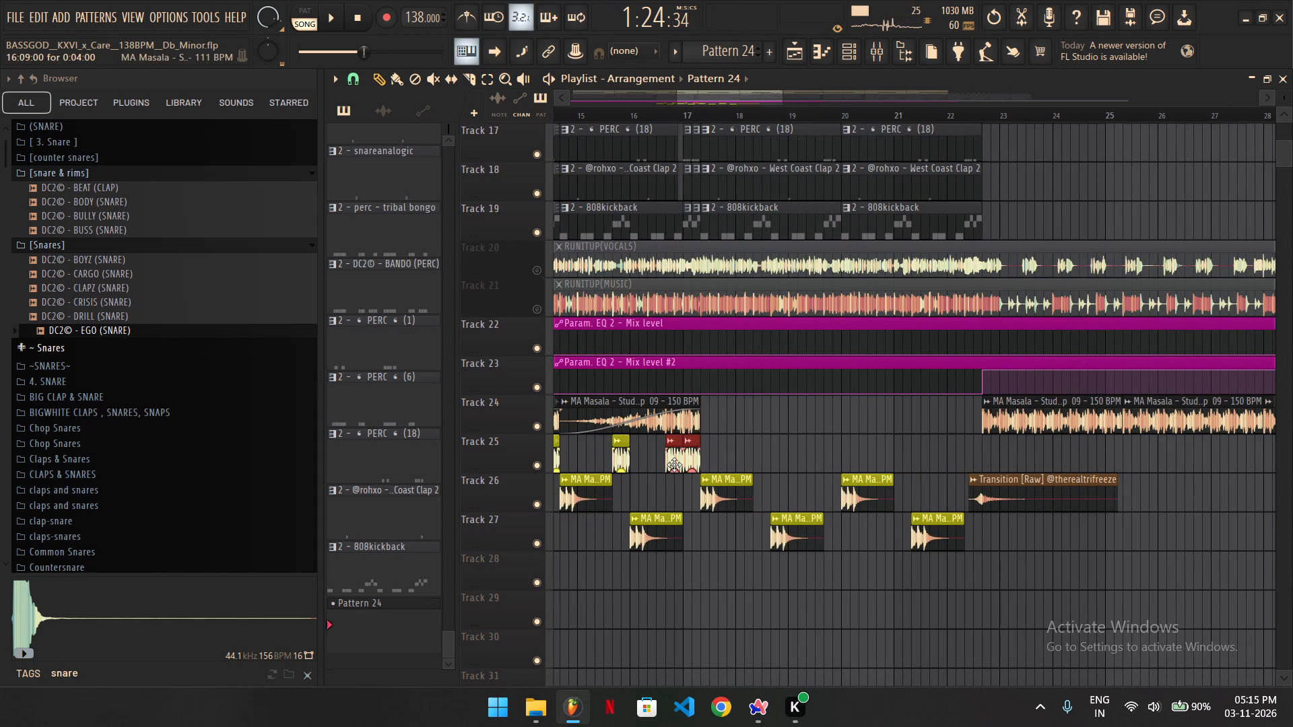
left_click_drag(674, 464, 1292, 467)
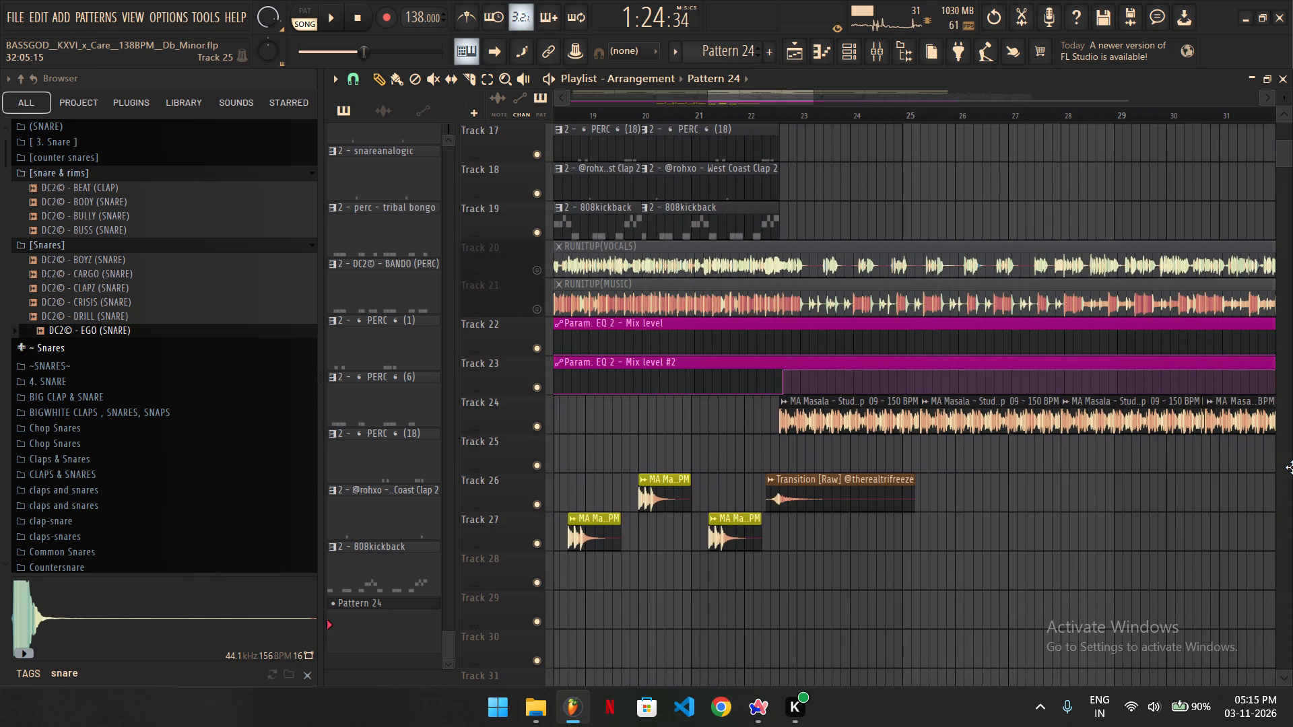
left_click_drag(1292, 467, 1126, 479)
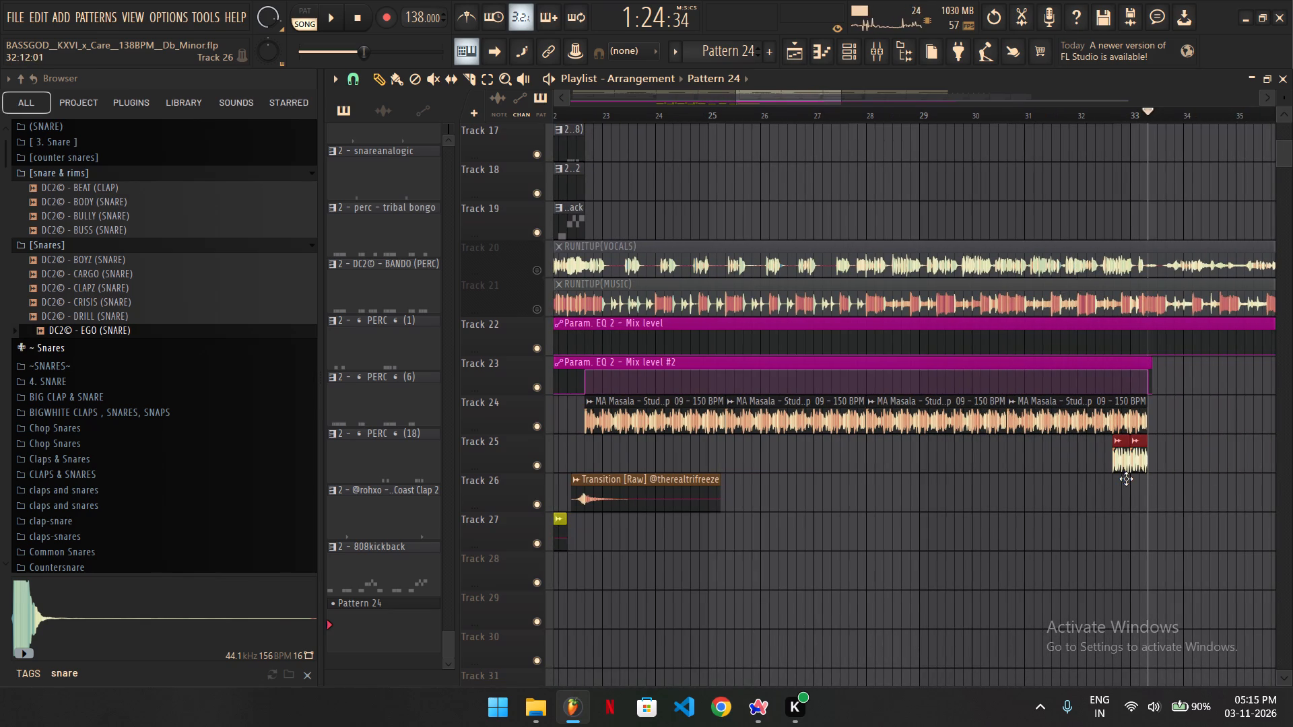
left_click_drag(1126, 479, 1239, 484)
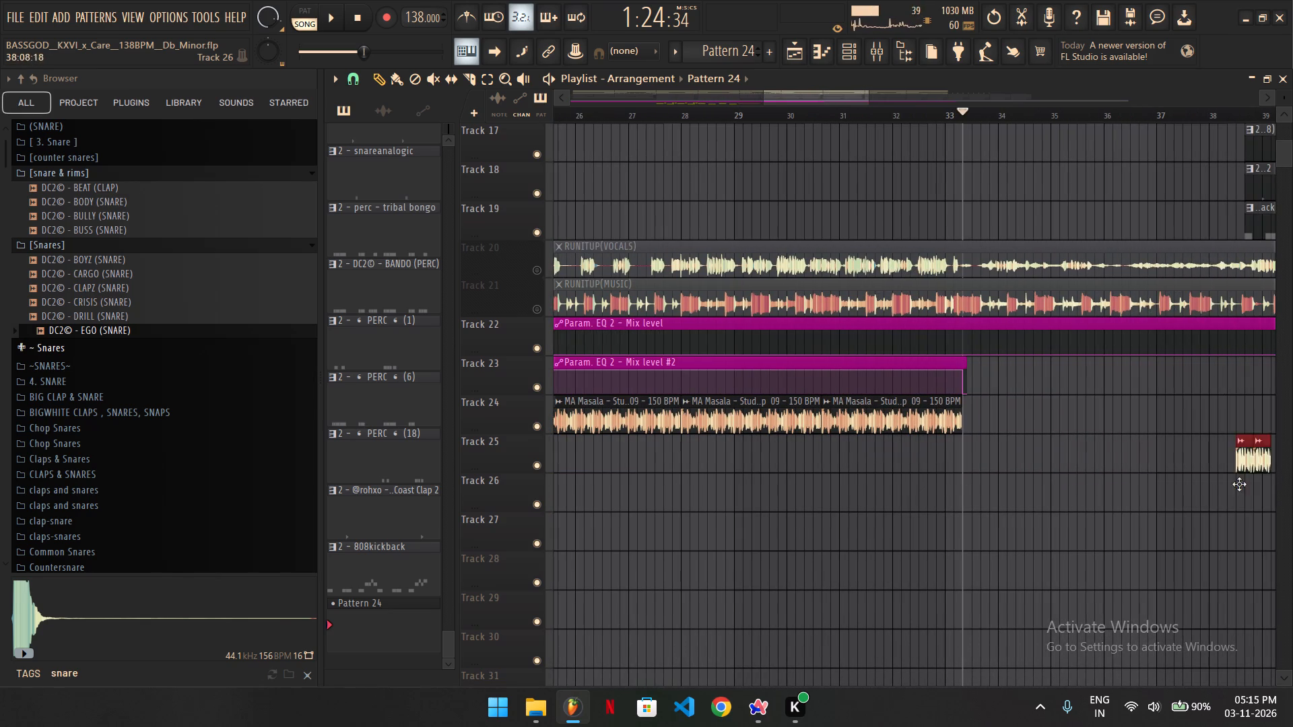
left_click_drag(1239, 484, 1131, 467)
key("space")
scroll(1067, 411, "up", 1, "ctrl")
scroll(1057, 418, "down", 4, "ctrl")
key("space")
Duplicate the last MA Masala Loop 09 clip on Track 24 twice and delete the second copy, leaving one at 33:05.
left_click(954, 421, "ctrl")
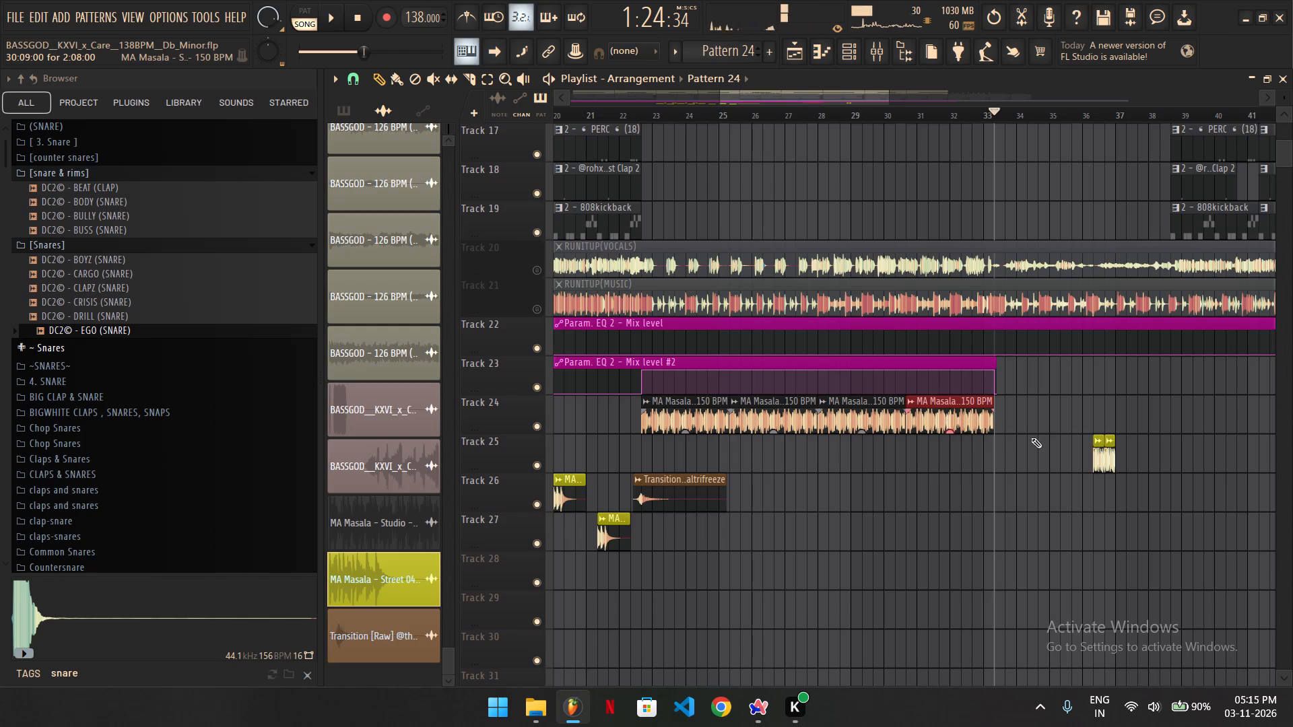
key("ctrl+b")
key("ctrl+b")
right_click(1141, 407)
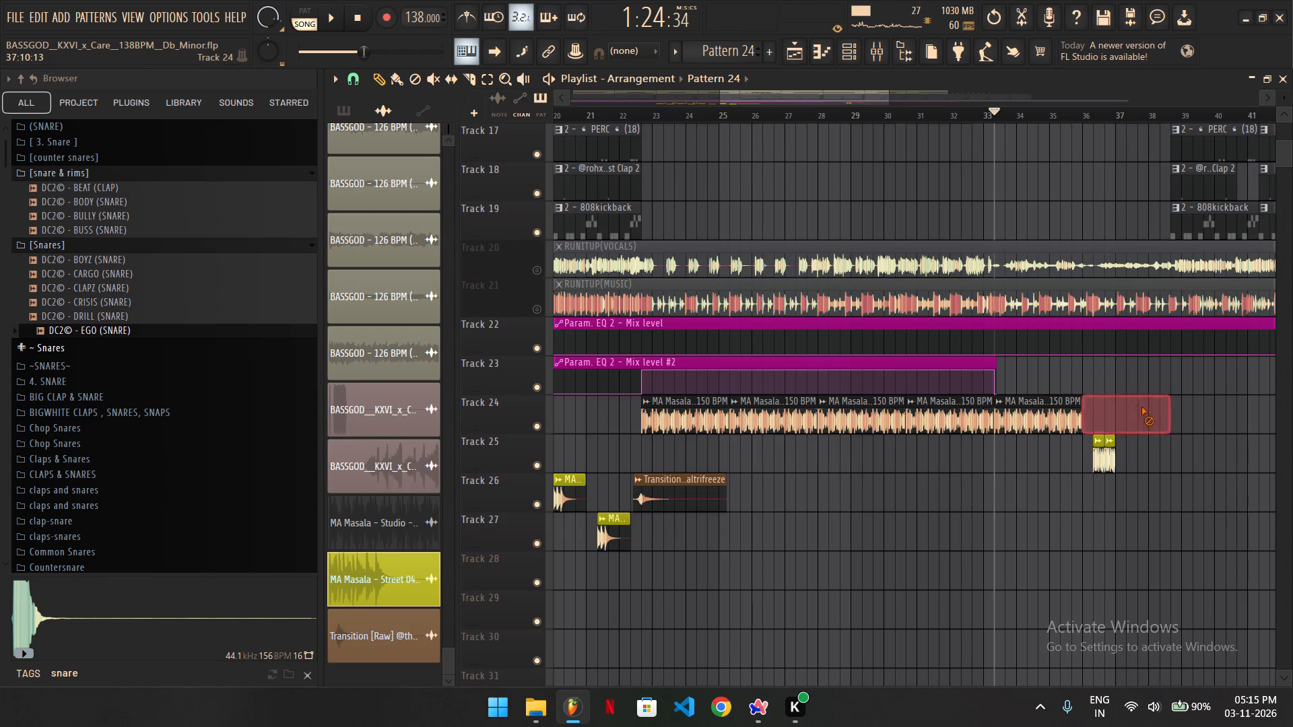
Play the section and shift the short MA Masala clip pair on Track 25 earlier so it ends together with the Track 24 loop.
scroll(1128, 426, "up", 5, "ctrl")
key("space")
scroll(1107, 420, "up", 7)
scroll(1107, 420, "down", 8)
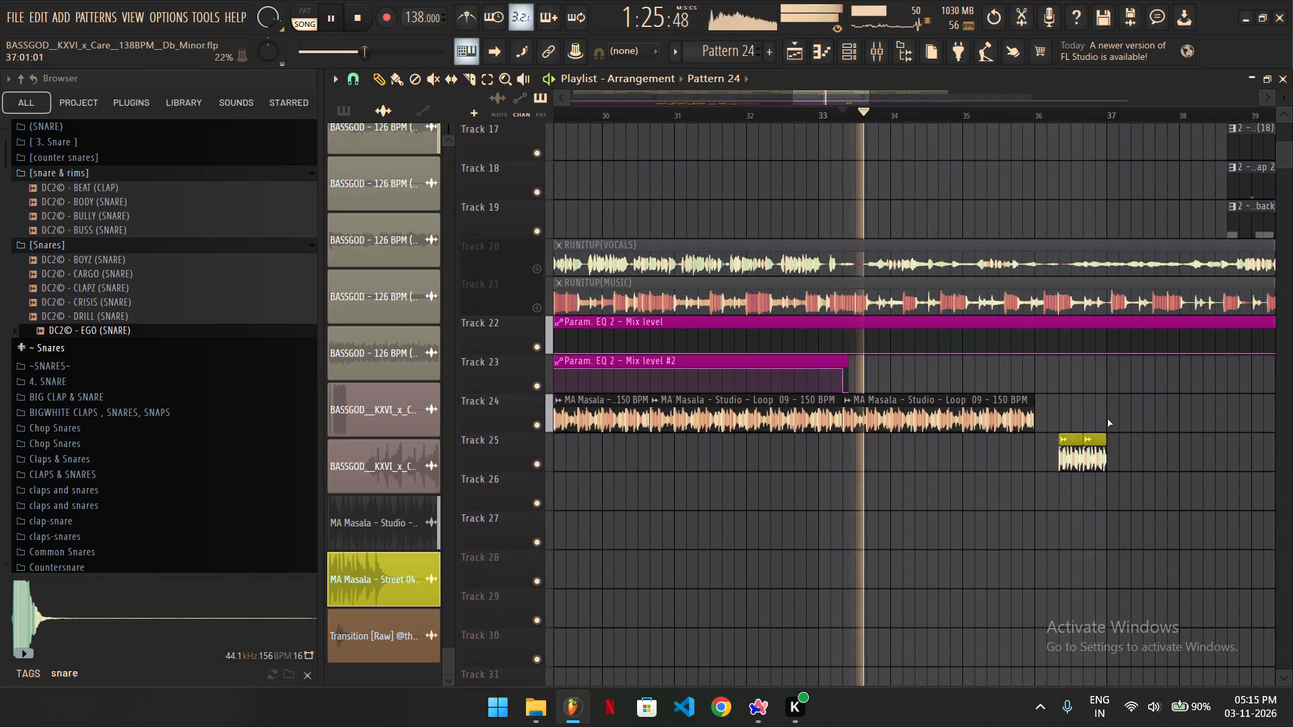
left_click_drag(1106, 363, 1069, 448, "ctrl")
left_click_drag(1070, 423, 1030, 429)
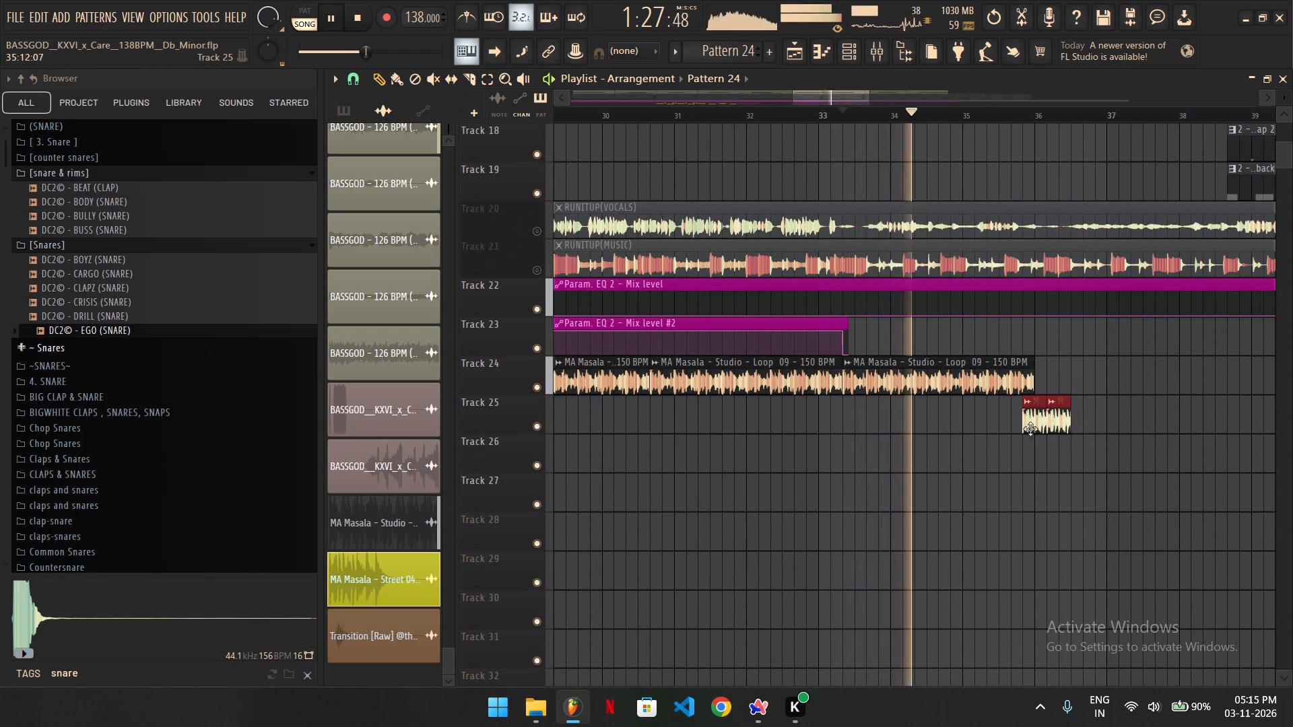
left_click_drag(1030, 429, 998, 413)
left_click(1091, 384, "ctrl")
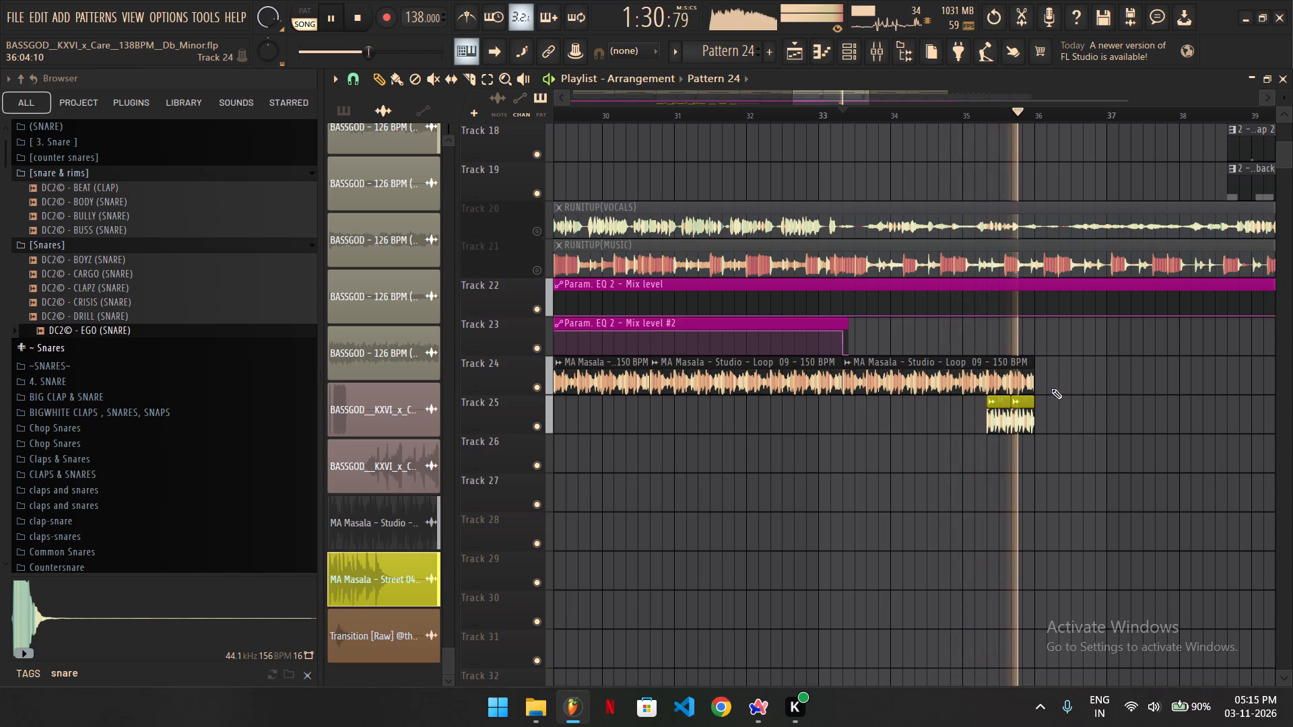
scroll(1090, 394, "down", 3, "ctrl")
key("space")
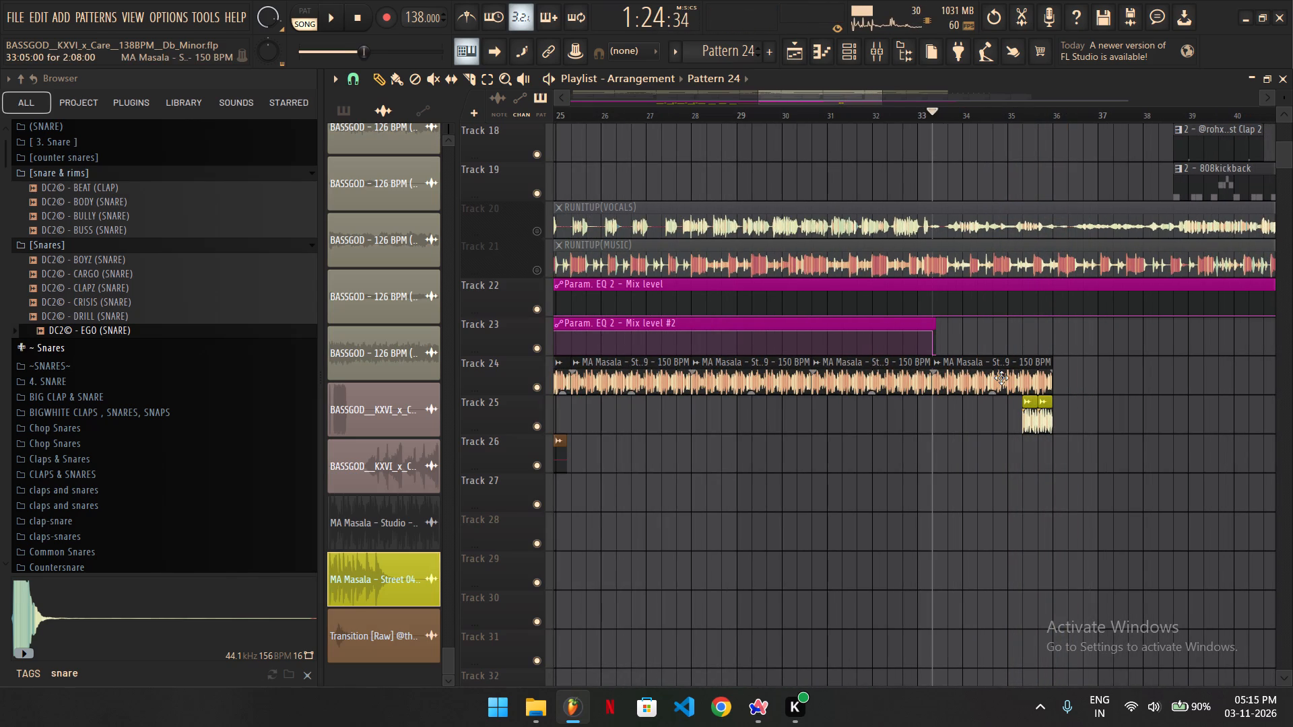
Duplicate the MA Masala Loop 09 clip at 33:05 on Track 24 directly behind itself.
left_click(1011, 385, "ctrl")
key("ctrl+b")
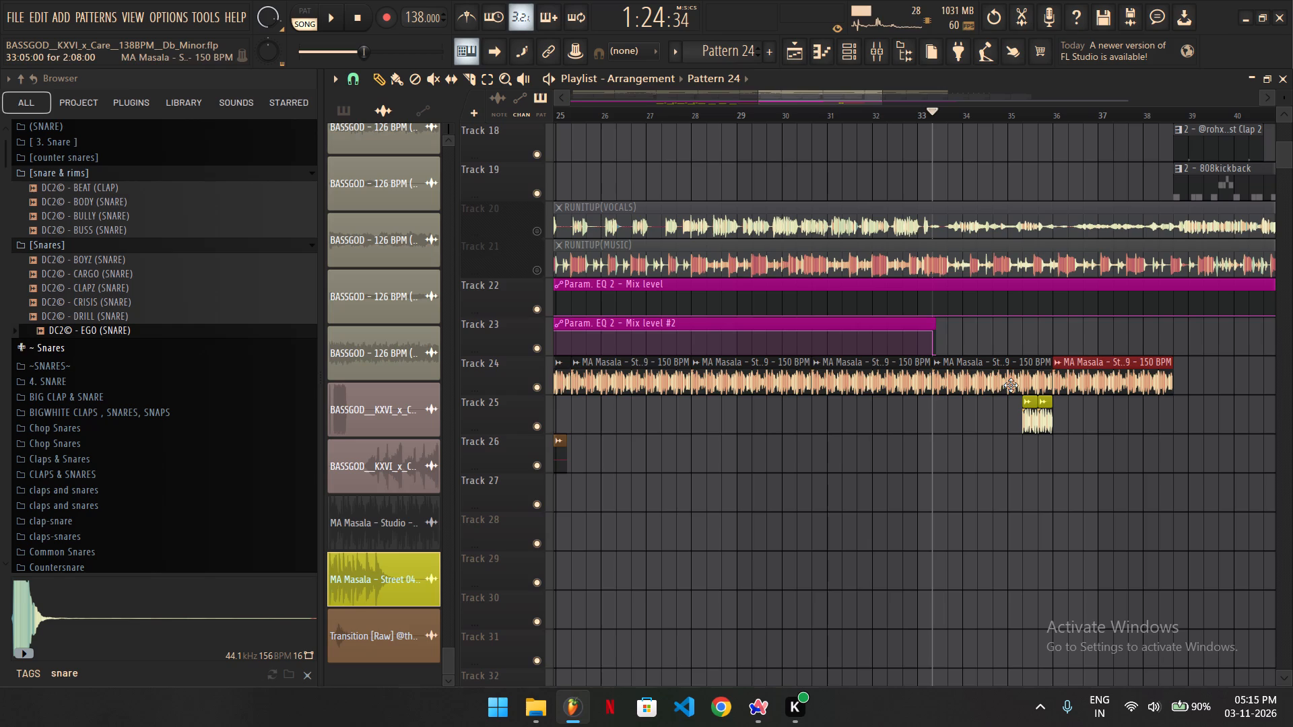
Load Fruity Love Philter into slot 9 of mixer Insert 29.
left_click(882, 55)
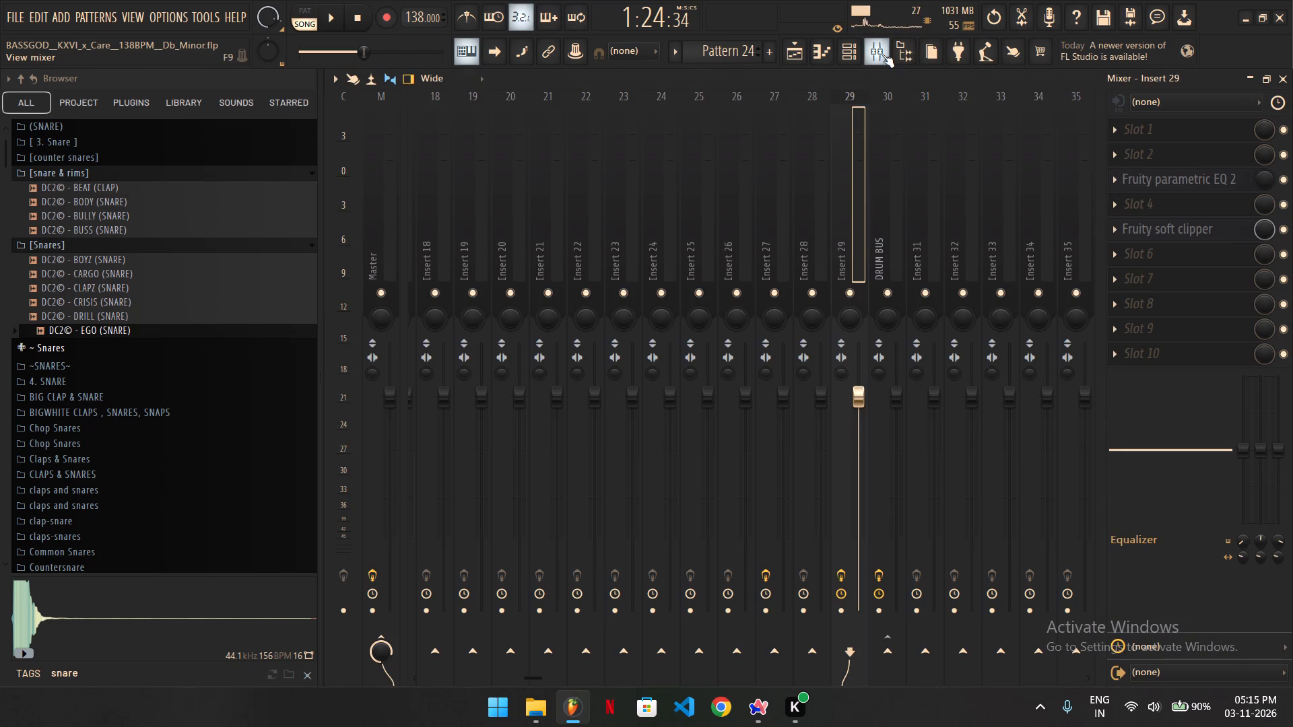
left_click(840, 244)
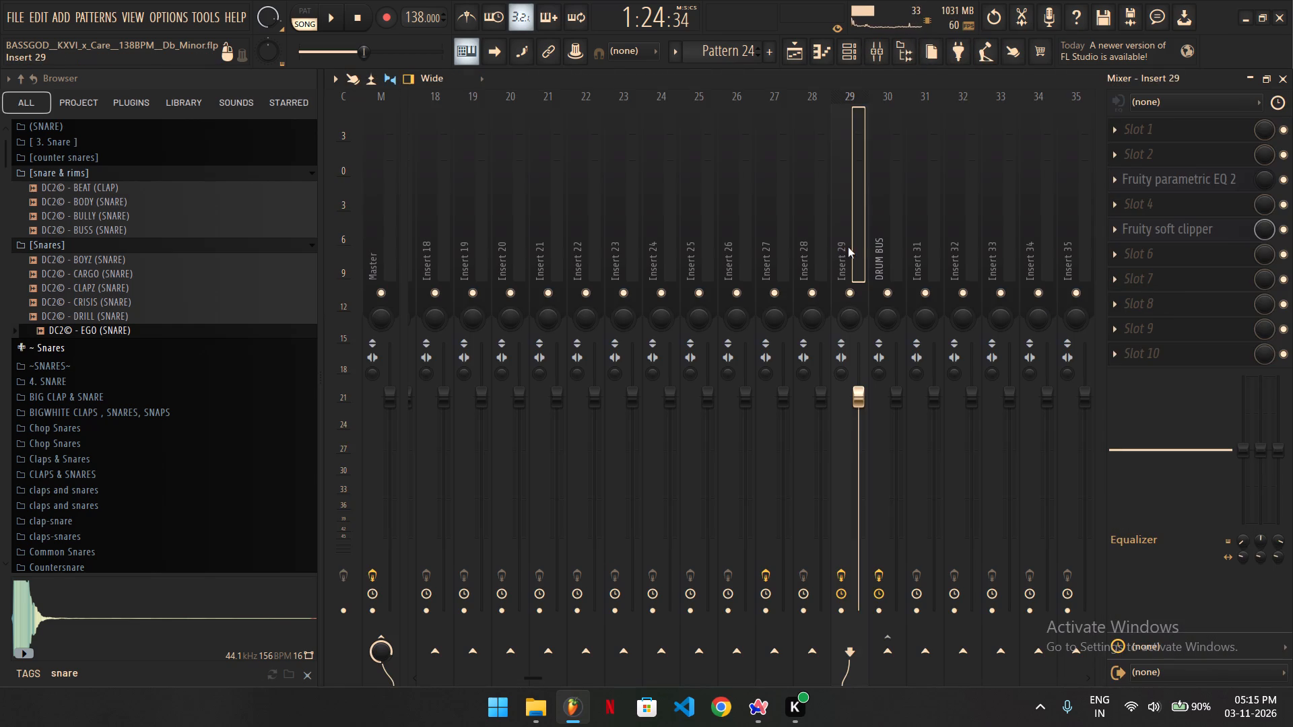
left_click(1205, 324)
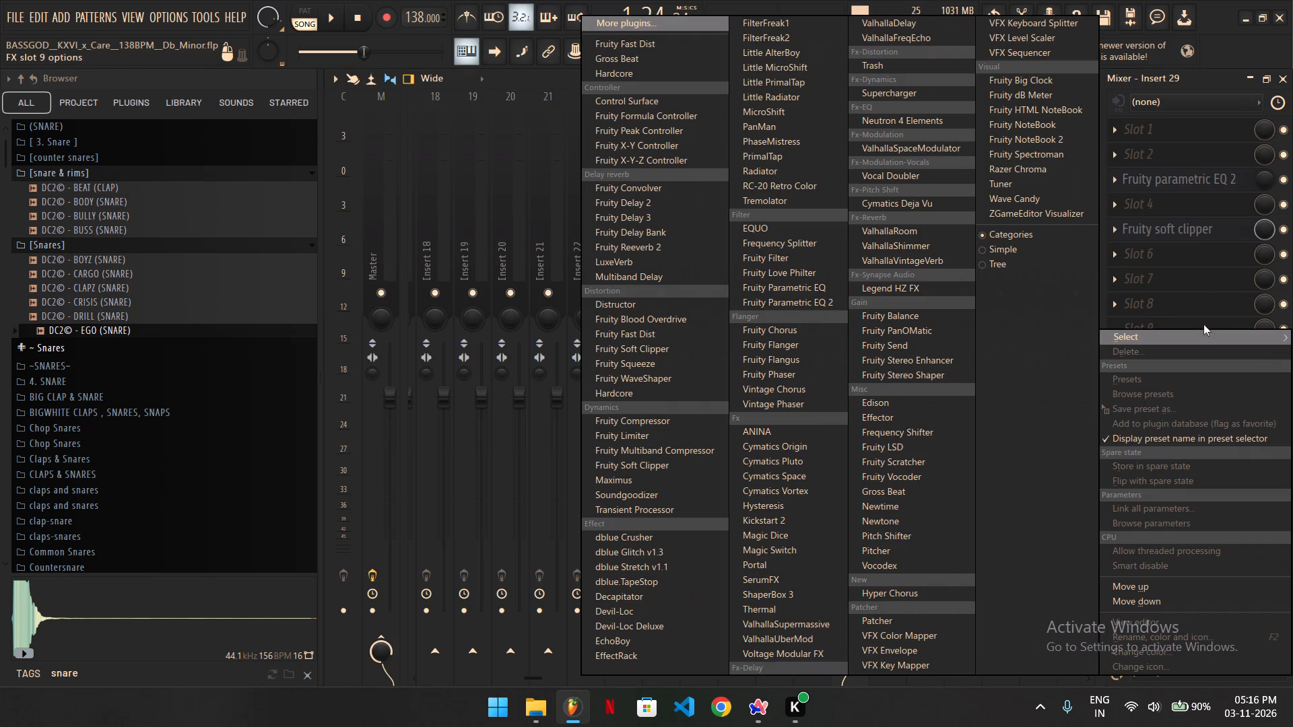
left_click(772, 270)
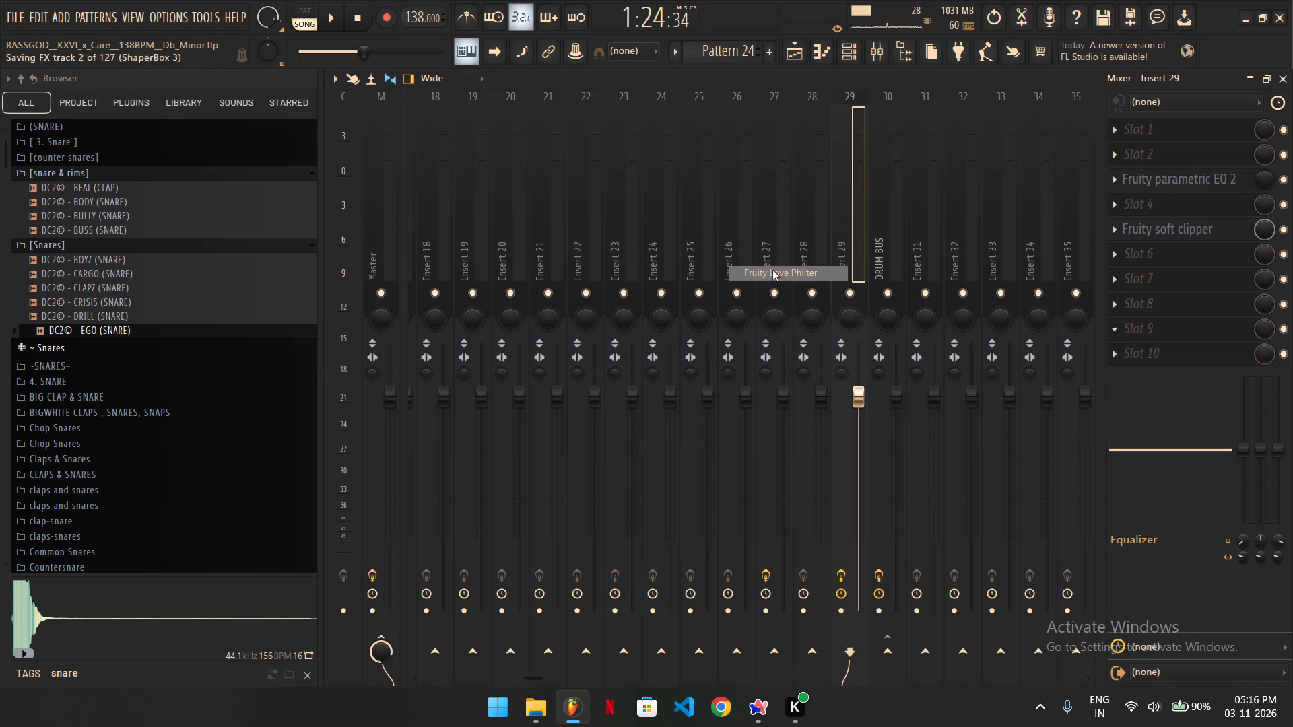
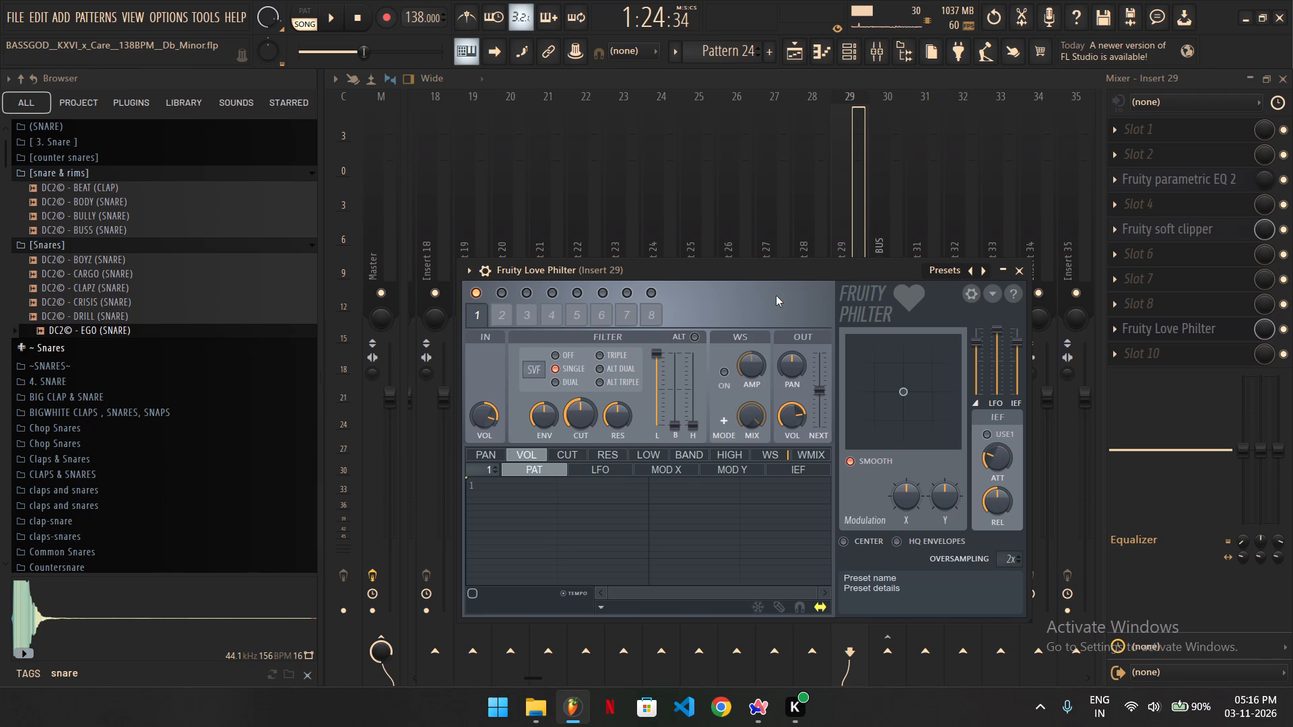
Load the Simple lowpass preset in Fruity Love Philter on Insert 29.
left_click_drag(906, 389, 845, 471)
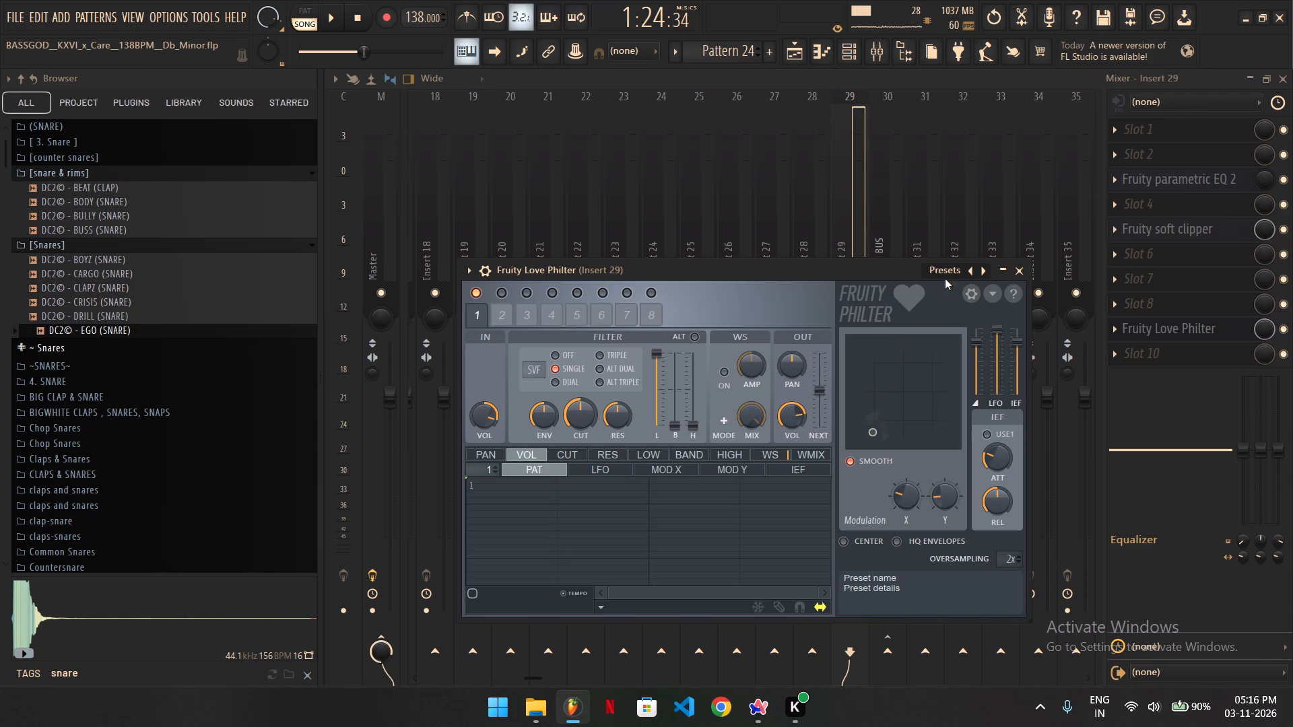
left_click(950, 275)
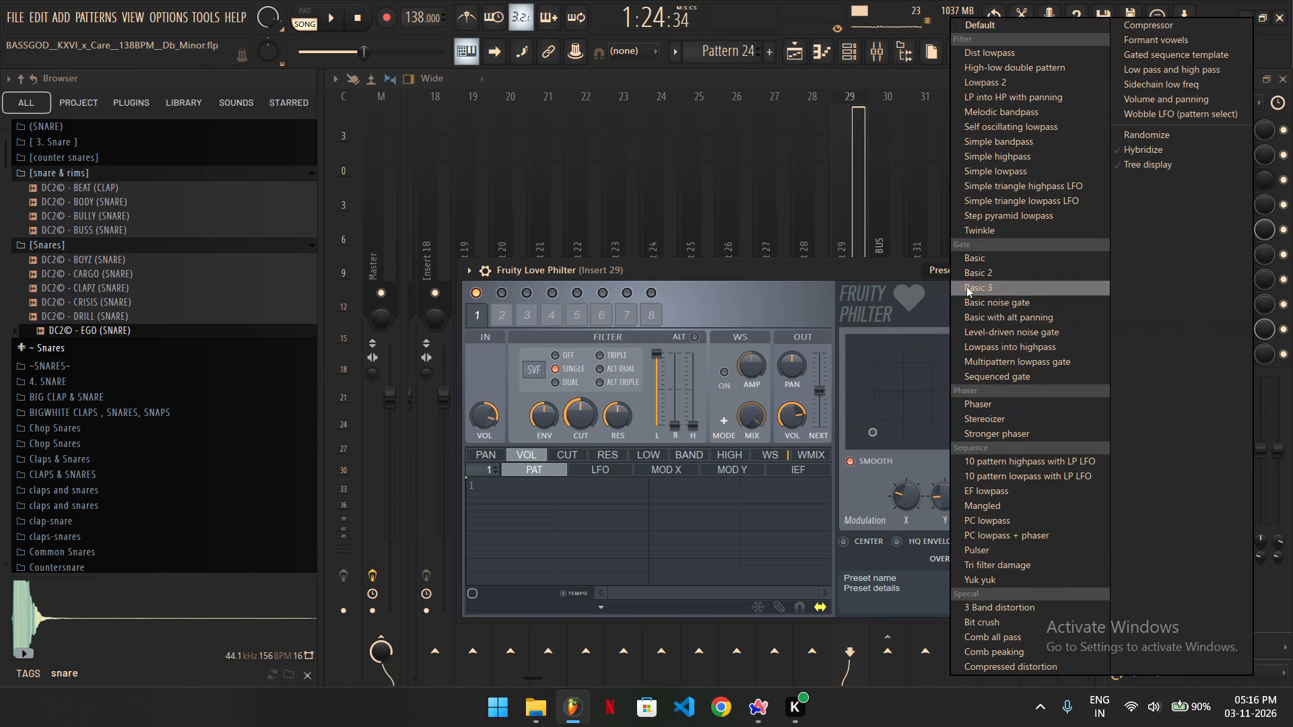
left_click(1013, 165)
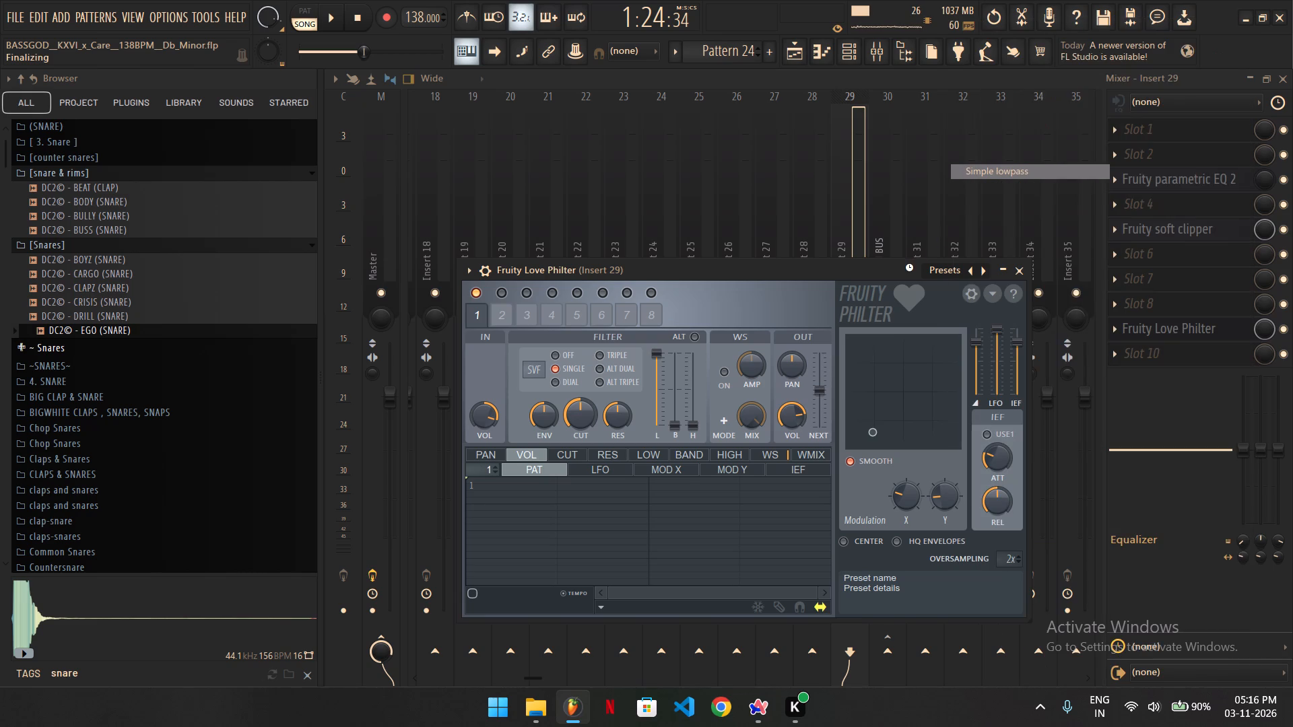
left_click_drag(867, 269, 863, 206)
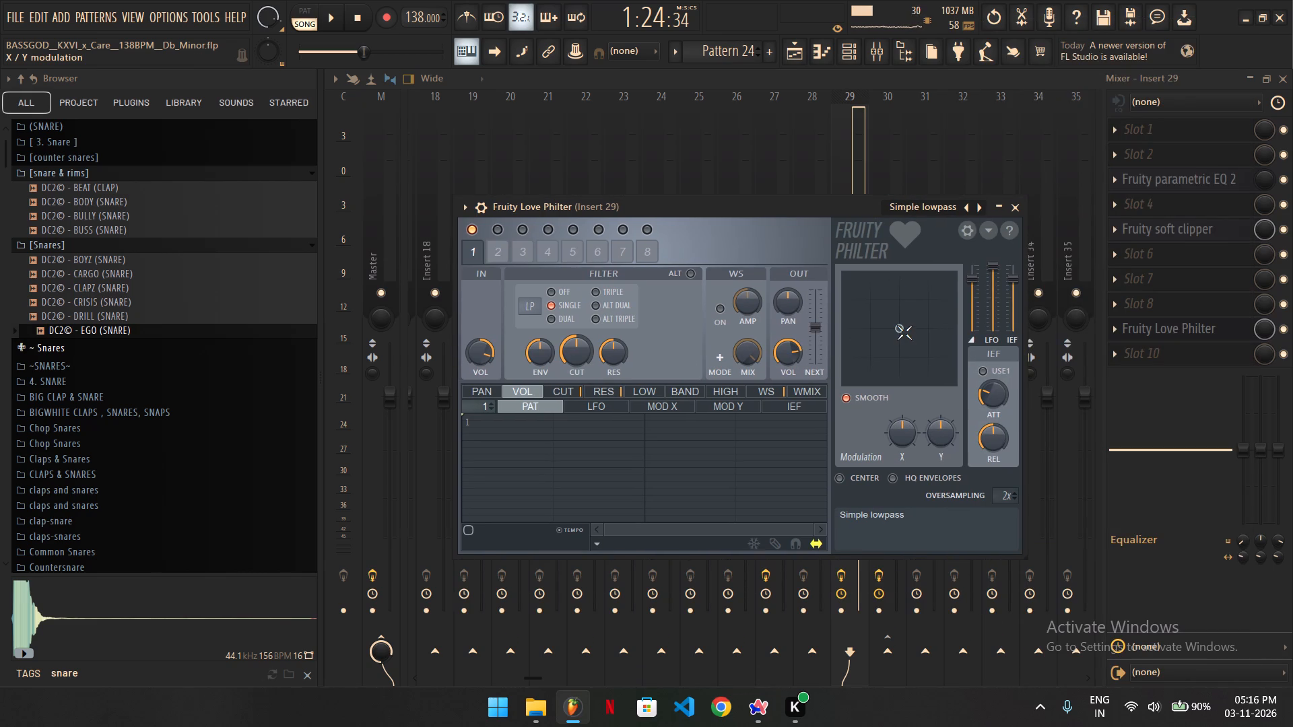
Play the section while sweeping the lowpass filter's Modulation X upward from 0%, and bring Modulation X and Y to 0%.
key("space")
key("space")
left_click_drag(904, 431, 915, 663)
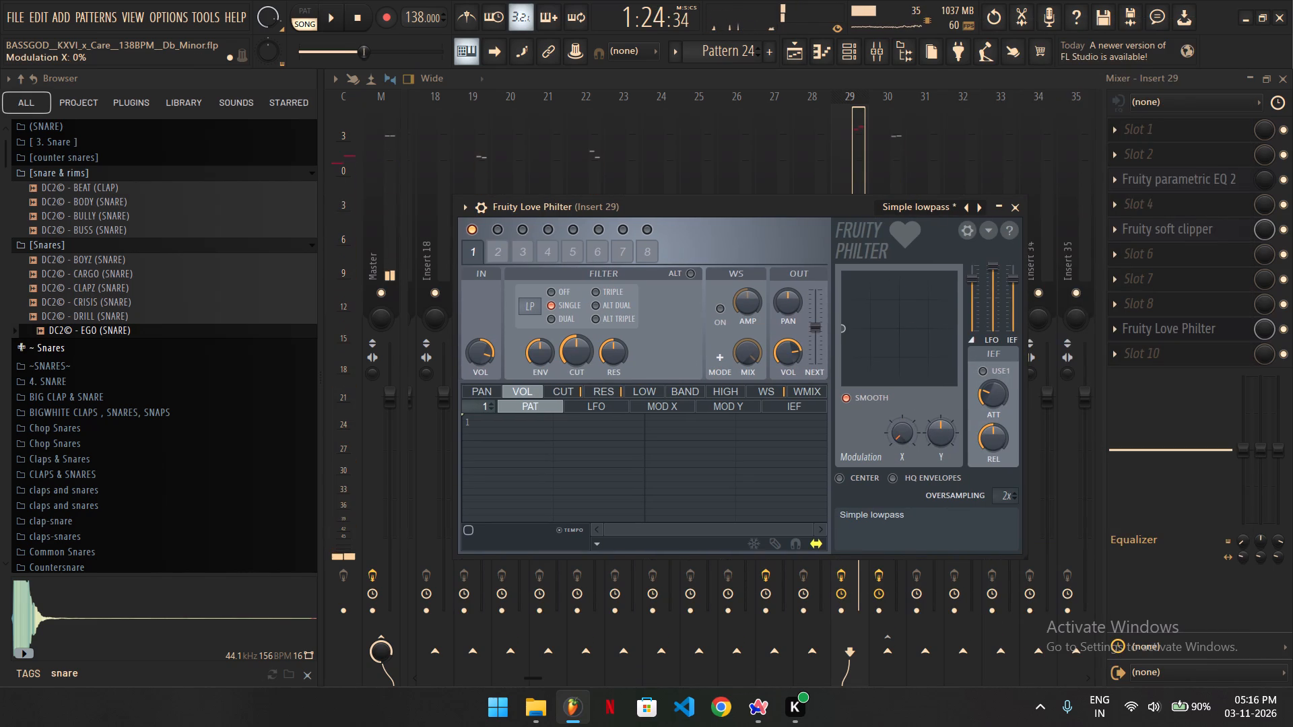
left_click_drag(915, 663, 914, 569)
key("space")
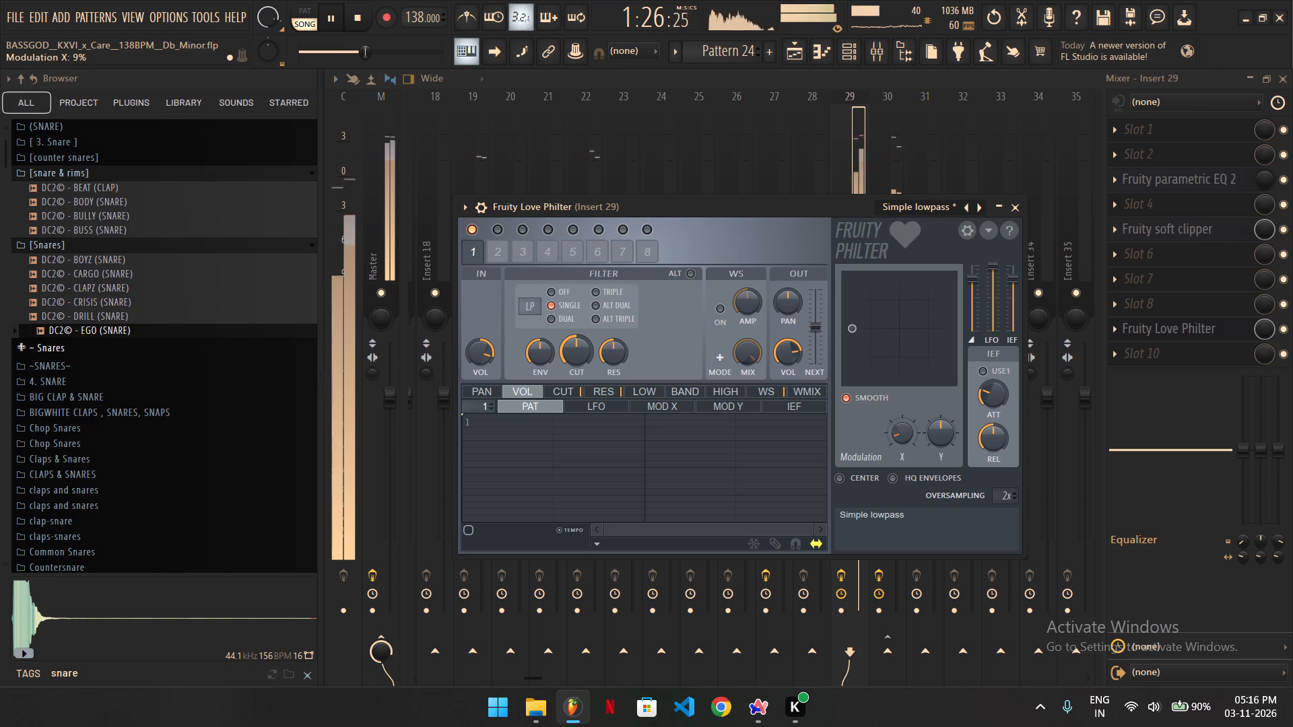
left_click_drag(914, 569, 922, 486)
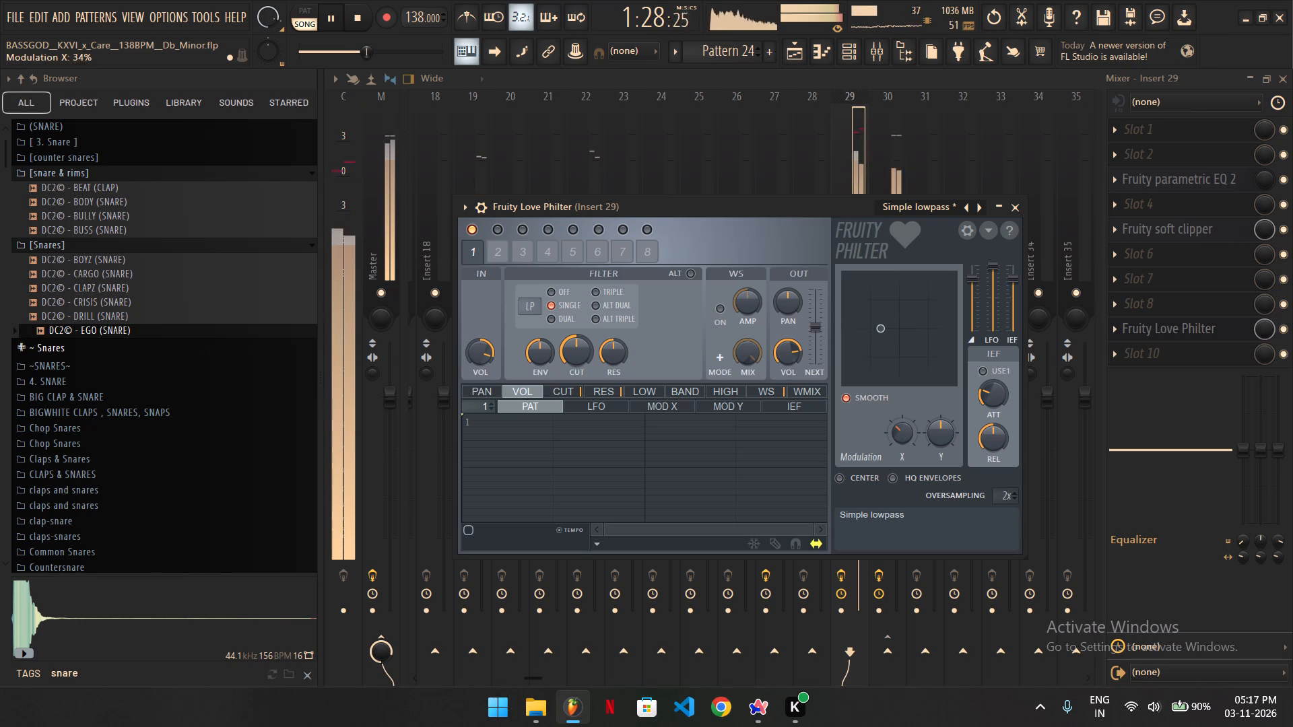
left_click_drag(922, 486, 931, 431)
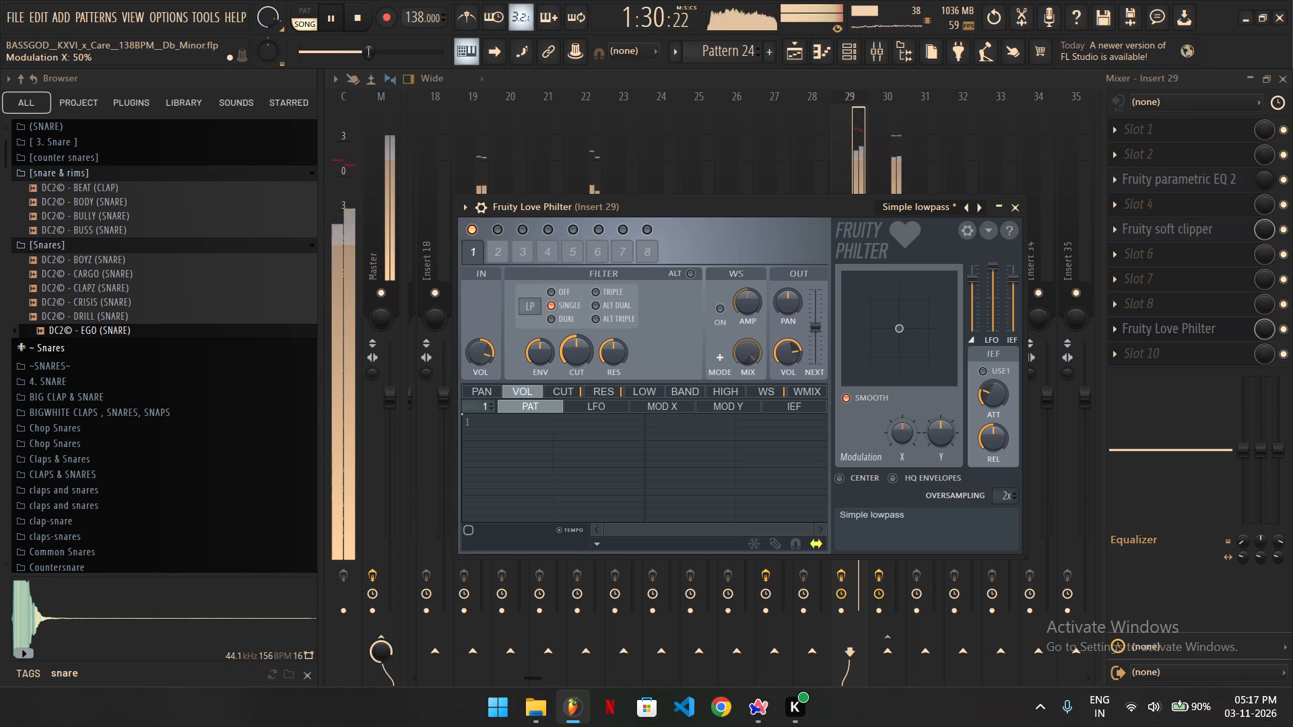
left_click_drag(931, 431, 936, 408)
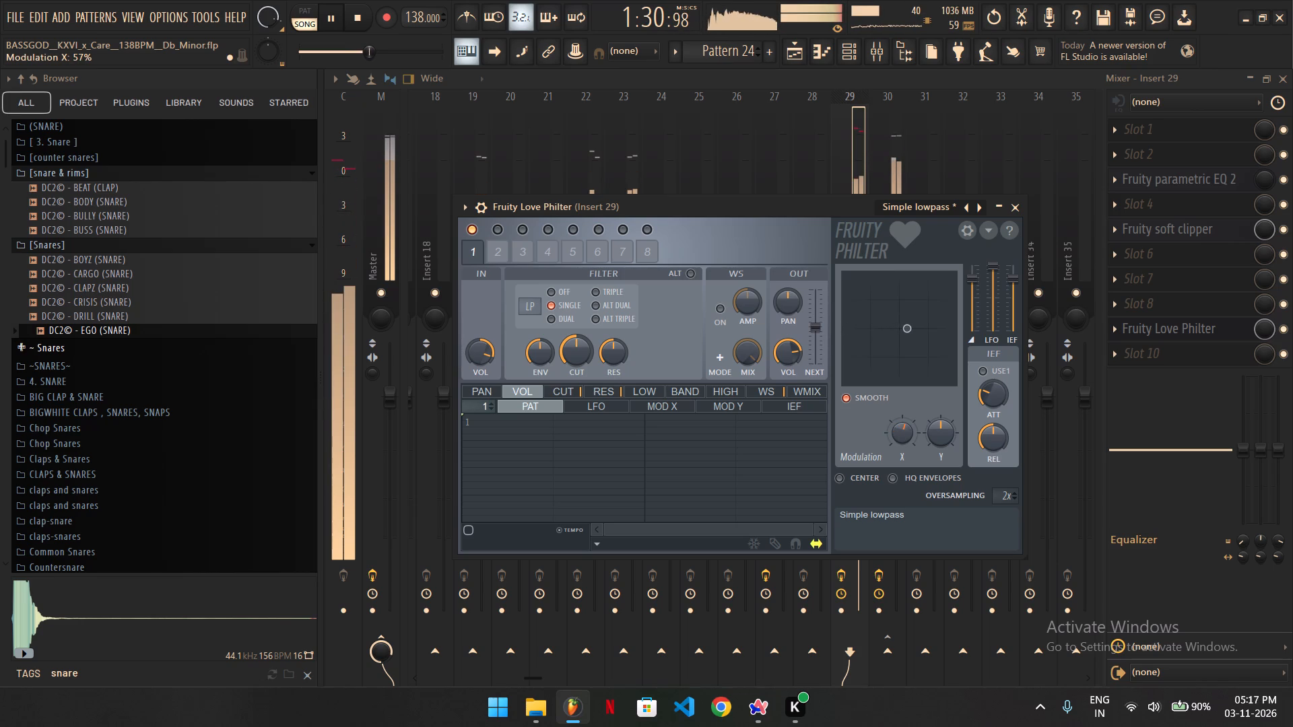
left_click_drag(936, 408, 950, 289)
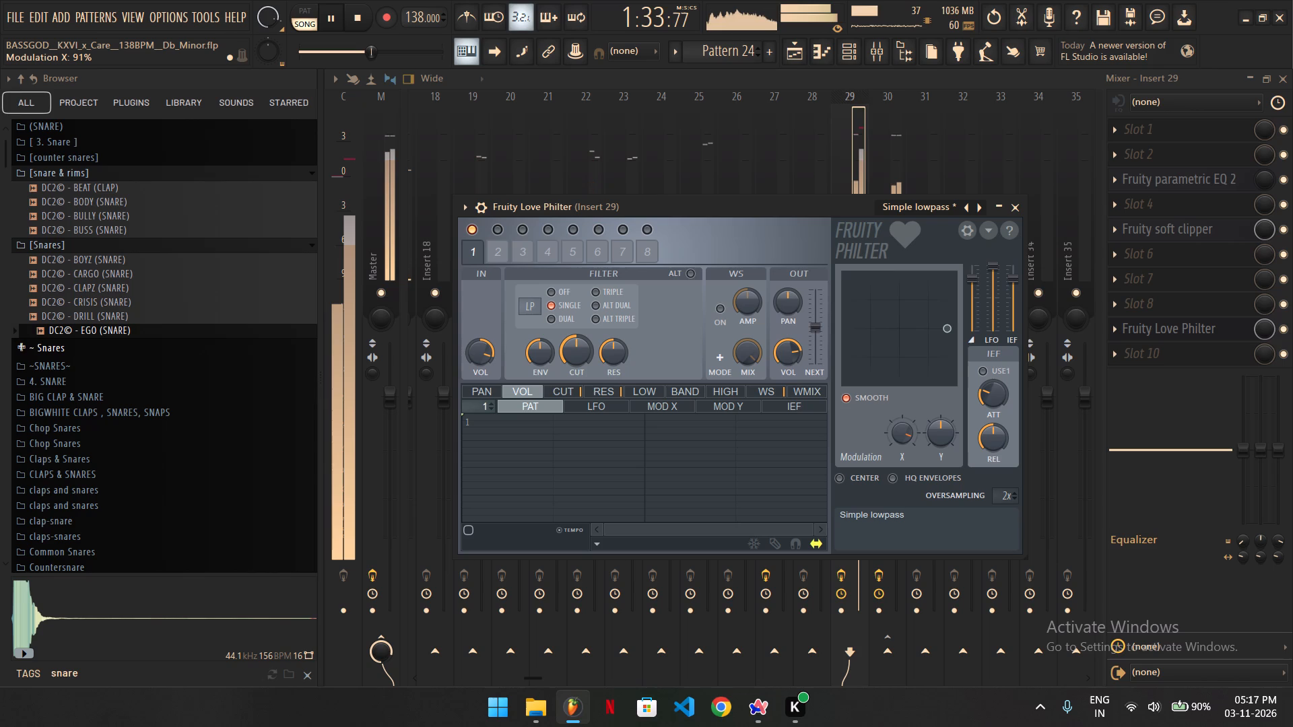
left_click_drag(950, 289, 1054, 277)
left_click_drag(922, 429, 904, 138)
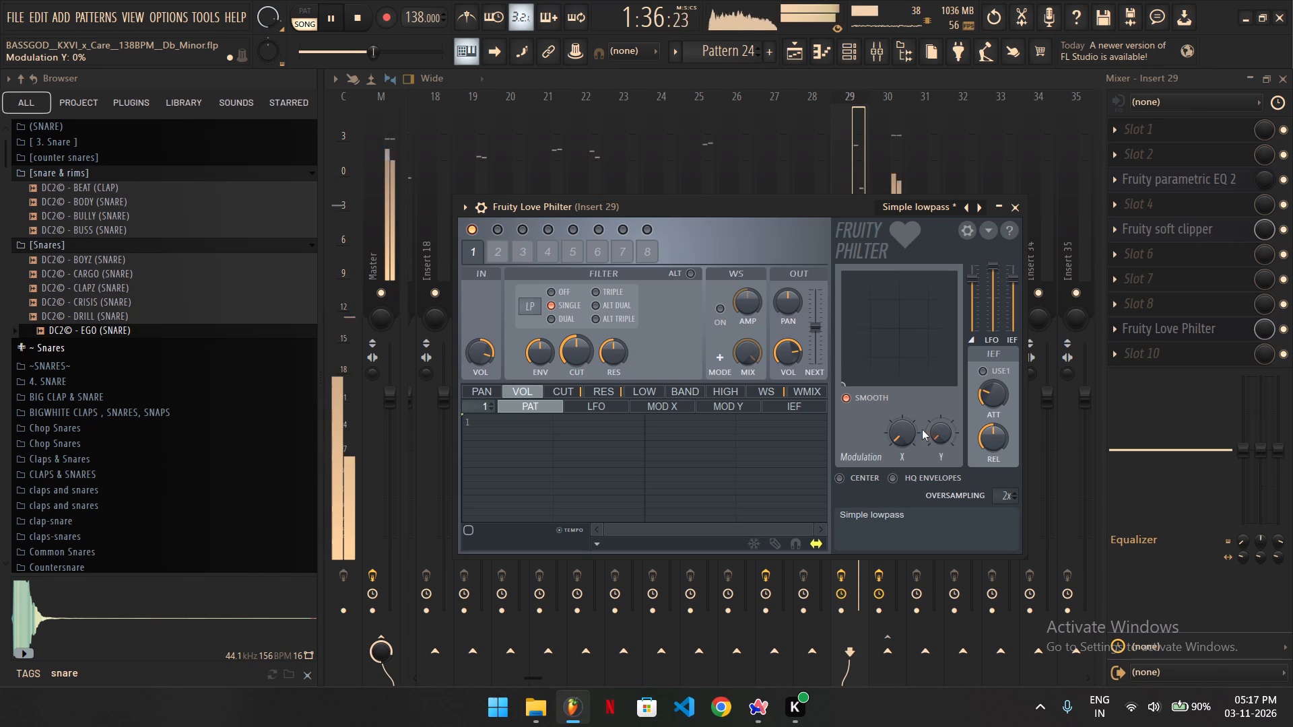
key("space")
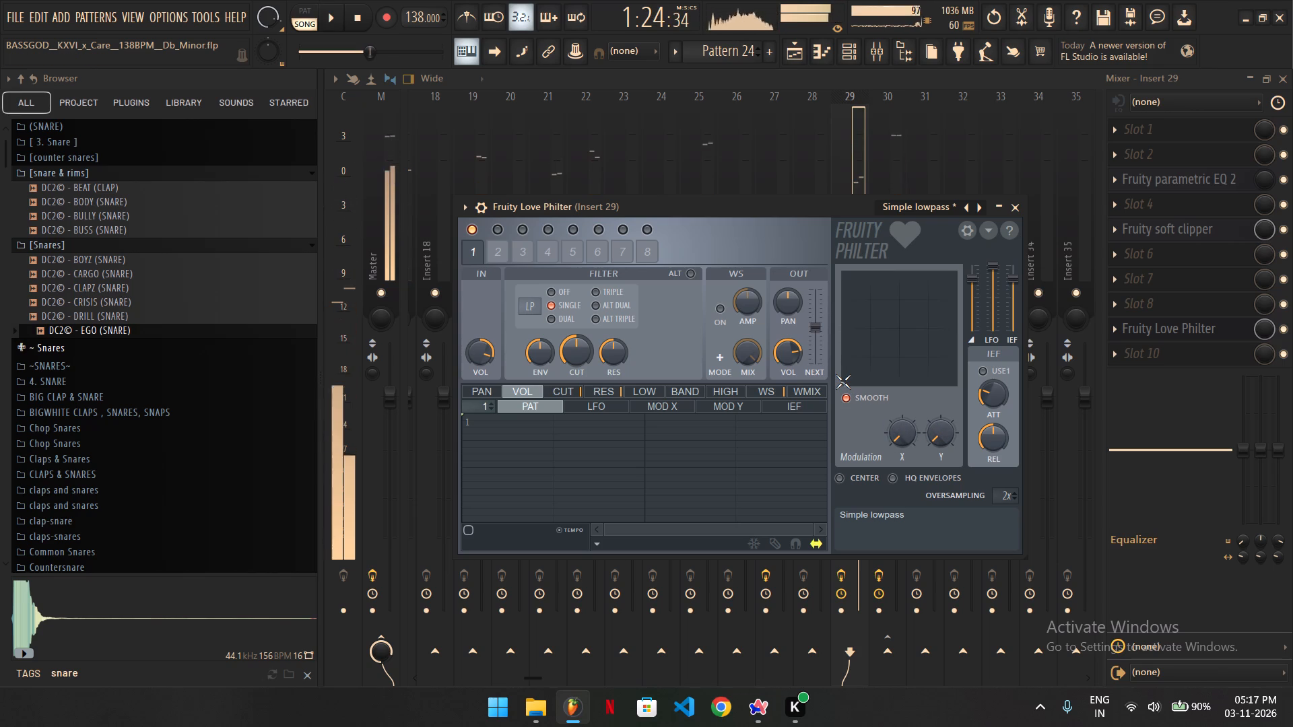
Play the section while sweeping Modulation X and Y together from minimum to maximum on the XY pad, and return both to 0%.
left_click_drag(843, 382, 846, 376)
key("space")
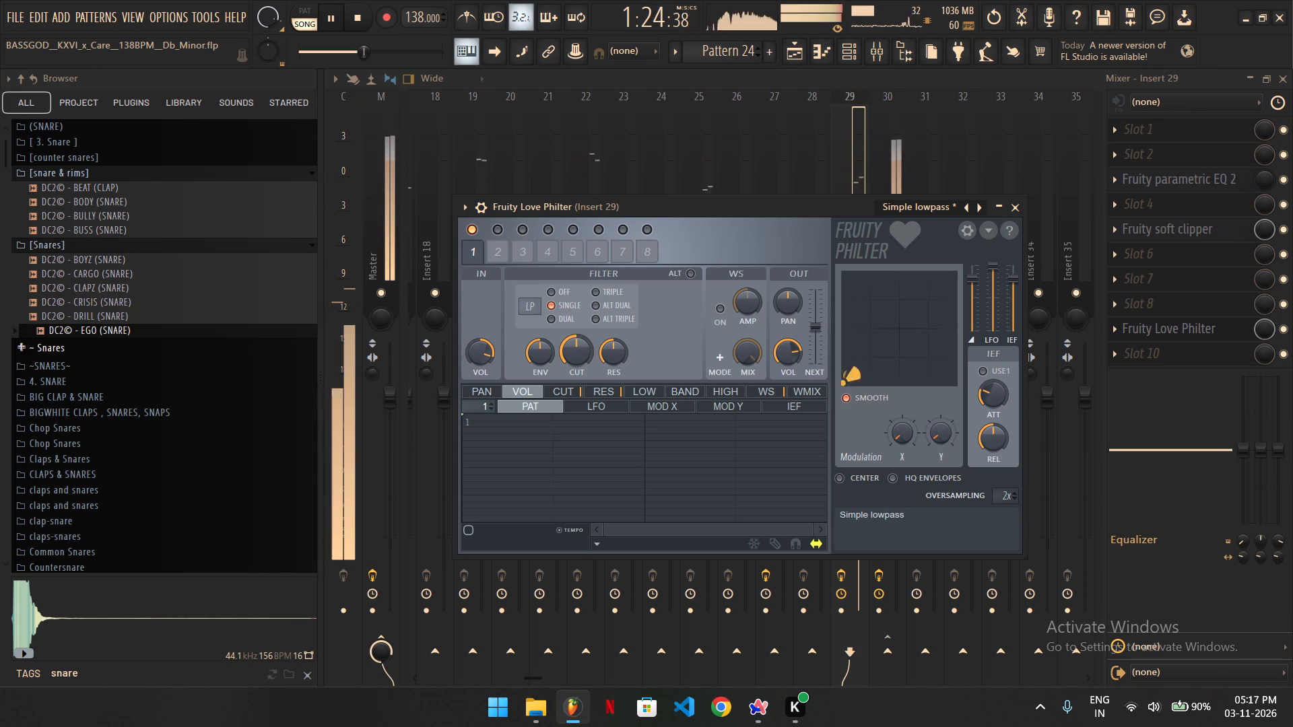
left_click_drag(846, 376, 884, 321)
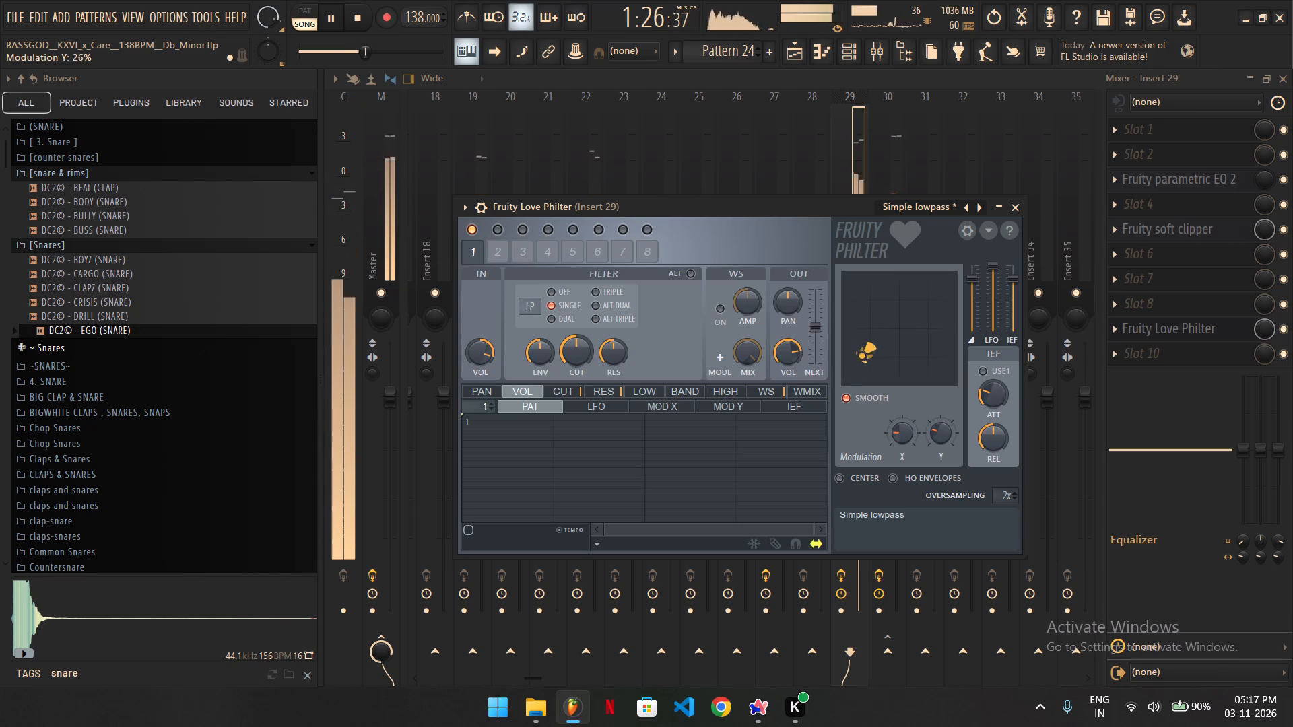
left_click_drag(884, 321, 941, 269)
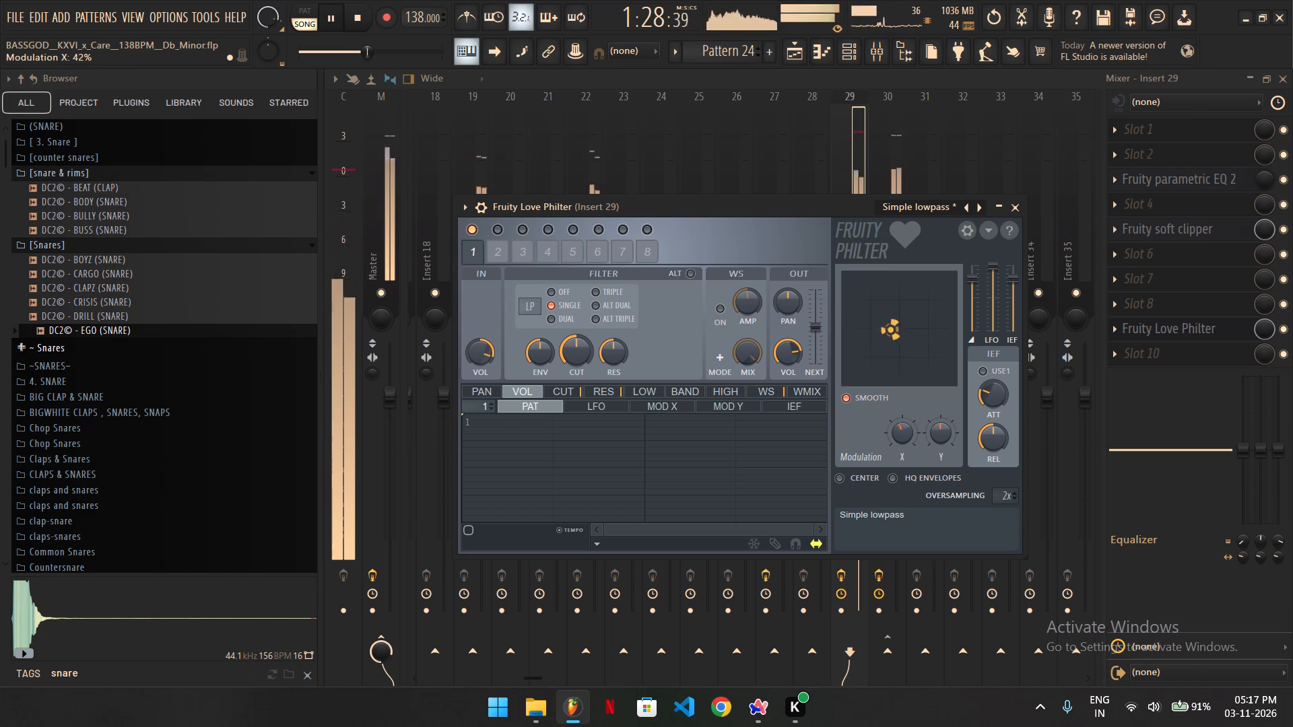
left_click_drag(941, 269, 993, 225)
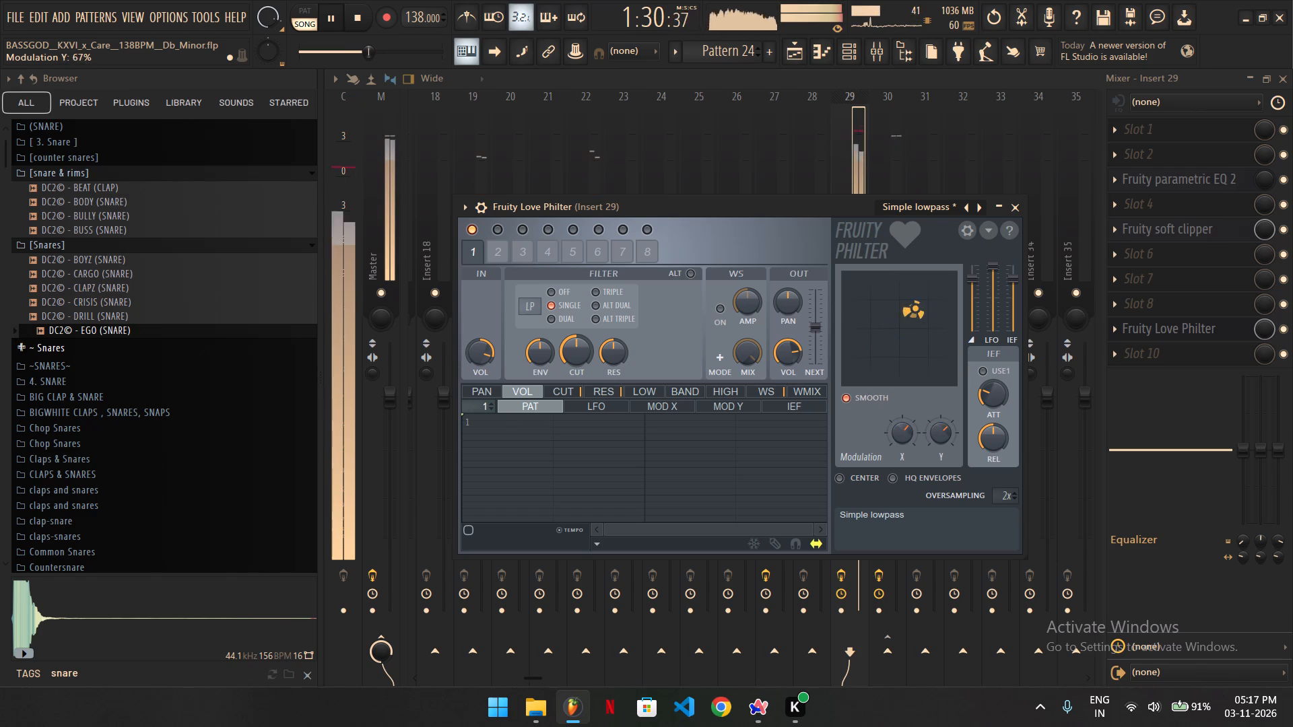
left_click_drag(993, 225, 1047, 167)
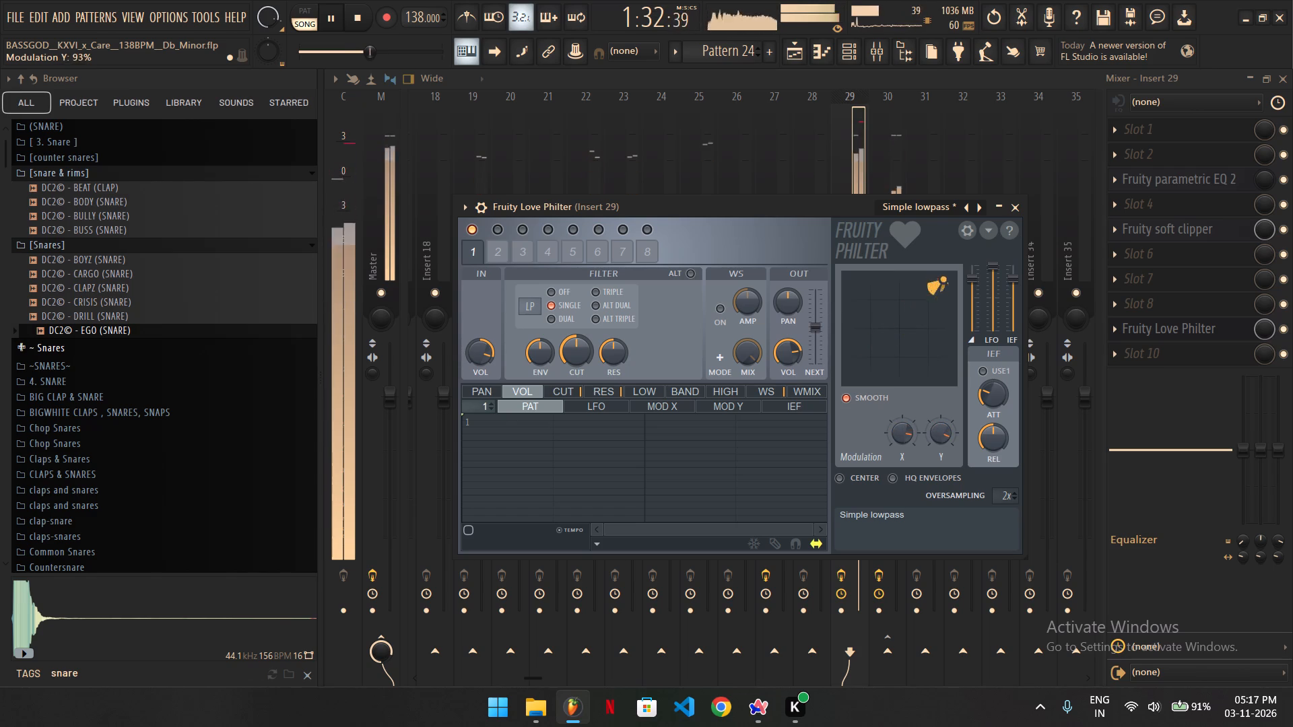
left_click_drag(1047, 167, 1092, 135)
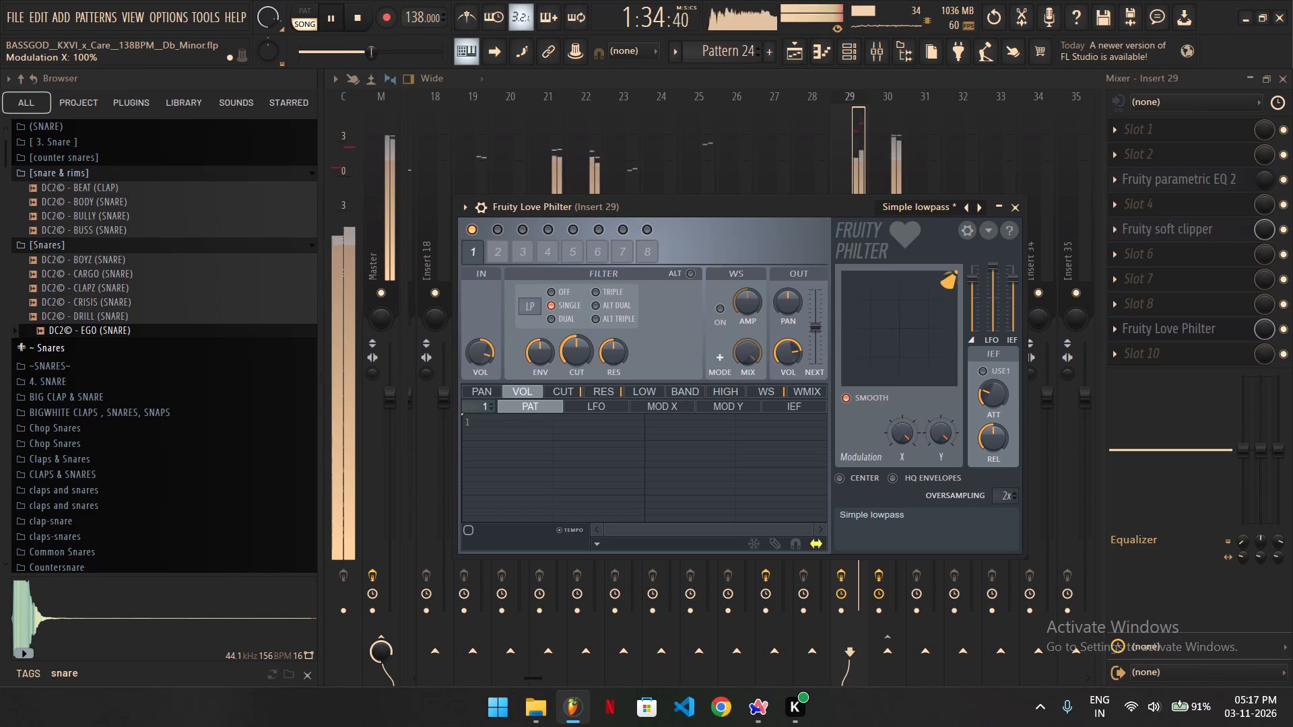
left_click_drag(1092, 135, 1054, 186)
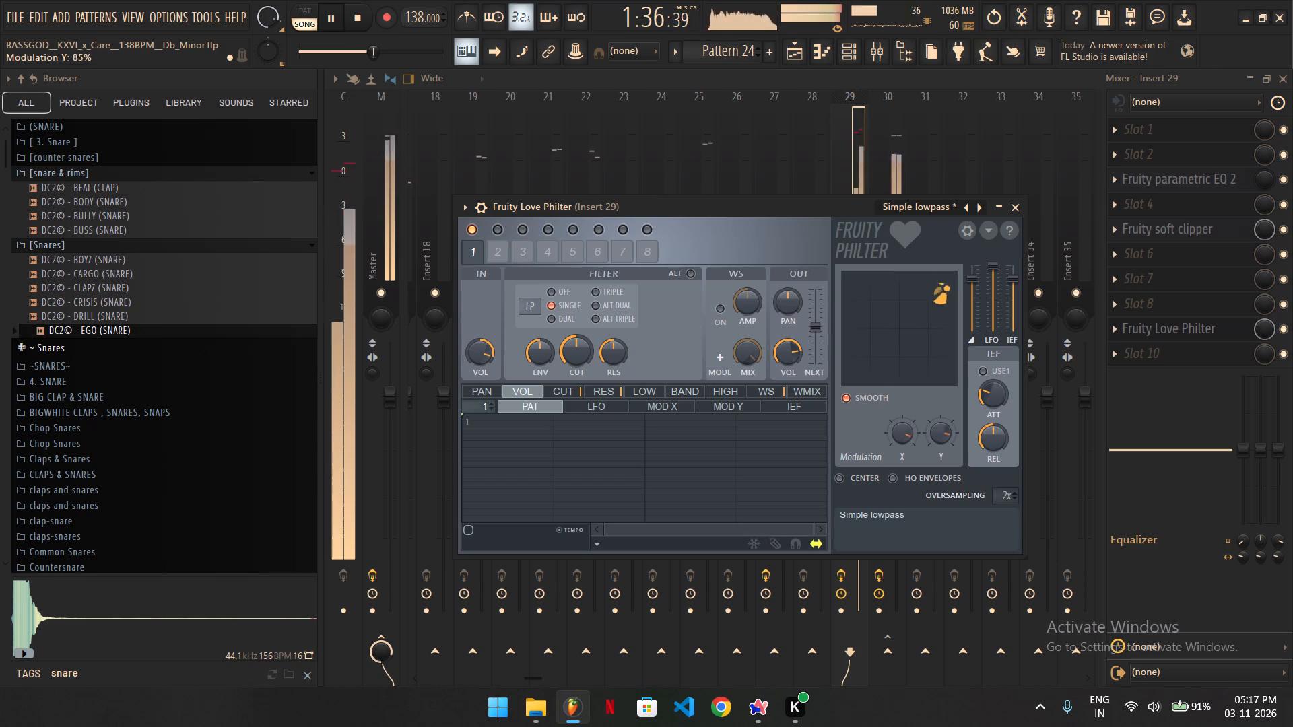
left_click_drag(1054, 186, 818, 411)
key("space")
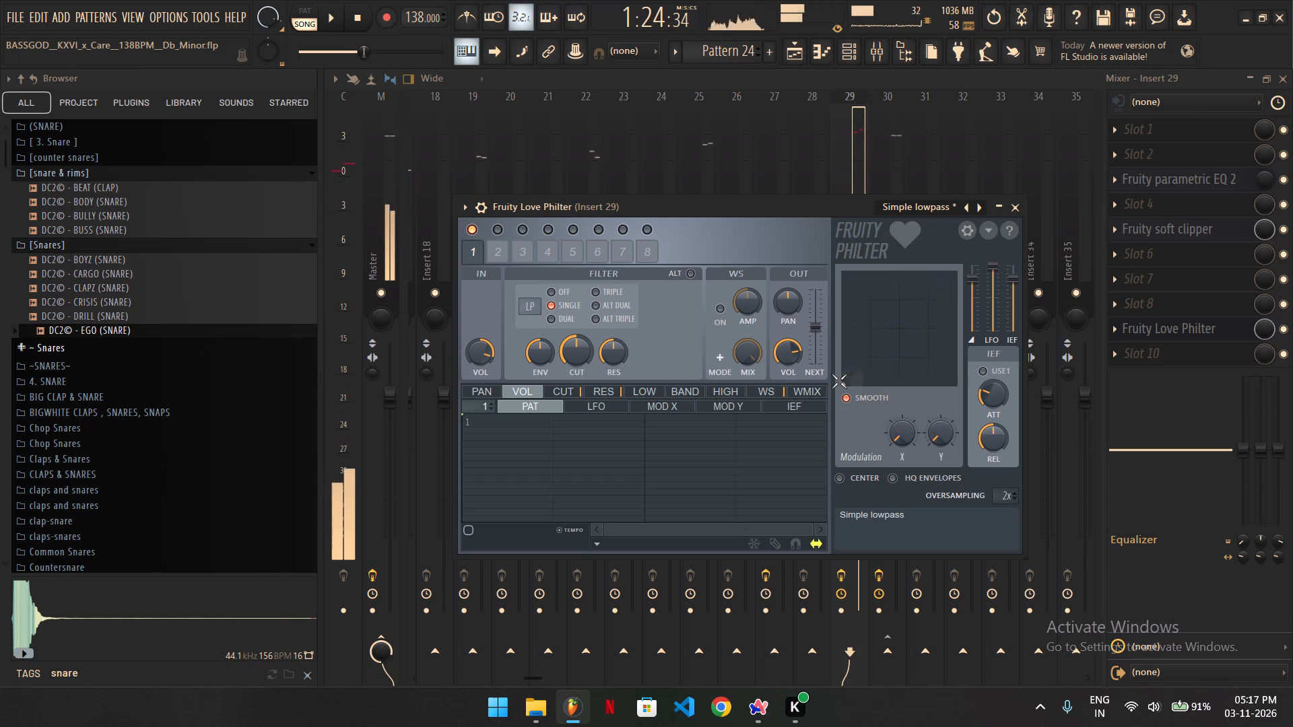
Create automation clips for the Love Philter's Modulation X and Modulation Y, and close the plugin and mixer.
right_click(896, 430)
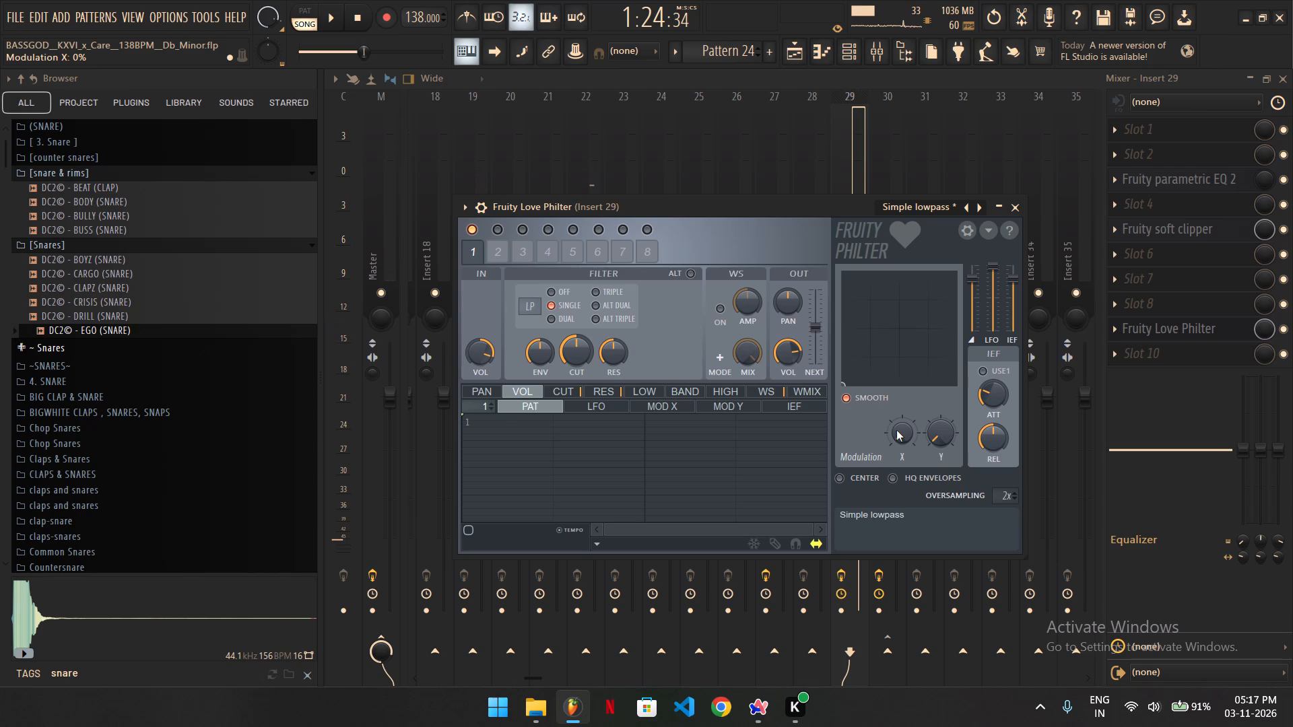
left_click(955, 542)
right_click(930, 438)
left_click(972, 531)
left_click(1012, 215)
left_click(1286, 84)
Trim the Love Philter Modulation X automation clip on Track 28 so it ends together with the Track 24 MA Masala loop.
scroll(743, 462, "down", 11, "ctrl")
left_click_drag(983, 465, 996, 572, "ctrl")
left_click_drag(1135, 549, 896, 430)
left_click_drag(896, 430, 868, 553)
scroll(865, 546, "up", 9)
scroll(865, 545, "down", 7)
scroll(861, 485, "down", 3)
scroll(861, 485, "up", 15, "ctrl")
left_click_drag(949, 473, 896, 430)
left_click_drag(896, 430, 873, 477)
scroll(872, 477, "up", 15, "ctrl")
scroll(884, 546, "down", 7)
scroll(897, 426, "down", 6)
scroll(905, 411, "down", 10, "ctrl")
scroll(906, 404, "up", 9)
scroll(661, 360, "down", 4, "ctrl")
Copy the short MA Masala clip pair at 35:05 on Track 25 to the end of the Track 24 loop, and delete the original pair.
left_click_drag(673, 347, 588, 355, "ctrl")
left_click(585, 341, "shift")
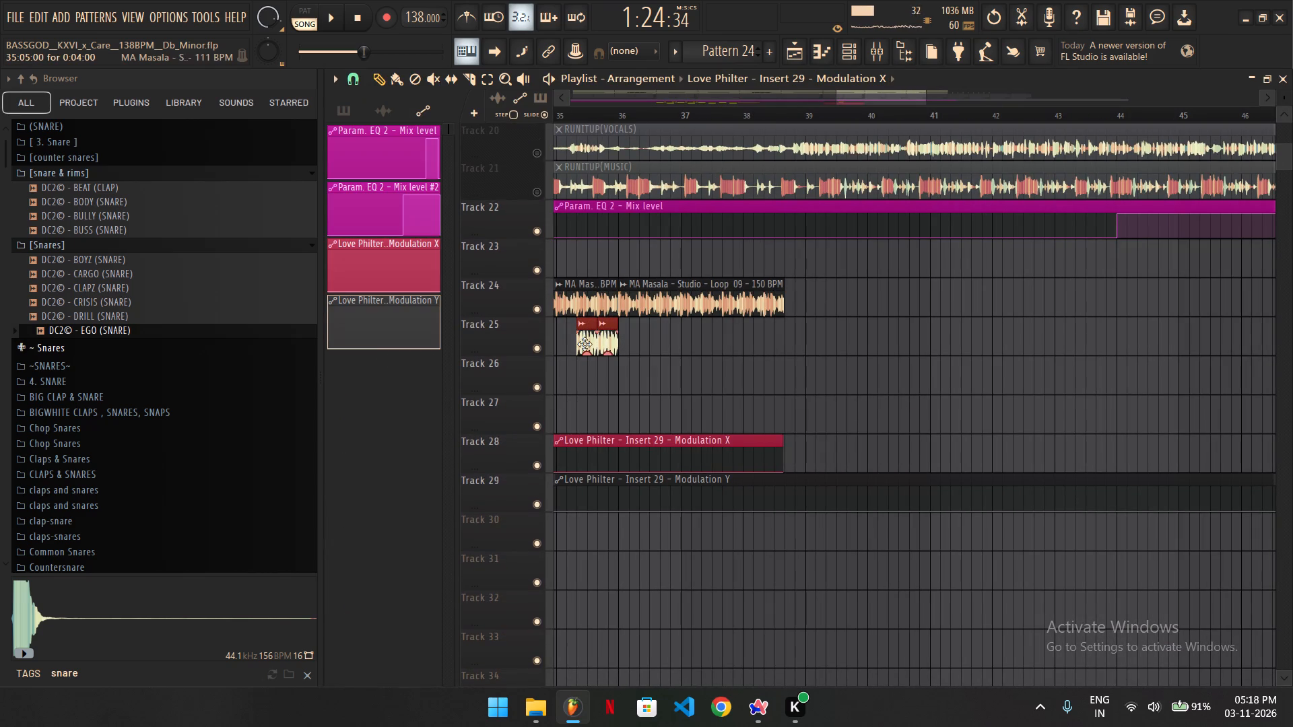
left_click_drag(585, 344, 739, 341)
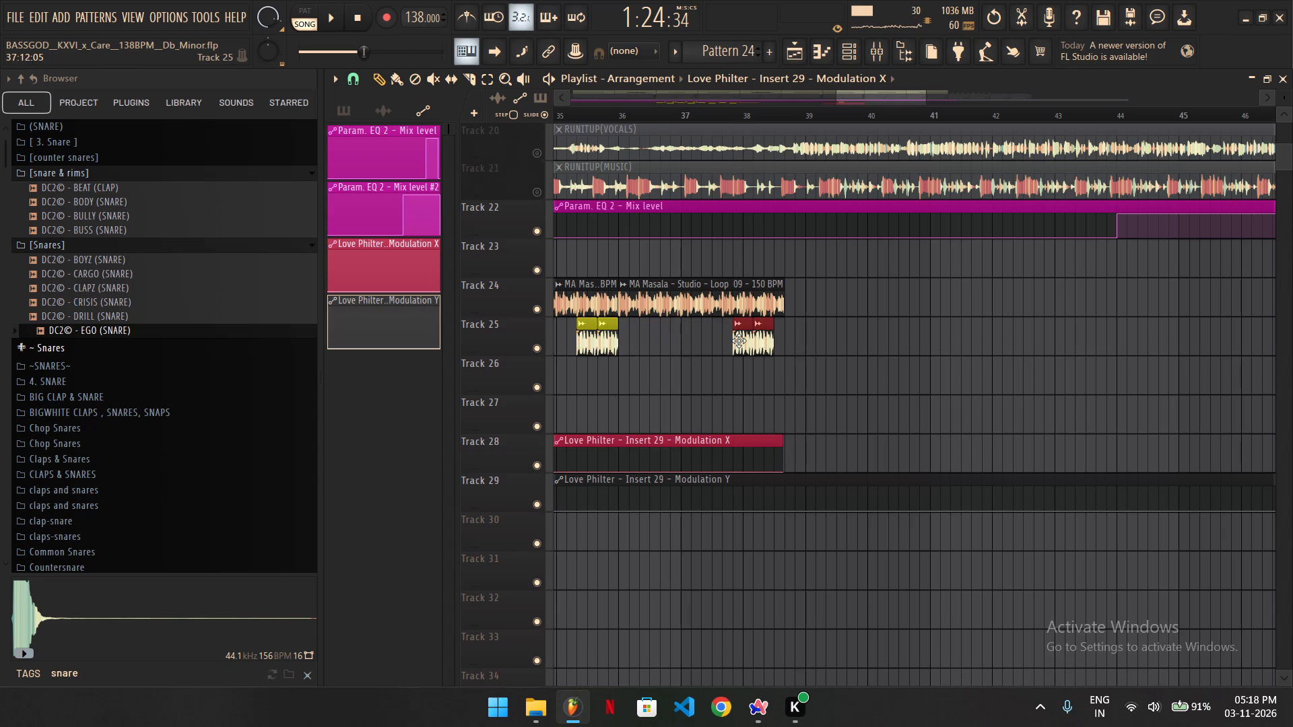
left_click_drag(739, 341, 750, 341)
right_click_drag(670, 336, 601, 340)
right_click(585, 343)
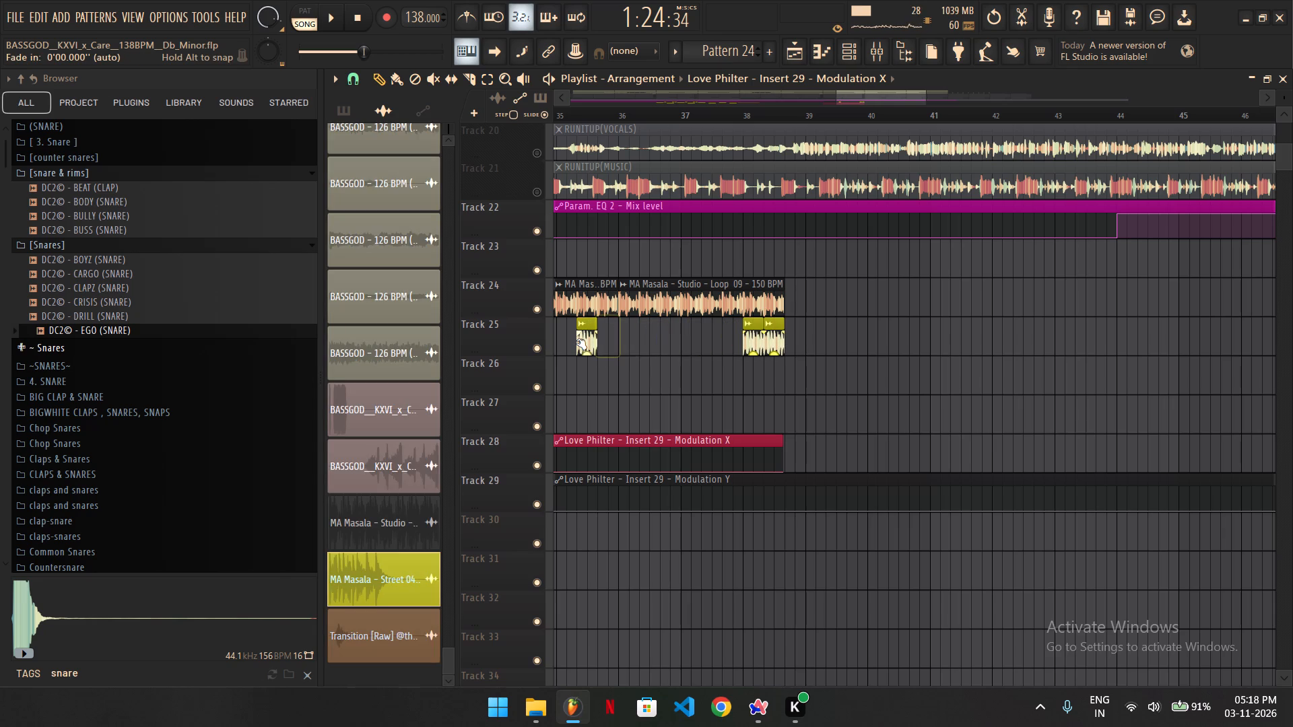
Shorten the Love Philter Modulation X automation clip on Track 28 to end at bar 38, where the Track 25 clip pair starts.
scroll(727, 444, "up", 8, "ctrl")
scroll(819, 483, "up", 8, "ctrl")
left_click_drag(801, 471, 637, 432)
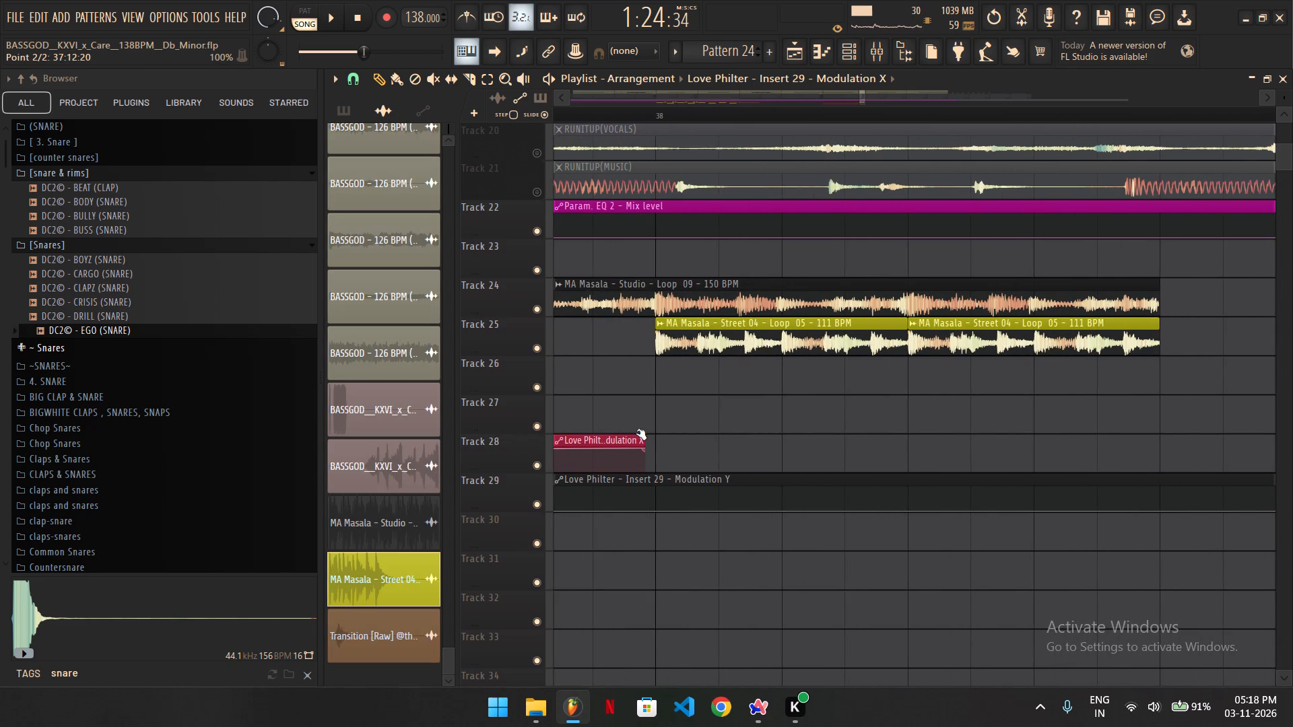
left_click_drag(637, 432, 603, 399)
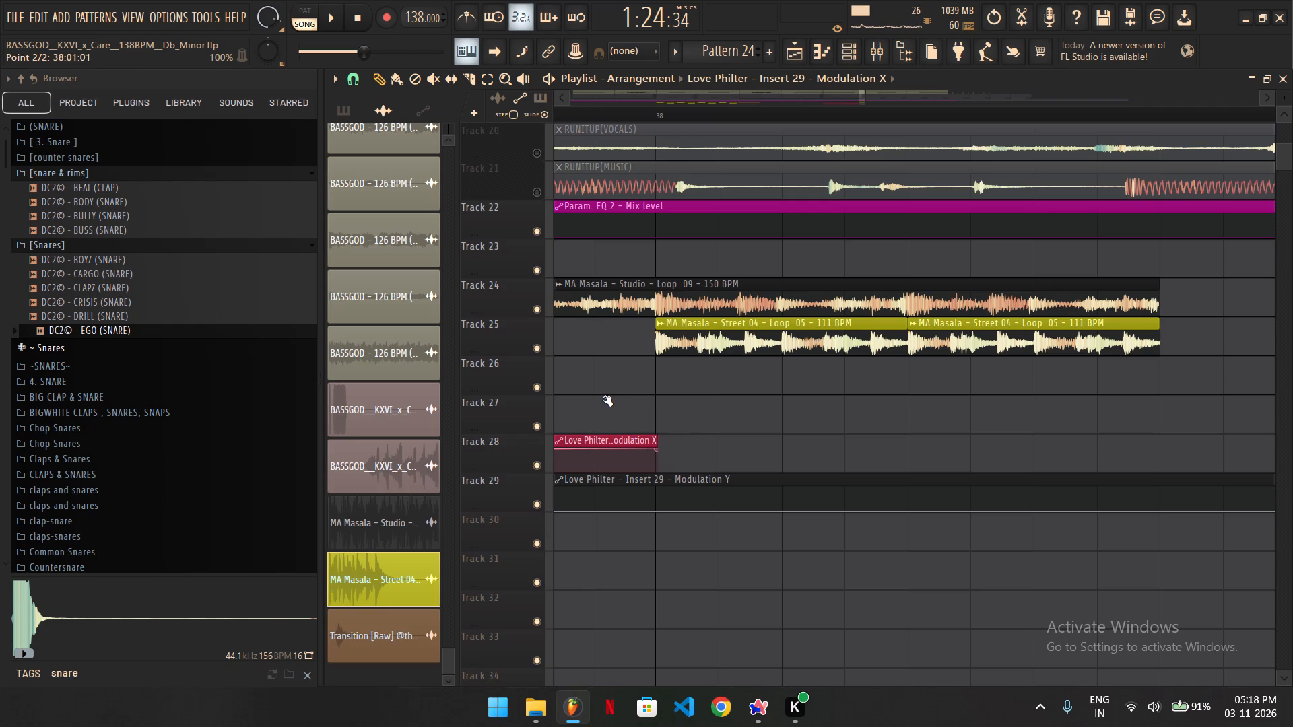
left_click_drag(603, 399, 603, 399)
Shorten the Love Philter Modulation Y automation clip on Track 29 to bar 38, matching the end of the Modulation X clip.
scroll(703, 481, "down", 7, "ctrl")
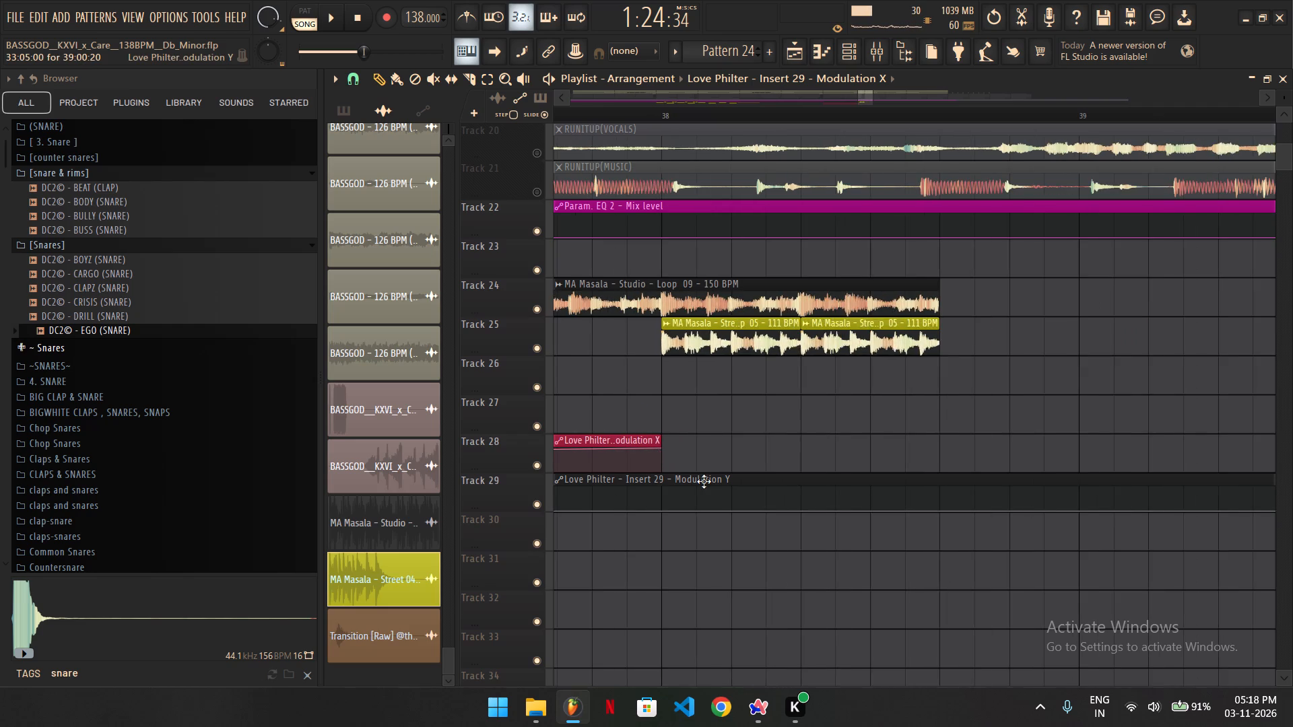
scroll(704, 481, "down", 13, "ctrl")
scroll(768, 409, "down", 6, "ctrl")
scroll(1033, 336, "down", 5, "ctrl")
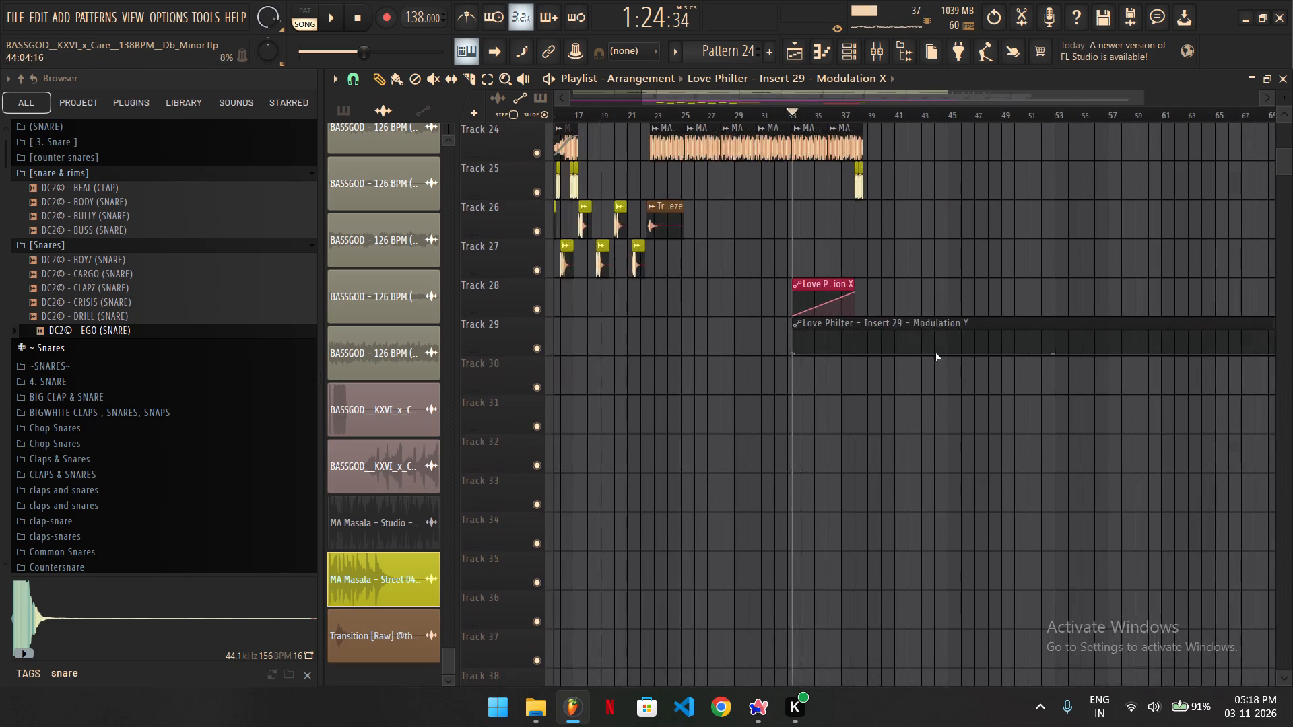
left_click_drag(1248, 352, 863, 303)
scroll(861, 344, "up", 20, "ctrl")
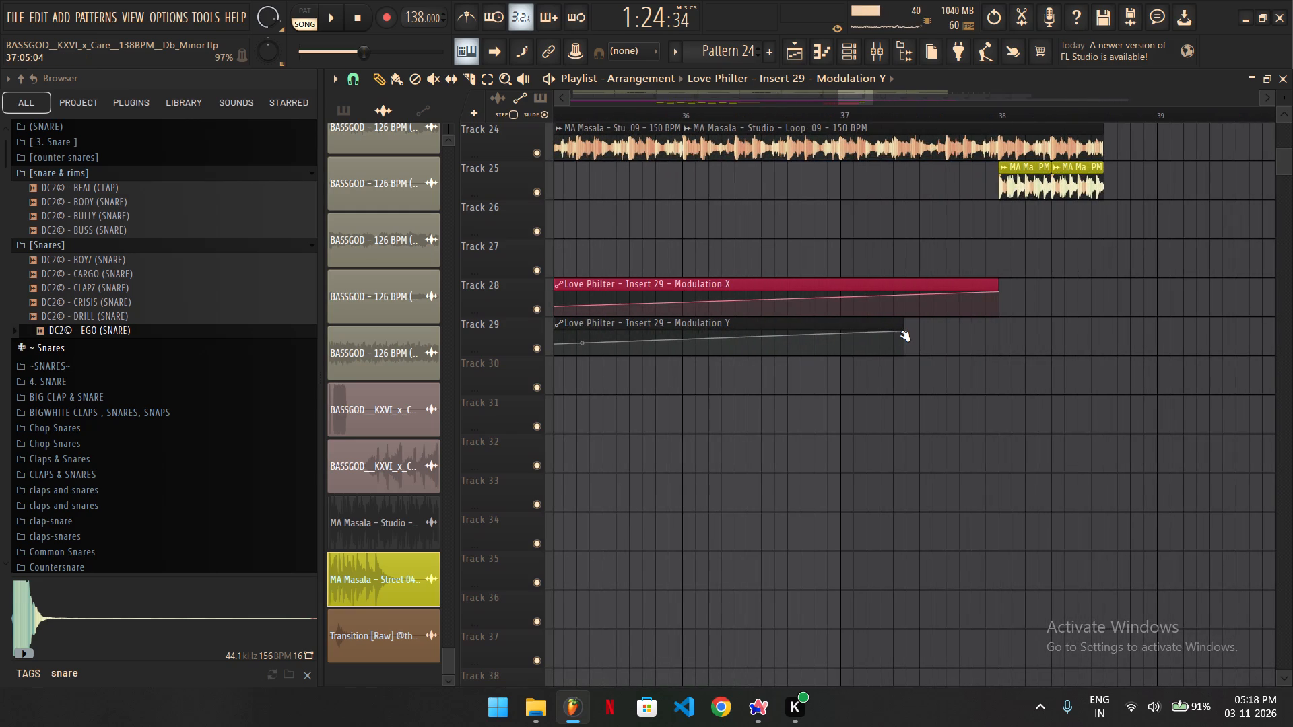
scroll(901, 334, "up", 3, "ctrl")
left_click_drag(919, 333, 1121, 298, "alt")
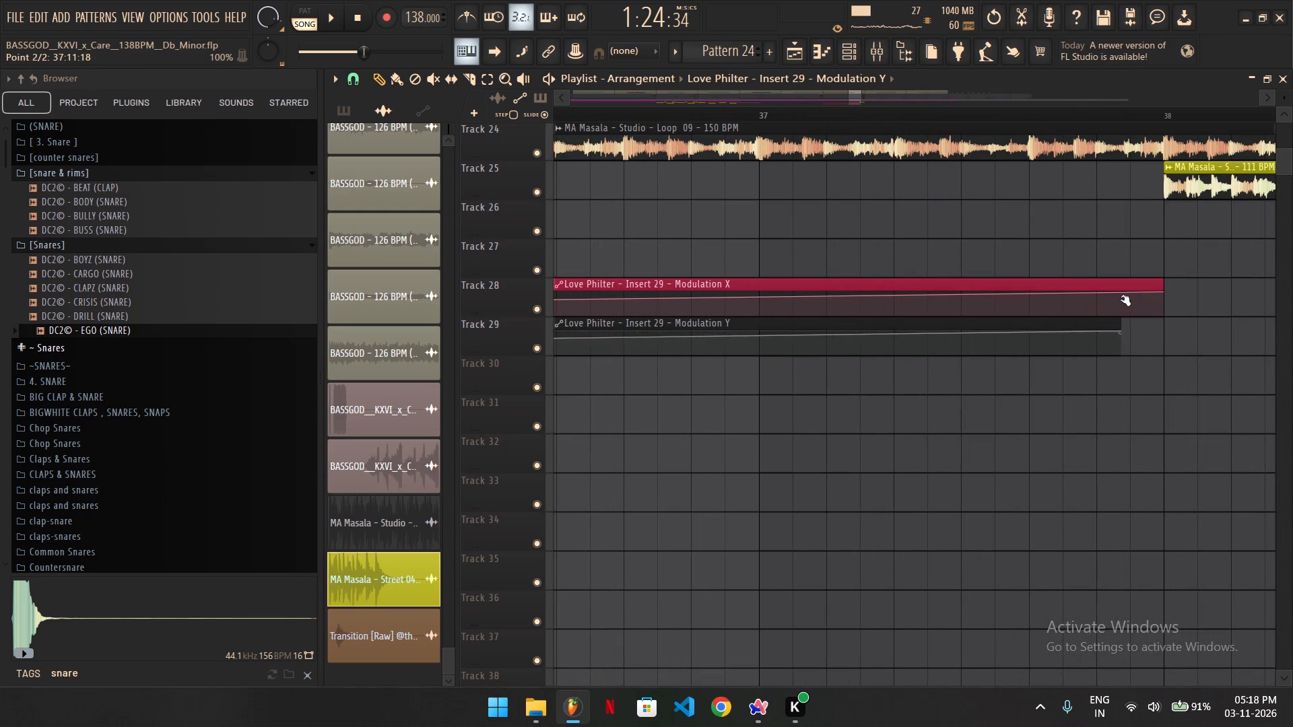
left_click_drag(1121, 298, 1164, 292, "alt")
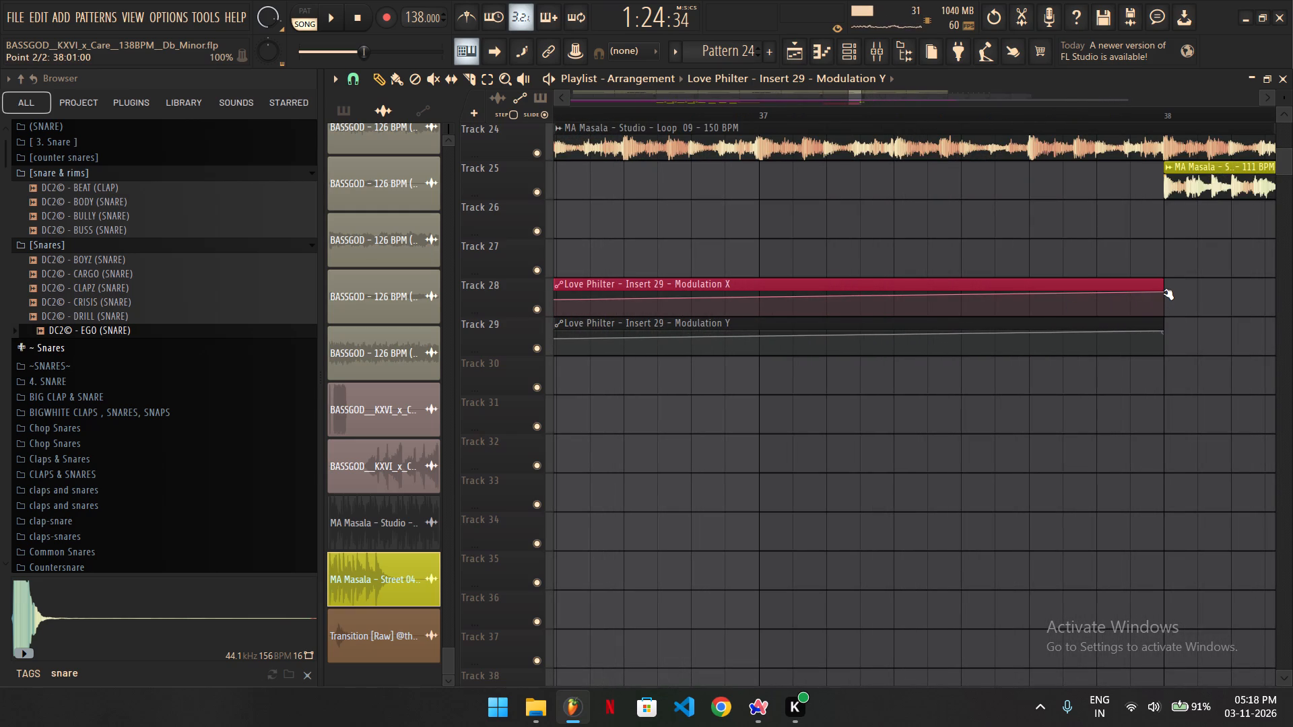
left_click_drag(1164, 292, 1163, 292, "alt")
left_click(1162, 331, "alt")
Play the arrangement from bar 31 to check the MA Masala loops leading into the filter sweep.
scroll(1166, 324, "down", 17, "ctrl")
left_click(980, 125)
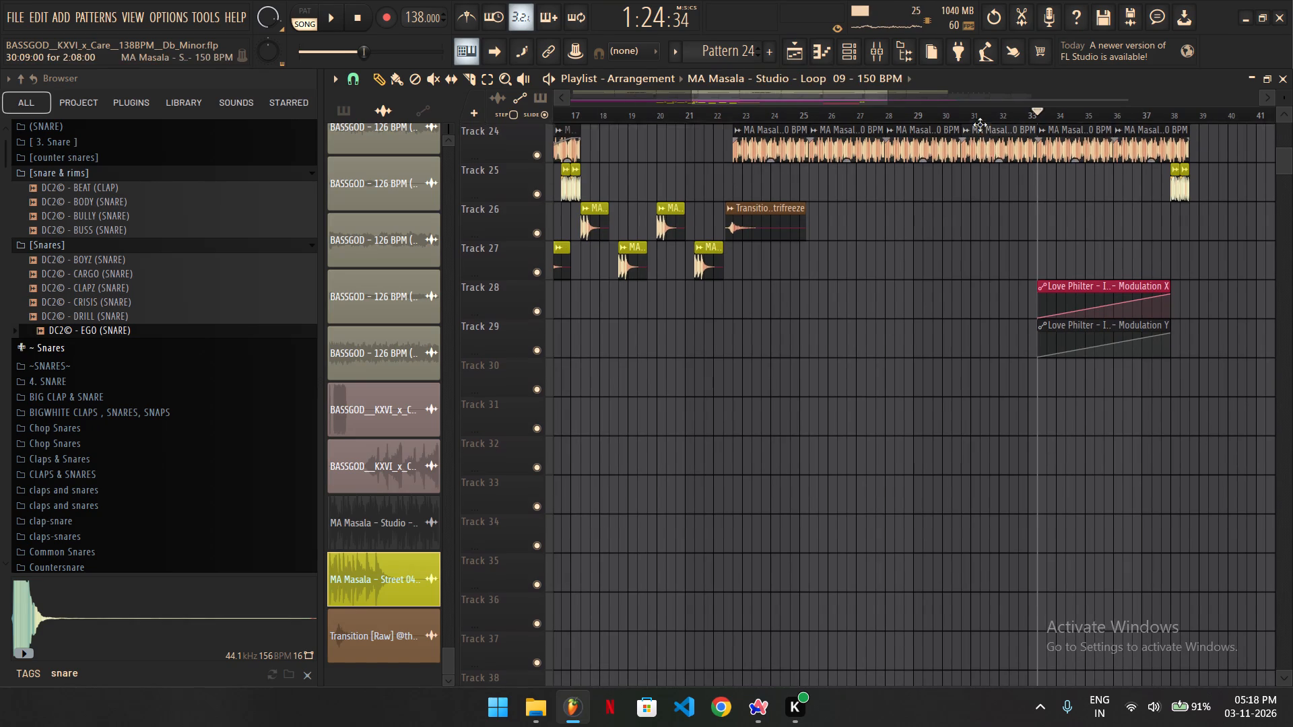
left_click(975, 114)
key("space")
scroll(1102, 249, "up", 7, "ctrl")
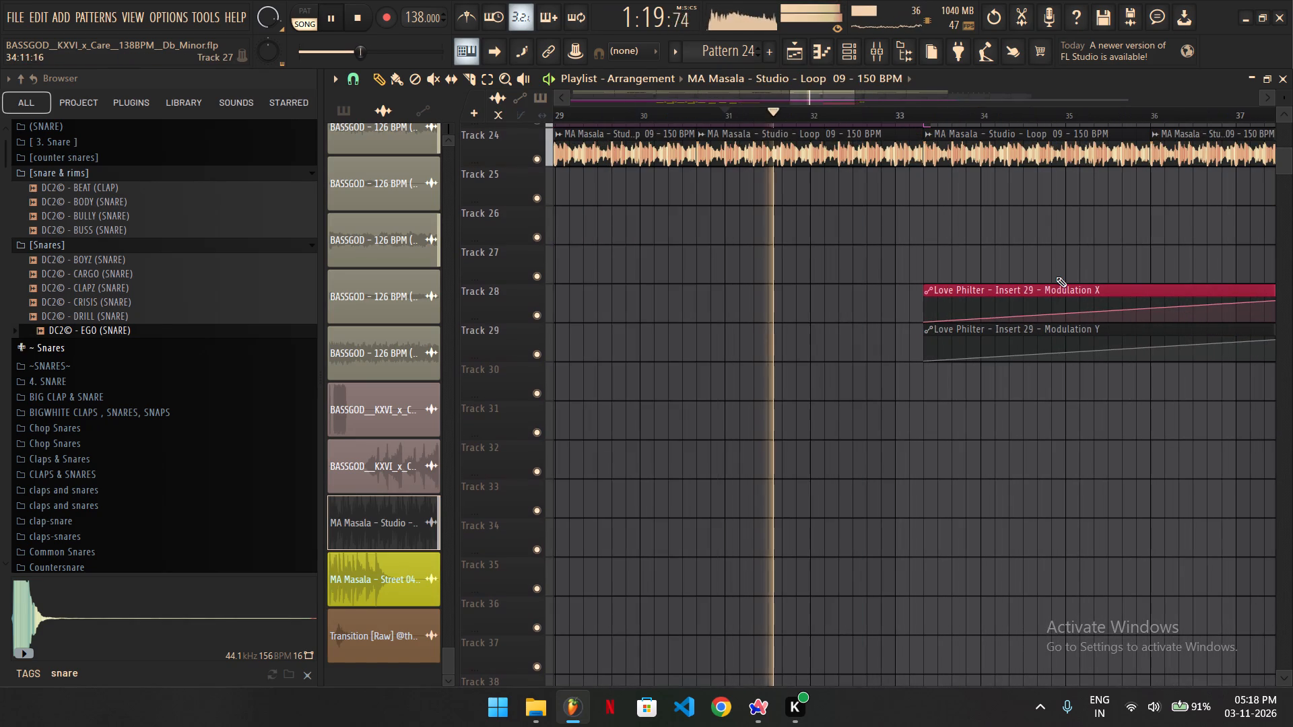
scroll(948, 195, "up", 4)
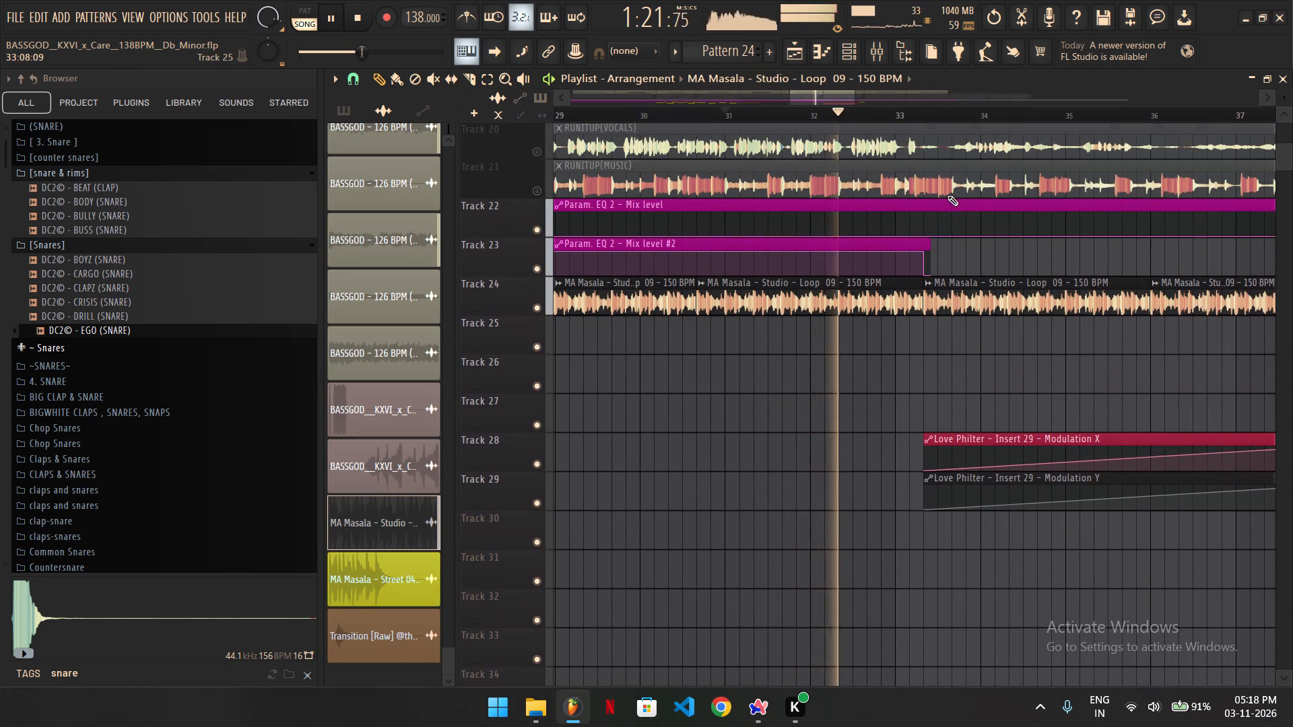
scroll(948, 195, "up", 1)
key("space")
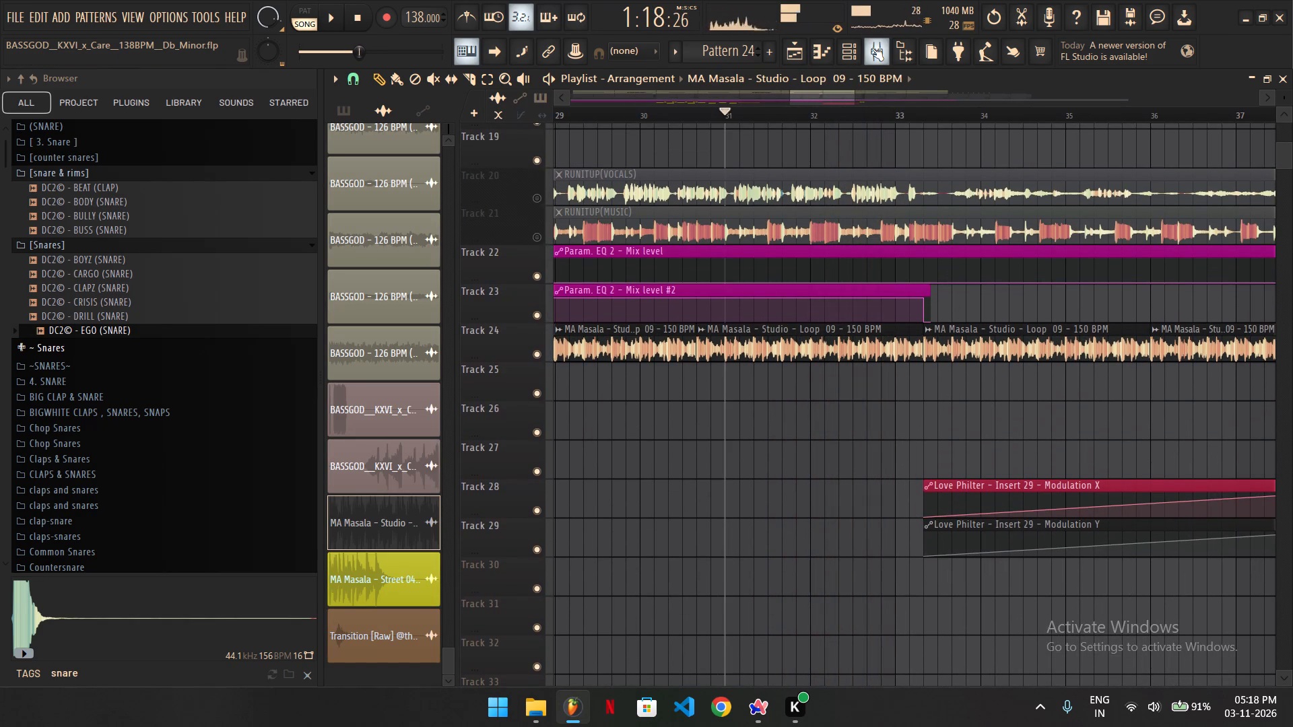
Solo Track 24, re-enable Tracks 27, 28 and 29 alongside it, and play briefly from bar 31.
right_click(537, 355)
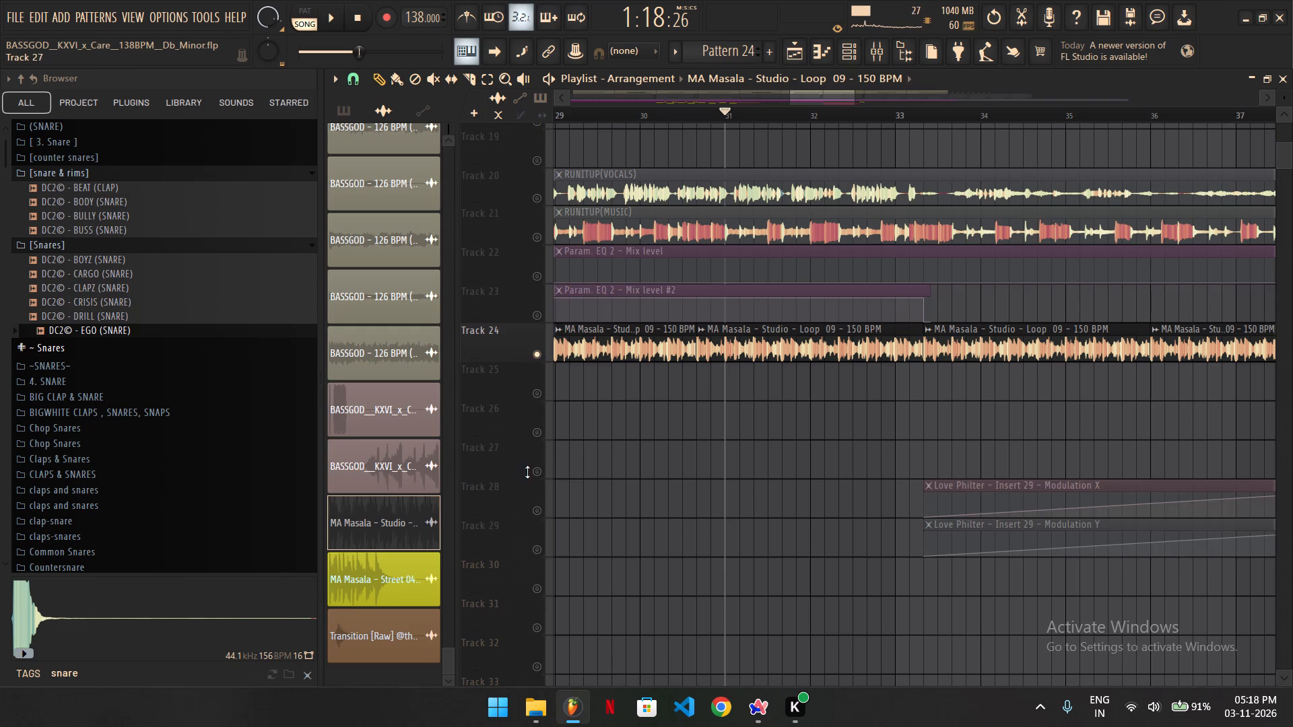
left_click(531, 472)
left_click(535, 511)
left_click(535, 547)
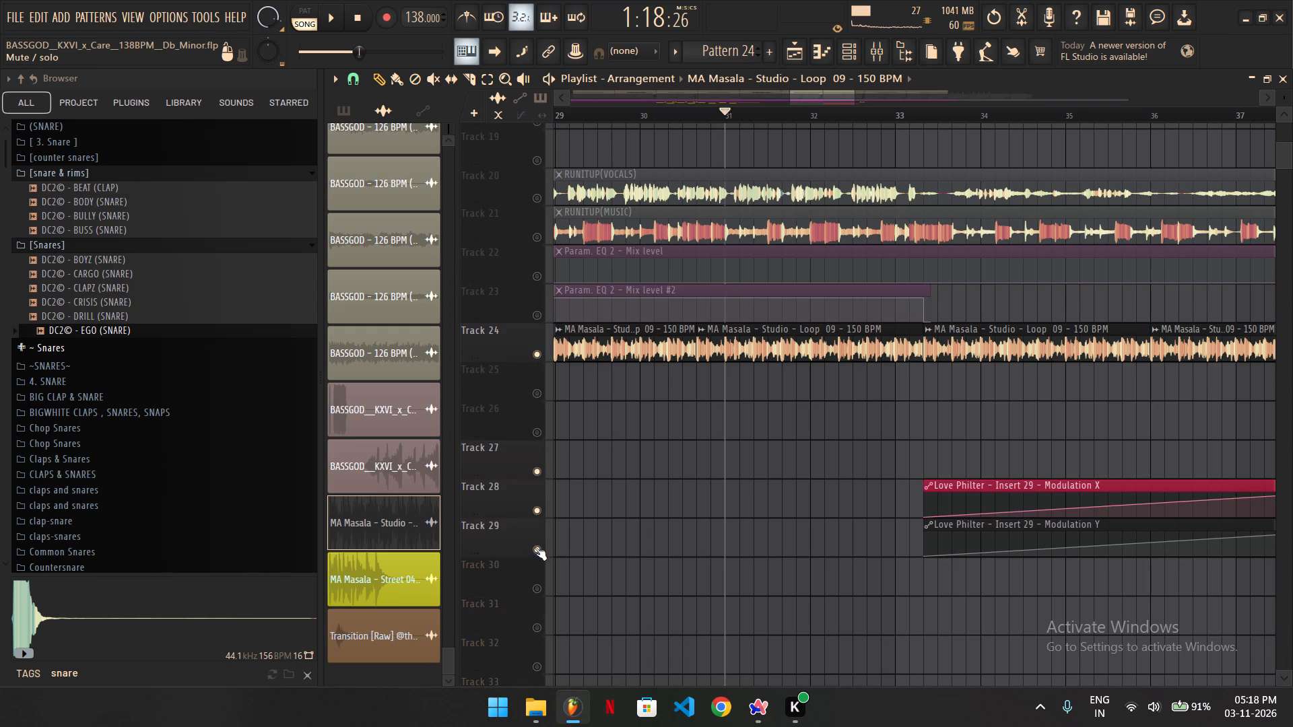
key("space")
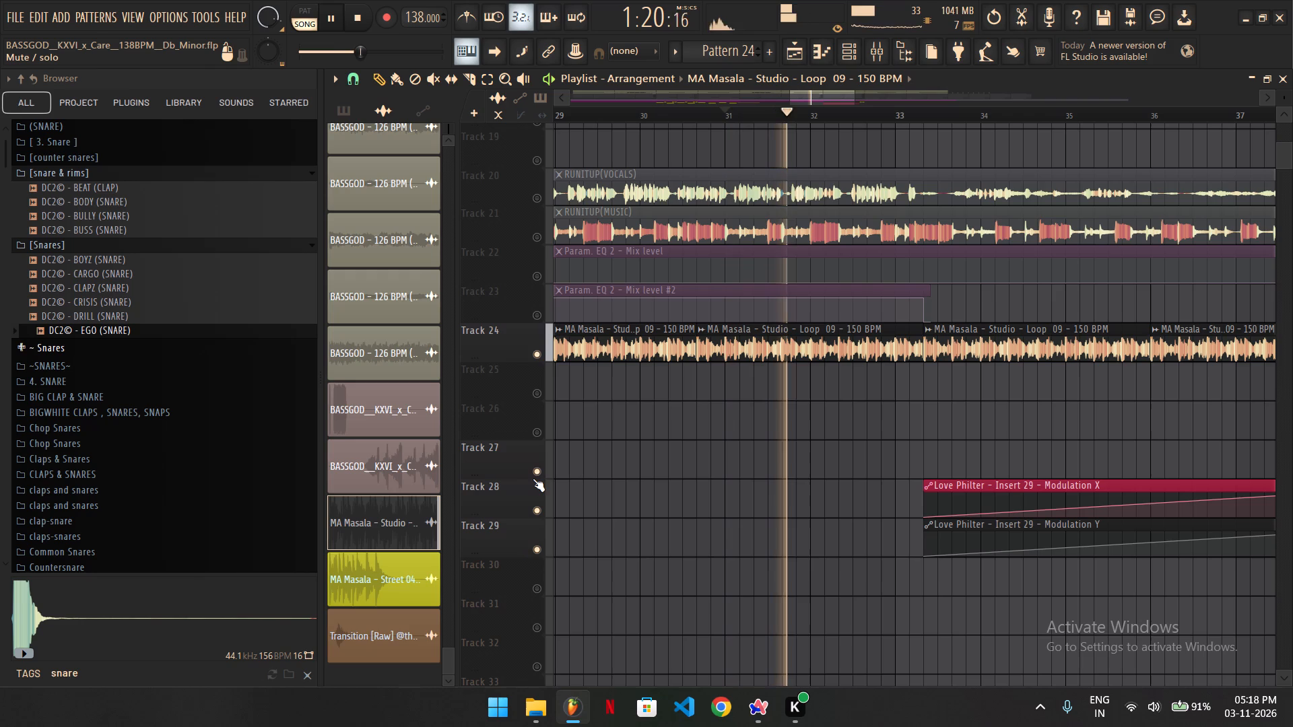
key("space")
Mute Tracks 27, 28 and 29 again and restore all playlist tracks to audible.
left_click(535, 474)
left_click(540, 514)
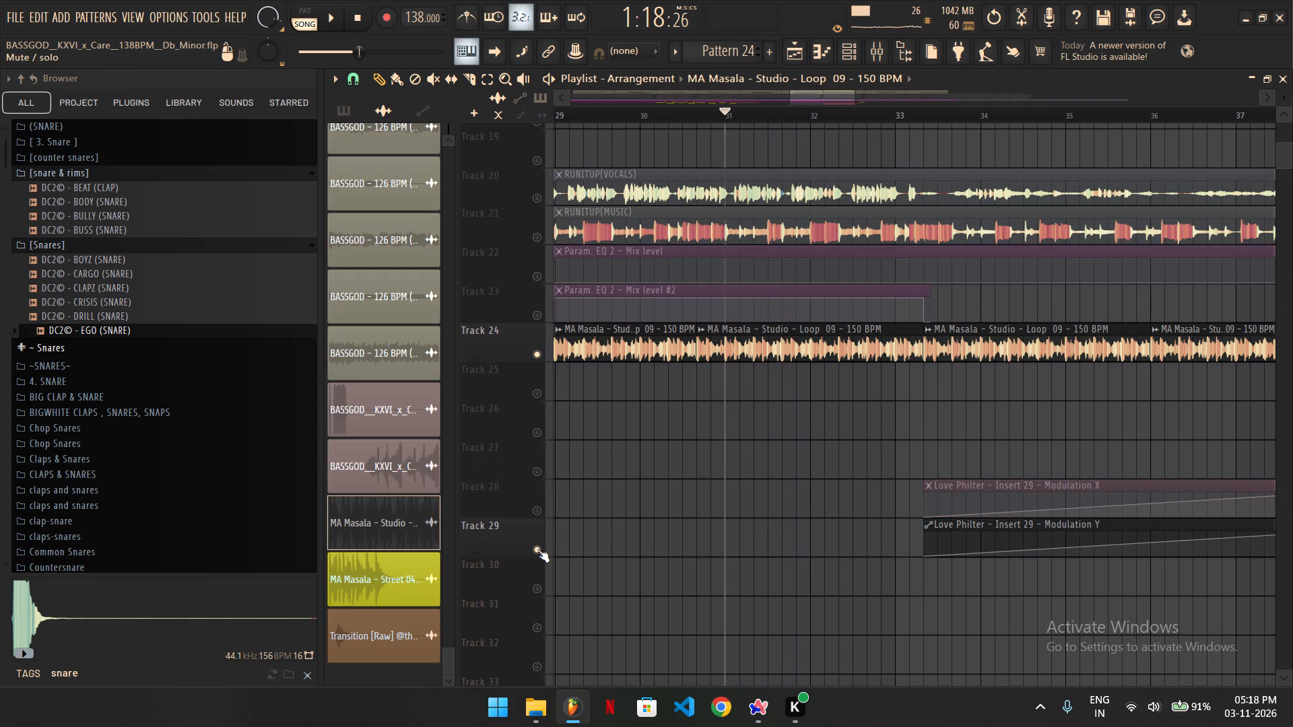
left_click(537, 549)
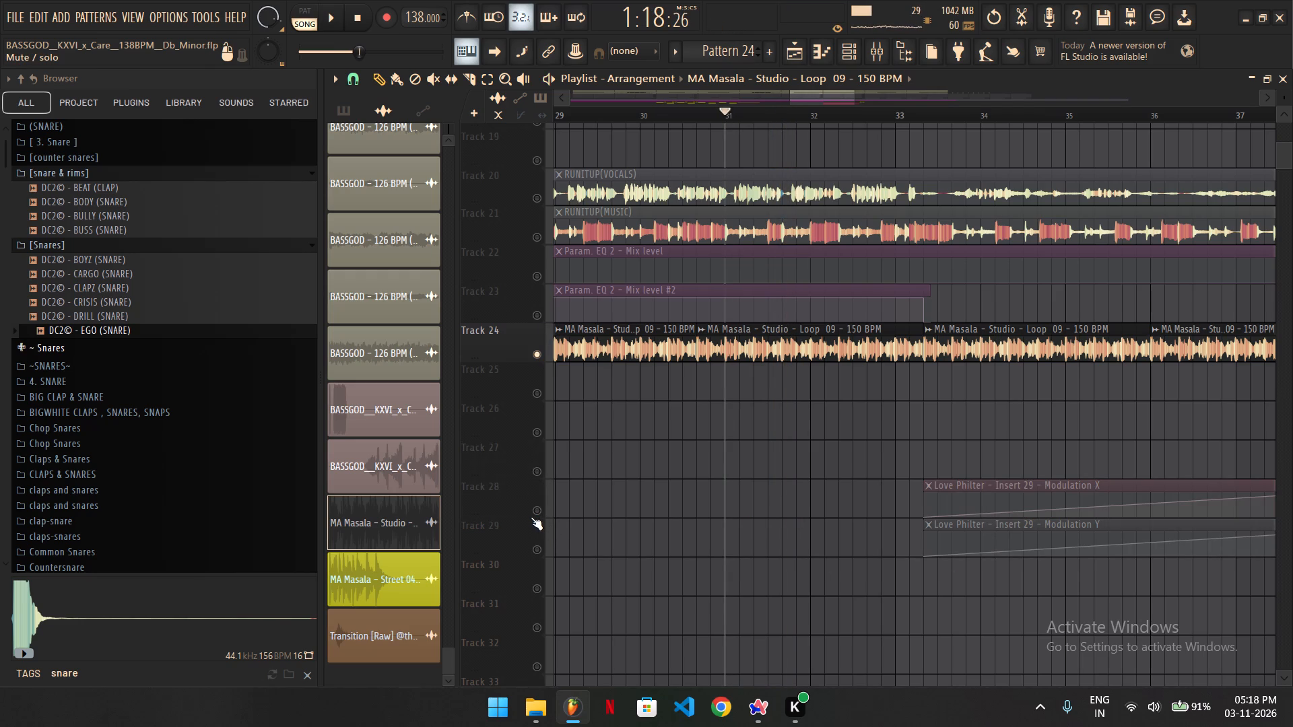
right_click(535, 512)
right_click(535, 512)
Play briefly from bar 31 and mute the RUNITUP vocals and music on Tracks 20 and 21.
scroll(762, 532, "down", 9)
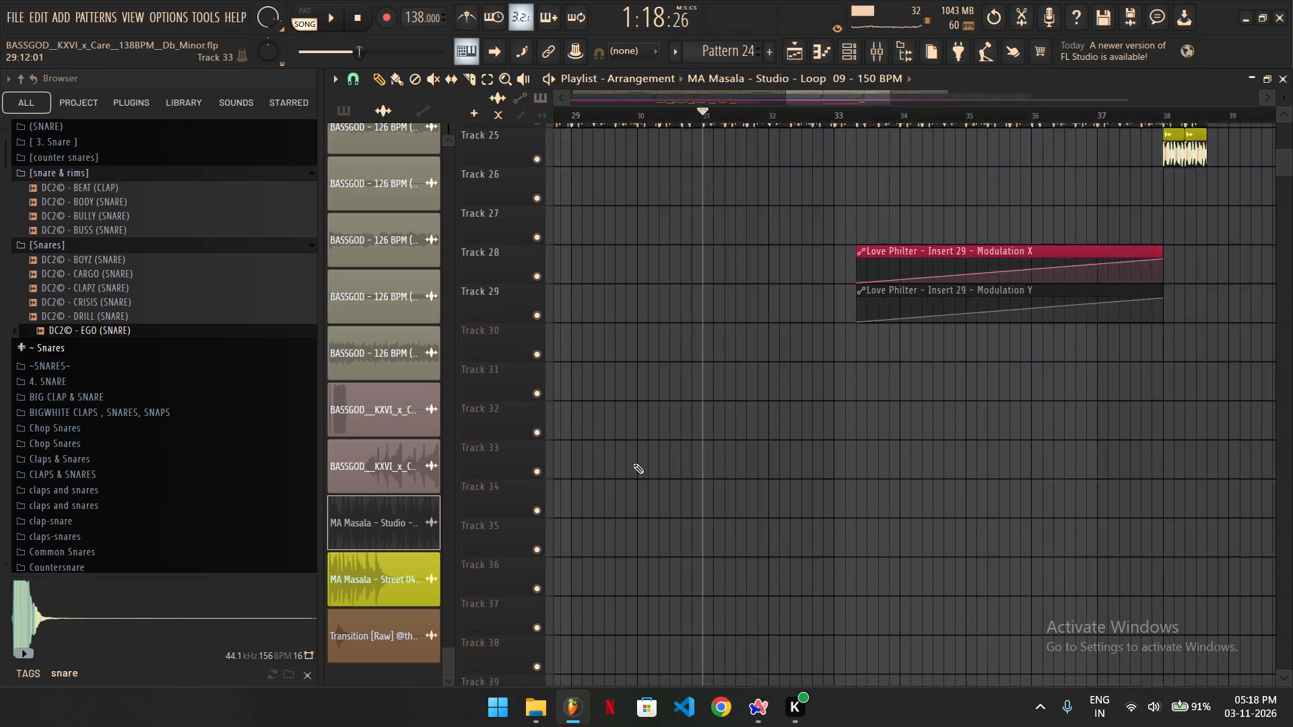
scroll(633, 463, "down", 9)
scroll(633, 463, "up", 13)
scroll(633, 463, "down", 2, "ctrl")
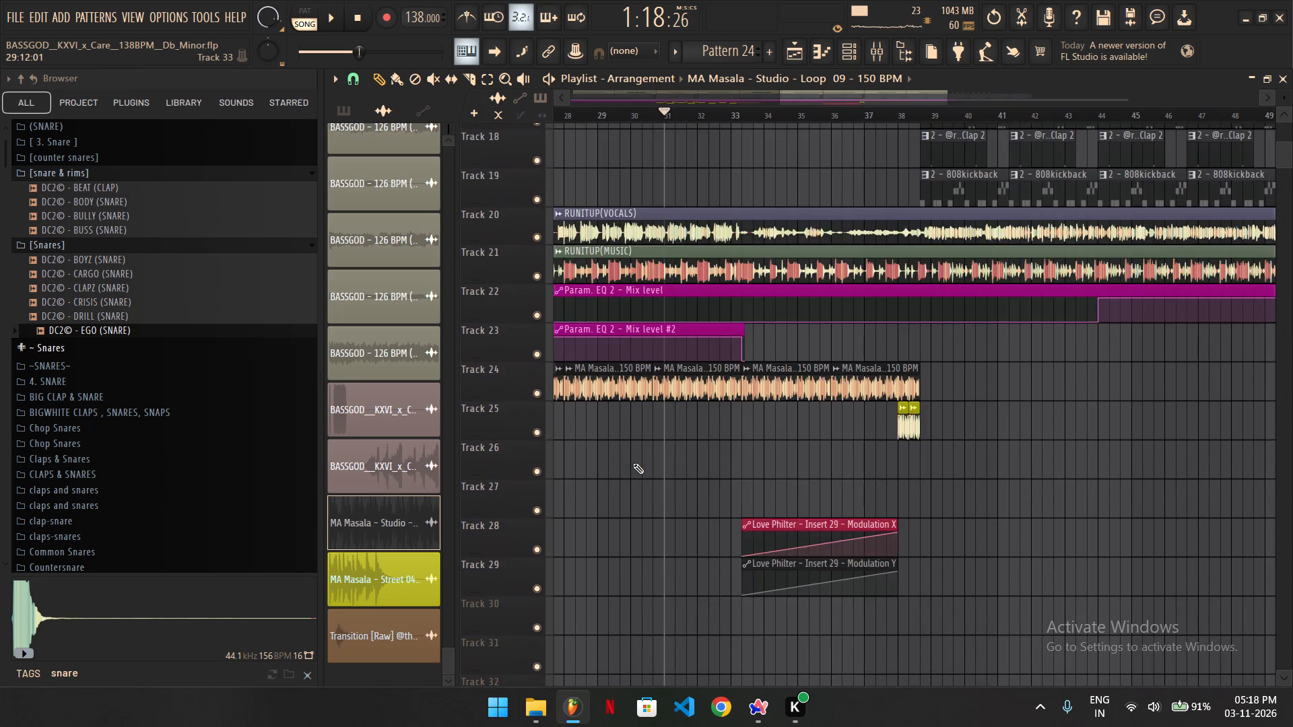
scroll(633, 463, "down", 12, "ctrl")
scroll(643, 455, "up", 3, "ctrl")
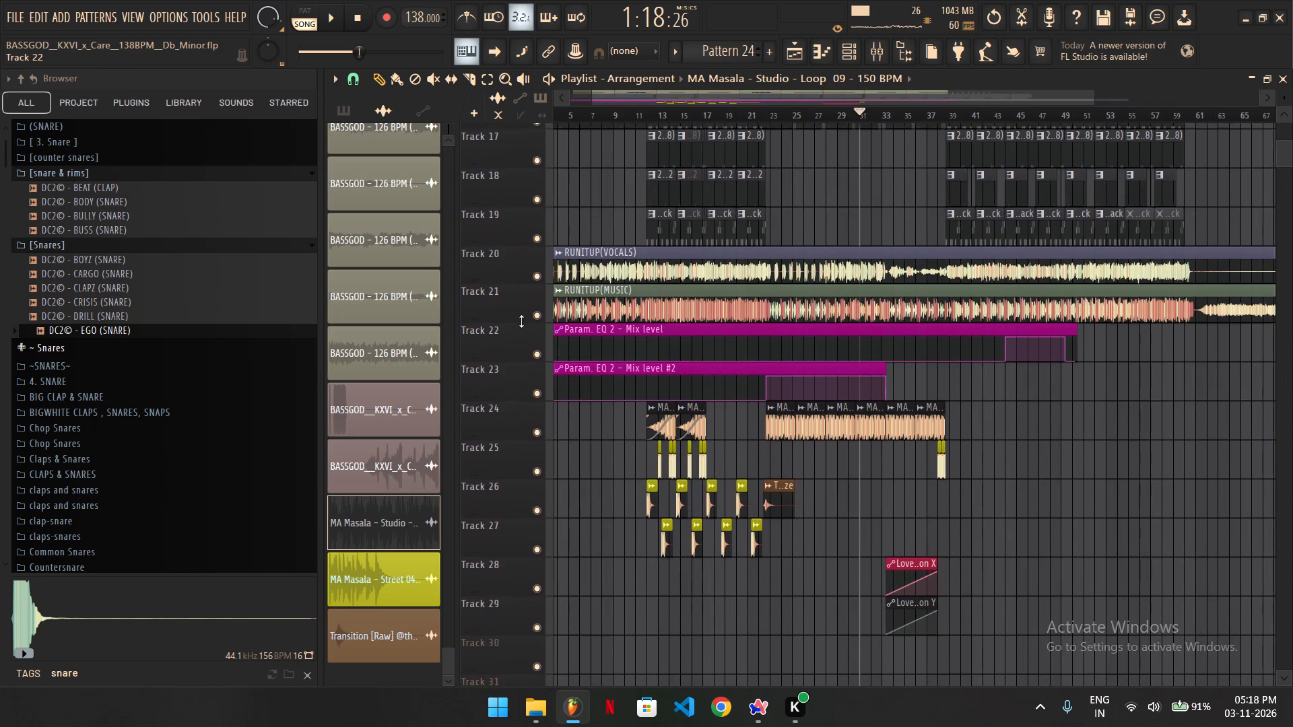
key("space")
key("space")
left_click(533, 277)
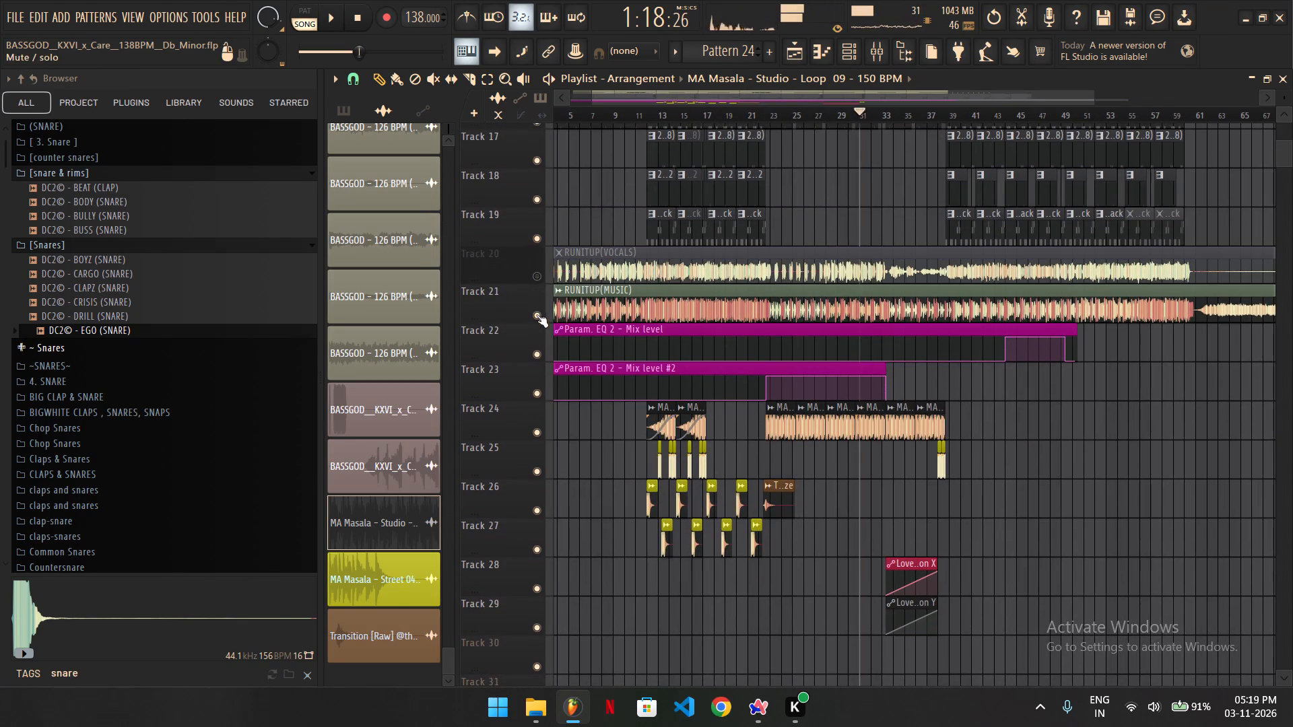
left_click(536, 314)
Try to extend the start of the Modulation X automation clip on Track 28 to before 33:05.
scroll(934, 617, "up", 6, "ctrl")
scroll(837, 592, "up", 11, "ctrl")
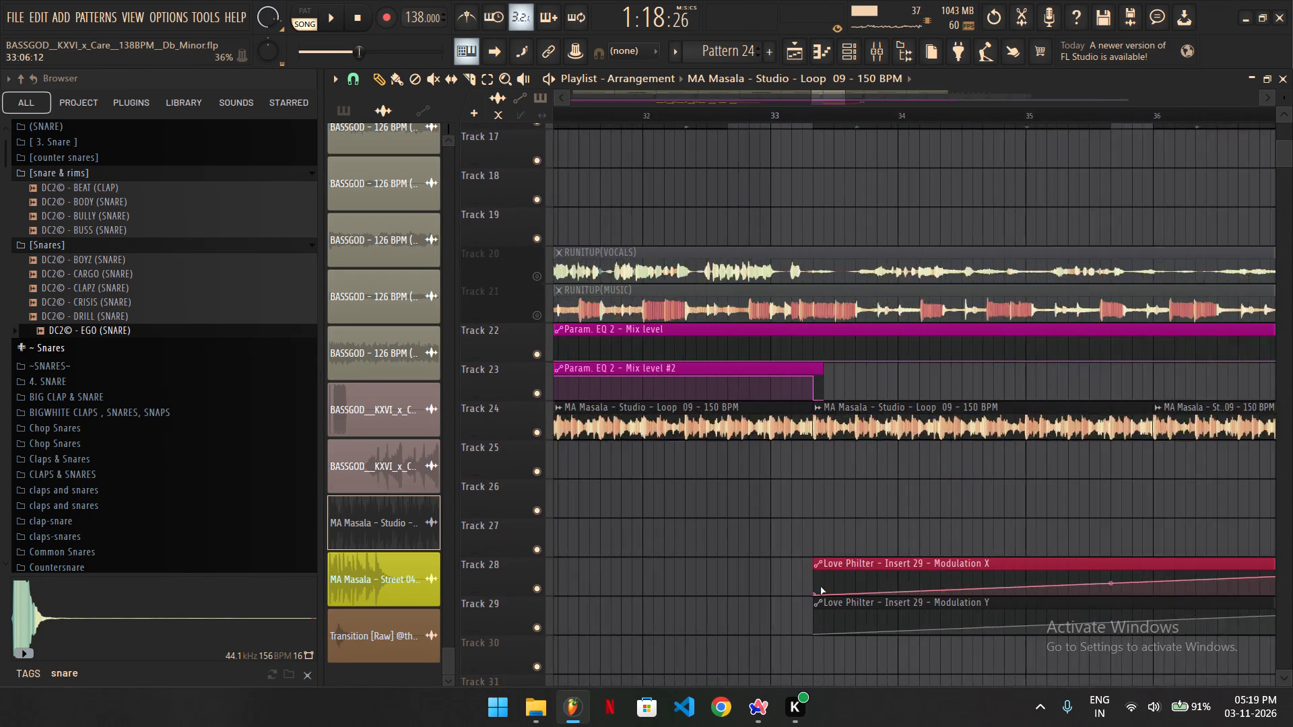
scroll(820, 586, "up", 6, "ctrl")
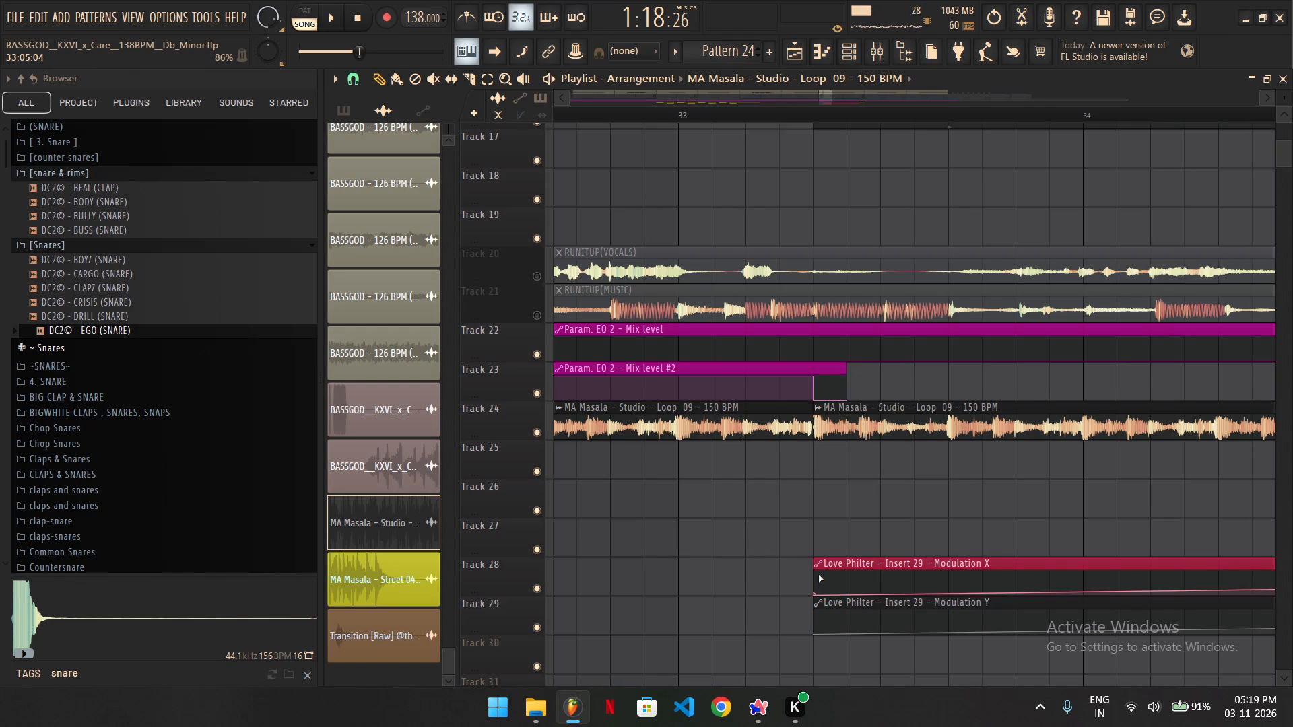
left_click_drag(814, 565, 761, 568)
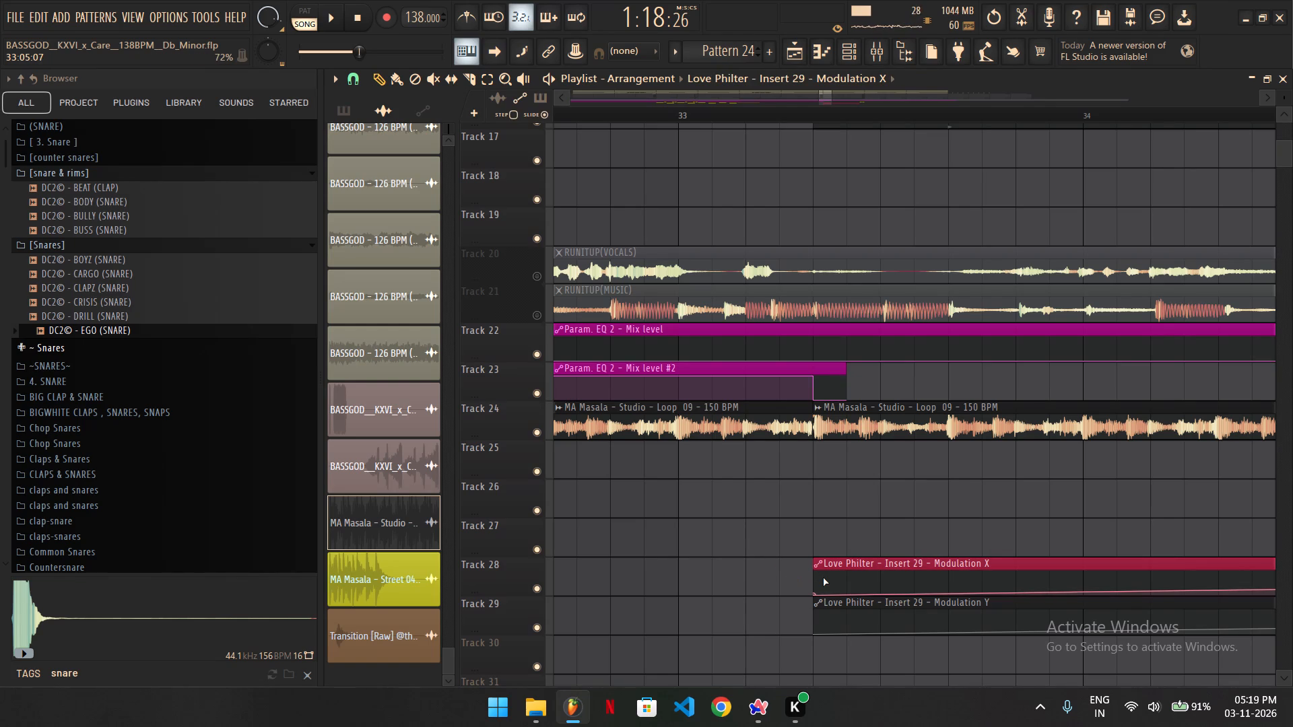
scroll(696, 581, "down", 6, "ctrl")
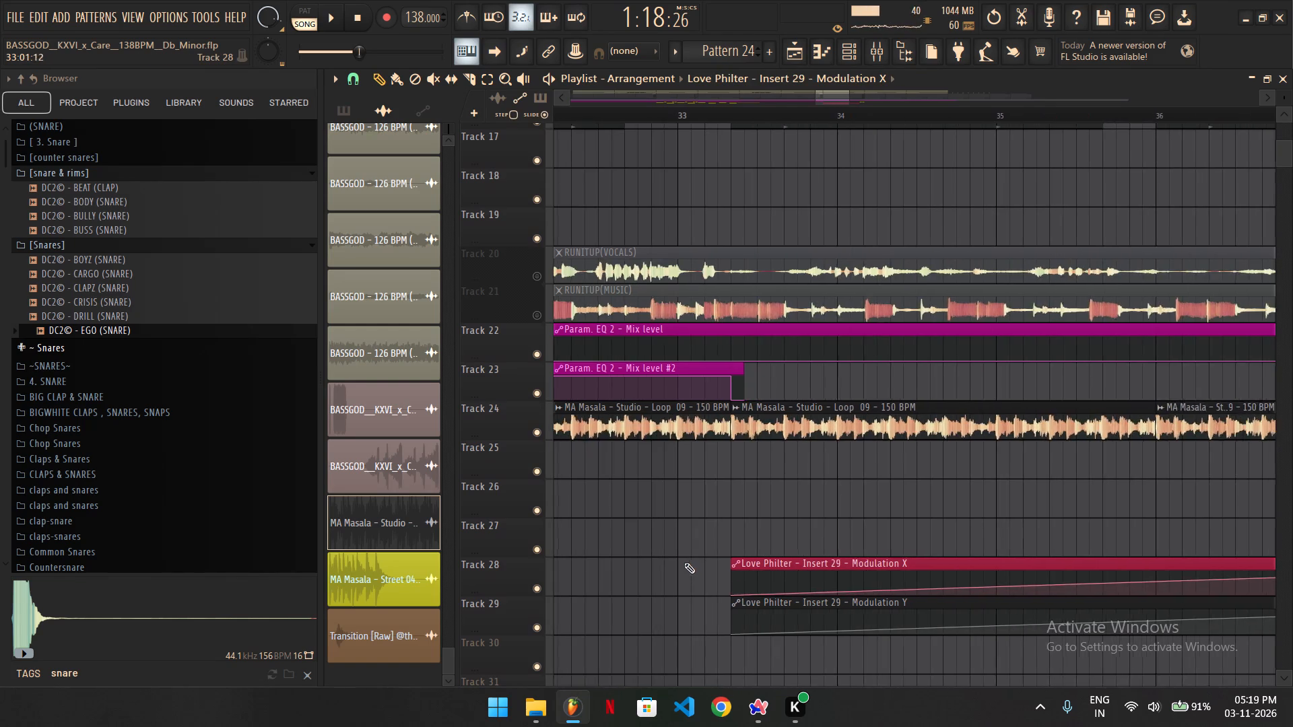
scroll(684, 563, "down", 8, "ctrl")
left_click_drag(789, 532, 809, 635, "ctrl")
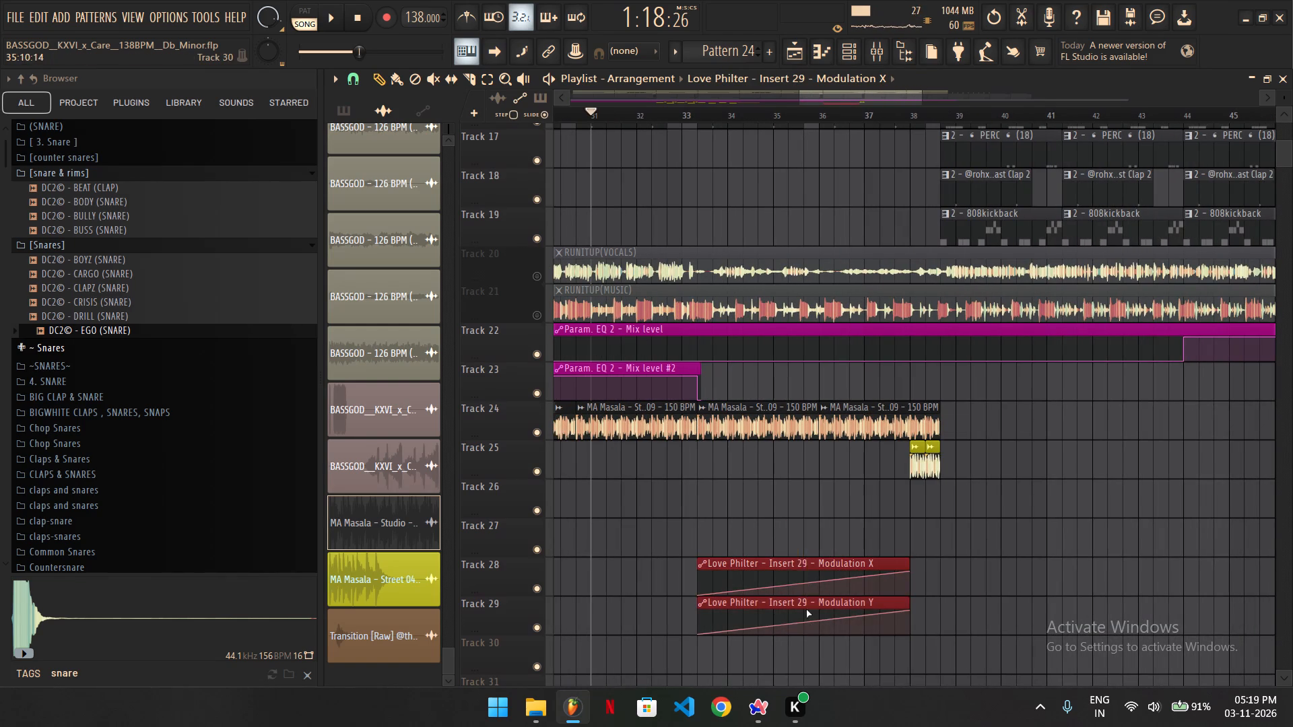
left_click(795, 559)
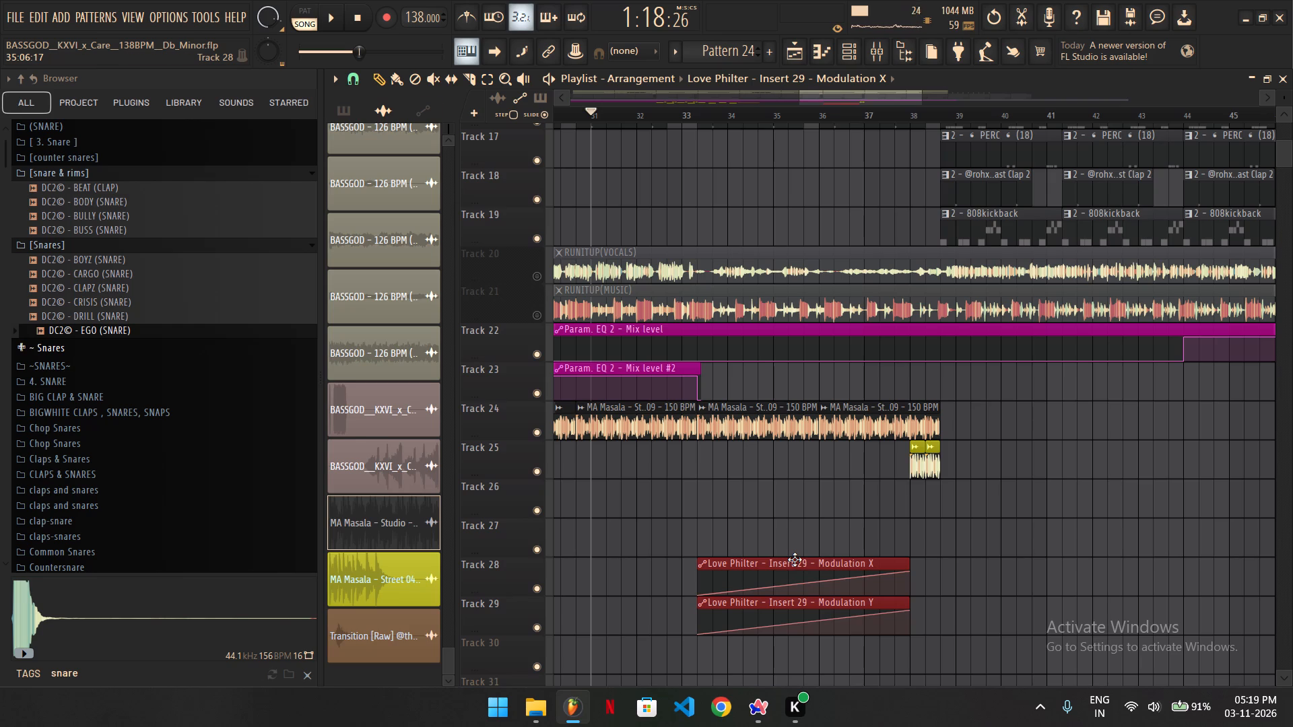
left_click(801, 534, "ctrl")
Create an automation clip for the Fruity Love Philter's mix level on mixer Insert 29, and close the mixer.
left_click(877, 51)
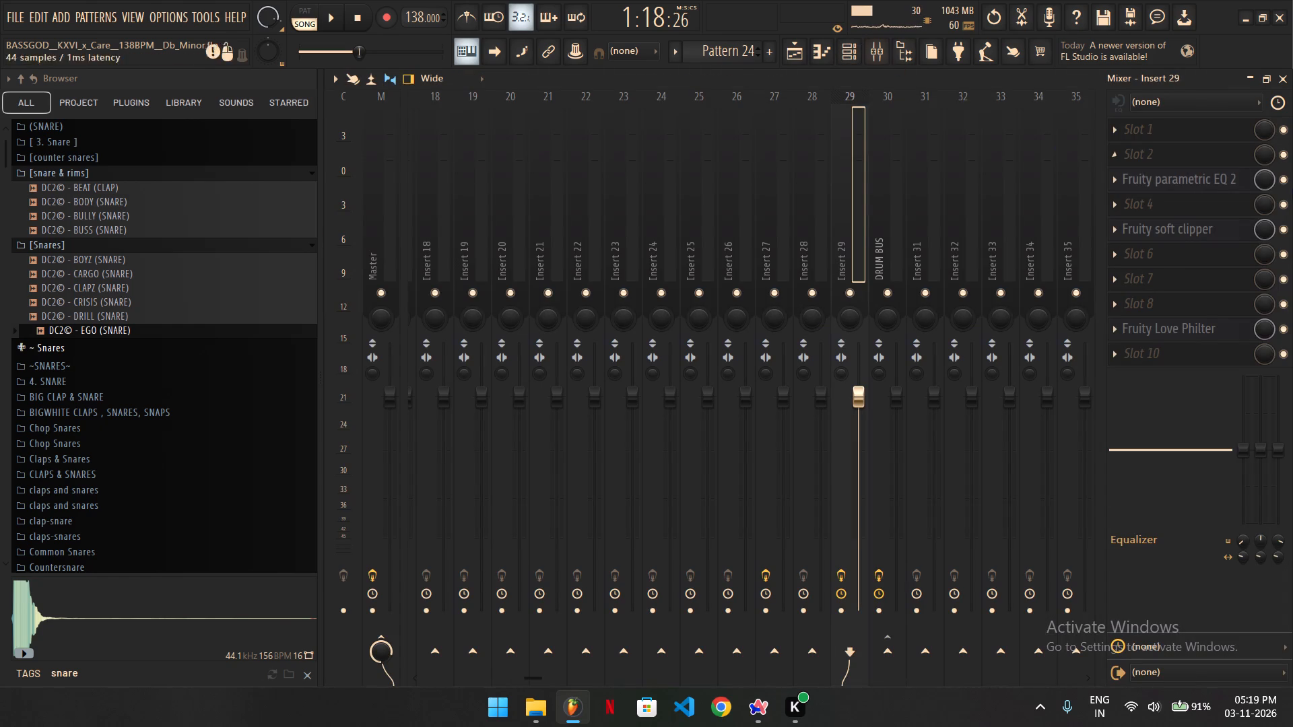
right_click(1265, 322)
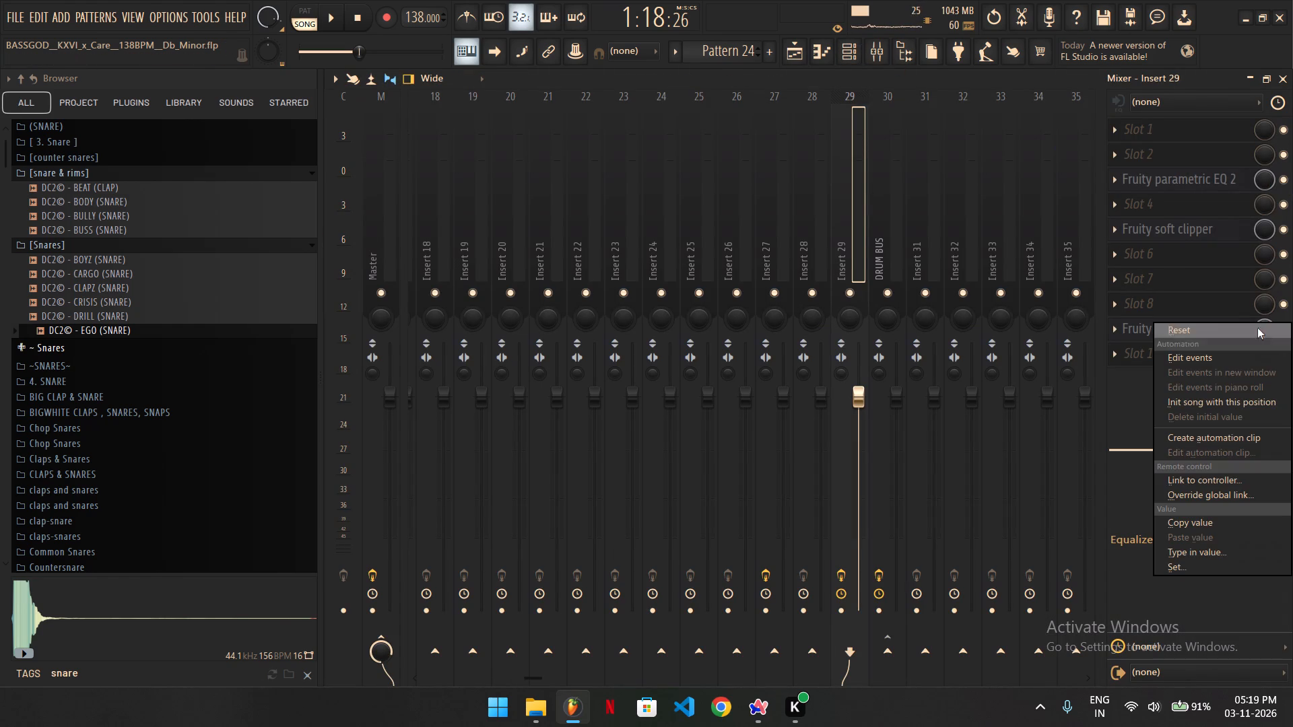
left_click(1215, 439)
left_click(1279, 81)
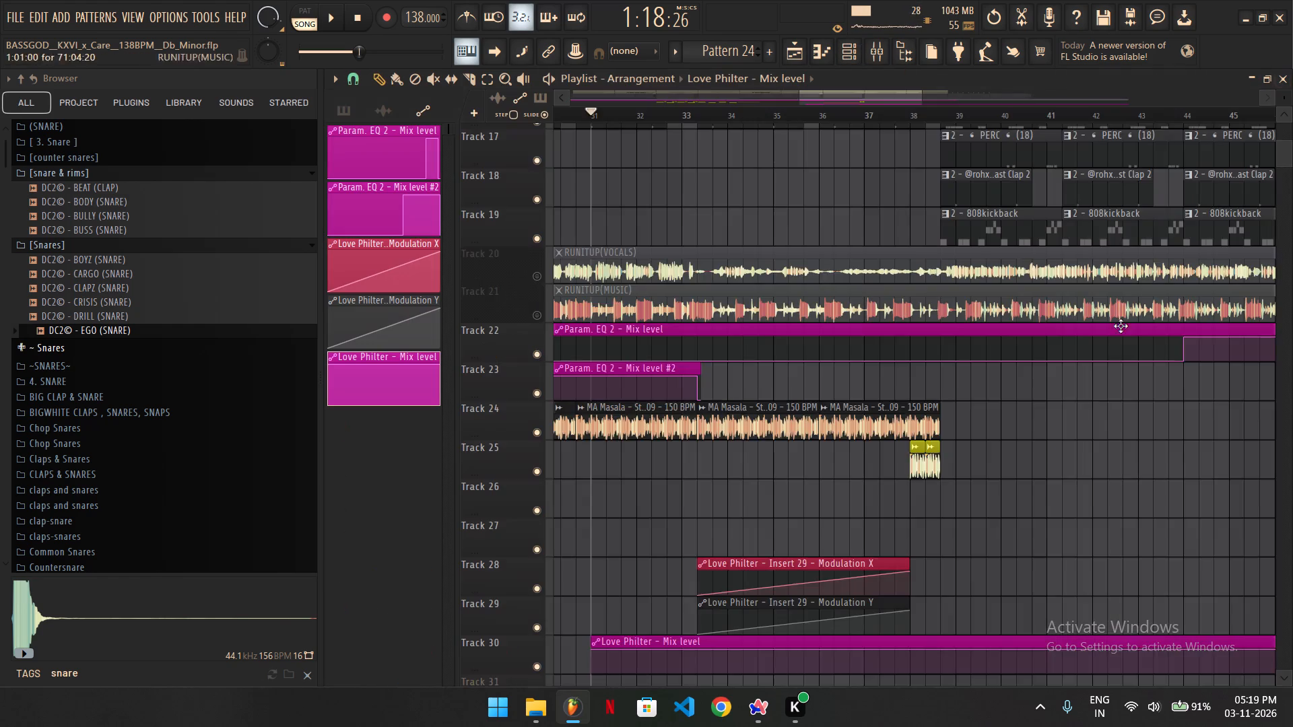
Move the Love Philter Mix level automation clip on Track 30 to the start of the song.
scroll(1007, 474, "down", 10)
left_click_drag(999, 602, 526, 602)
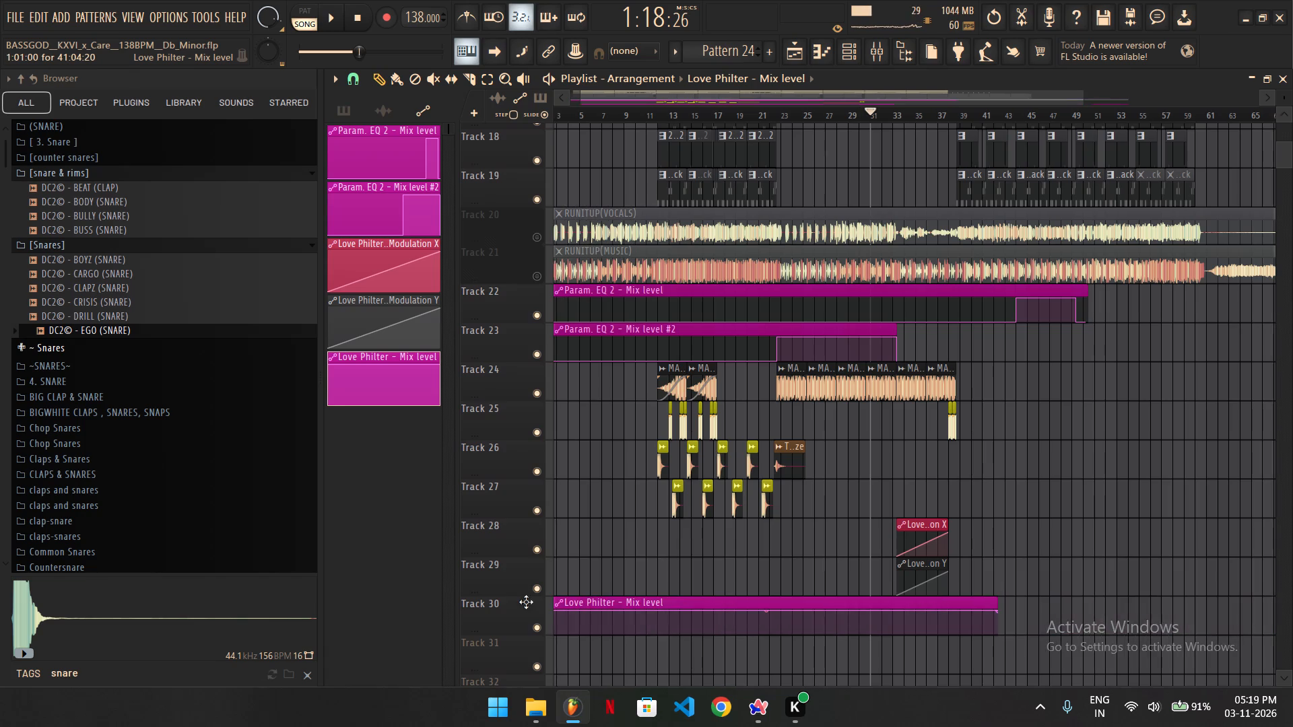
left_click_drag(526, 602, 524, 603)
Lower the starting point of the Love Philter Mix level automation on Track 30 to the minimum.
left_click(550, 612)
left_click(560, 612)
left_click_drag(555, 613, 548, 634)
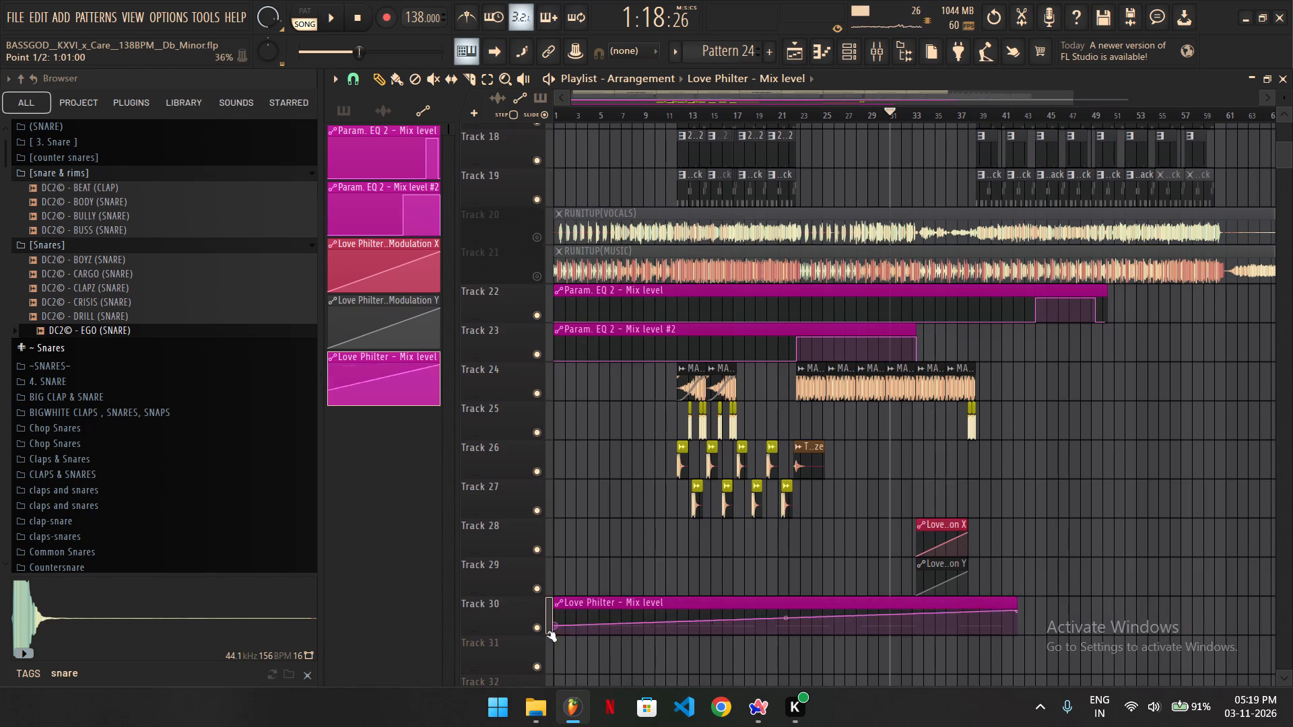
left_click_drag(548, 634, 521, 690)
Move the end point of the Love Philter Mix level automation on Track 30 to 33:05 at the minimum level.
scroll(952, 625, "down", 2, "ctrl")
scroll(961, 624, "up", 6, "ctrl")
left_click_drag(941, 613, 944, 611)
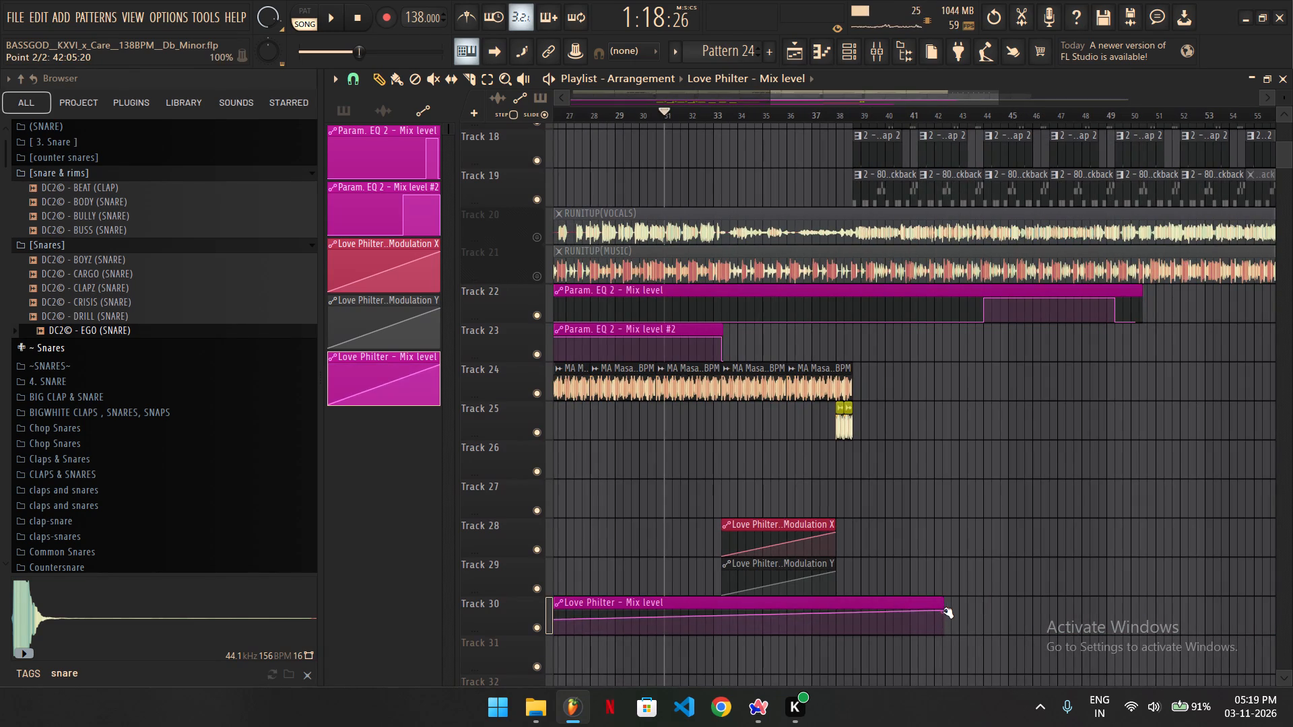
left_click_drag(944, 611, 728, 665)
scroll(724, 642, "up", 17, "ctrl")
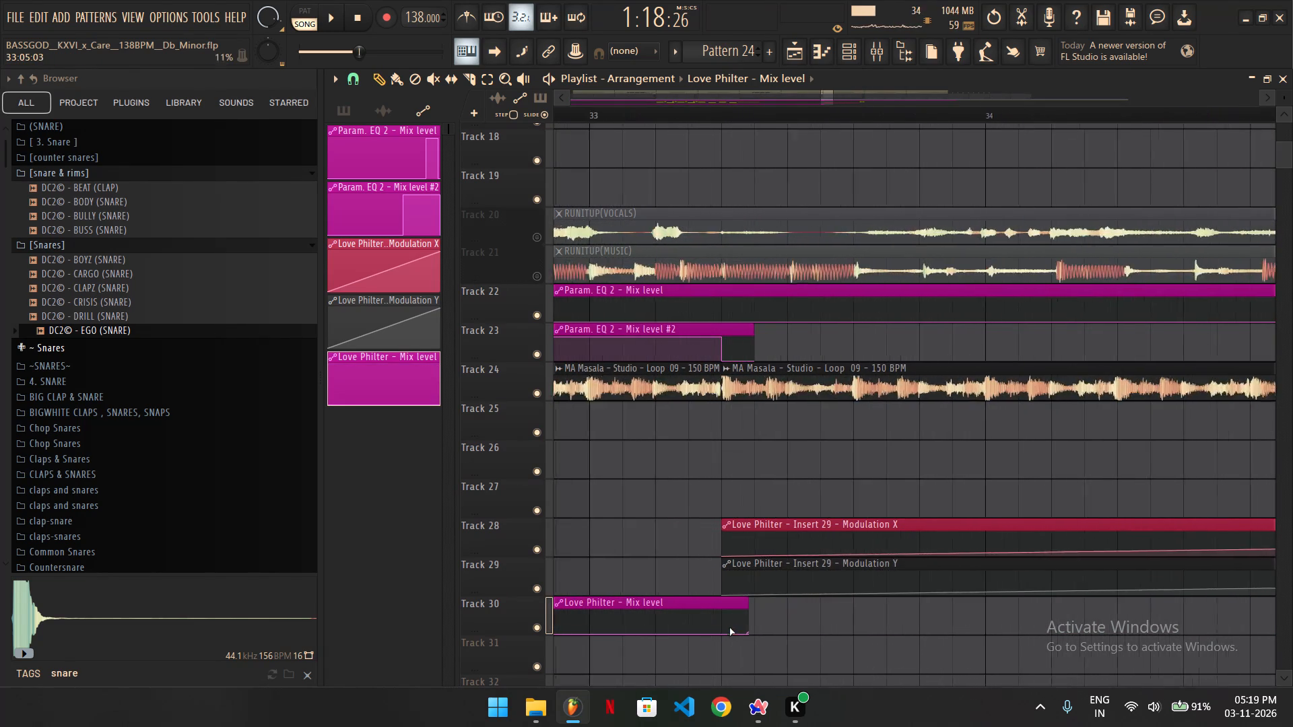
scroll(729, 627, "up", 9, "ctrl")
left_click_drag(818, 631, 755, 635)
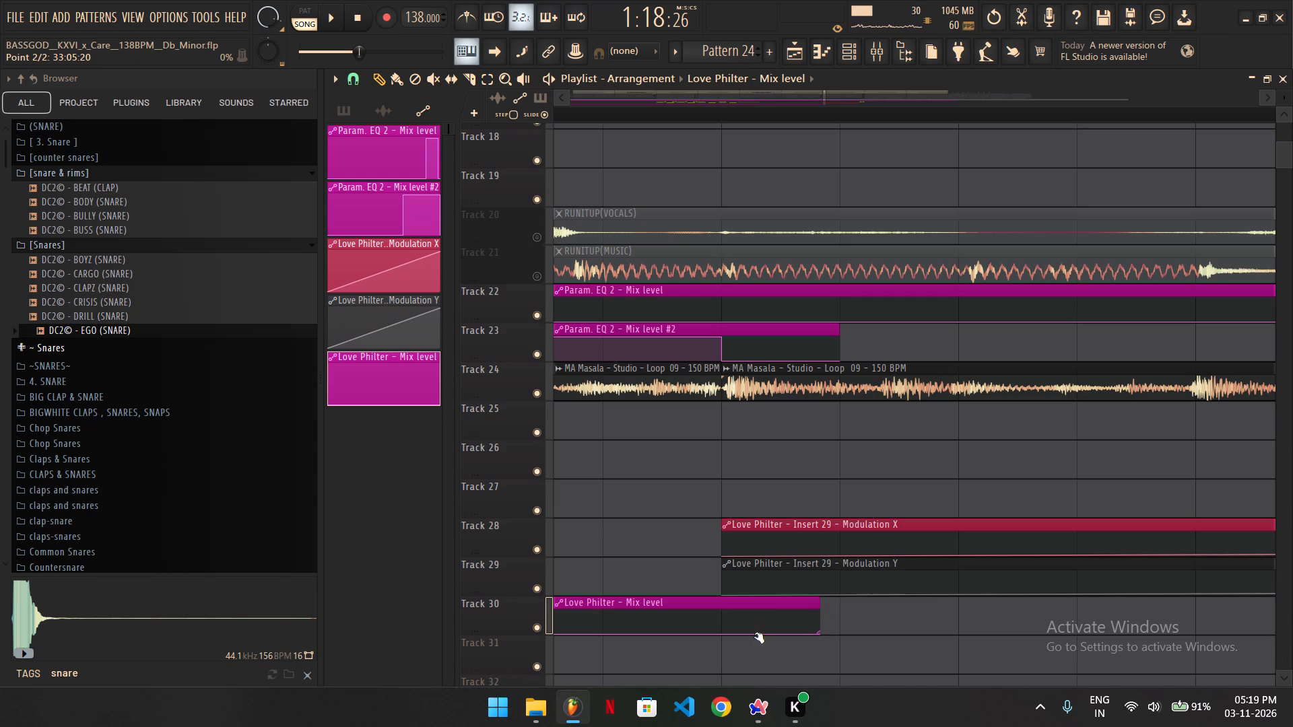
left_click_drag(755, 635, 735, 635)
left_click_drag(735, 635, 625, 642)
Extend the end of the Love Philter Mix level clip on Track 30 past 33:05.
left_click_drag(718, 604, 916, 607)
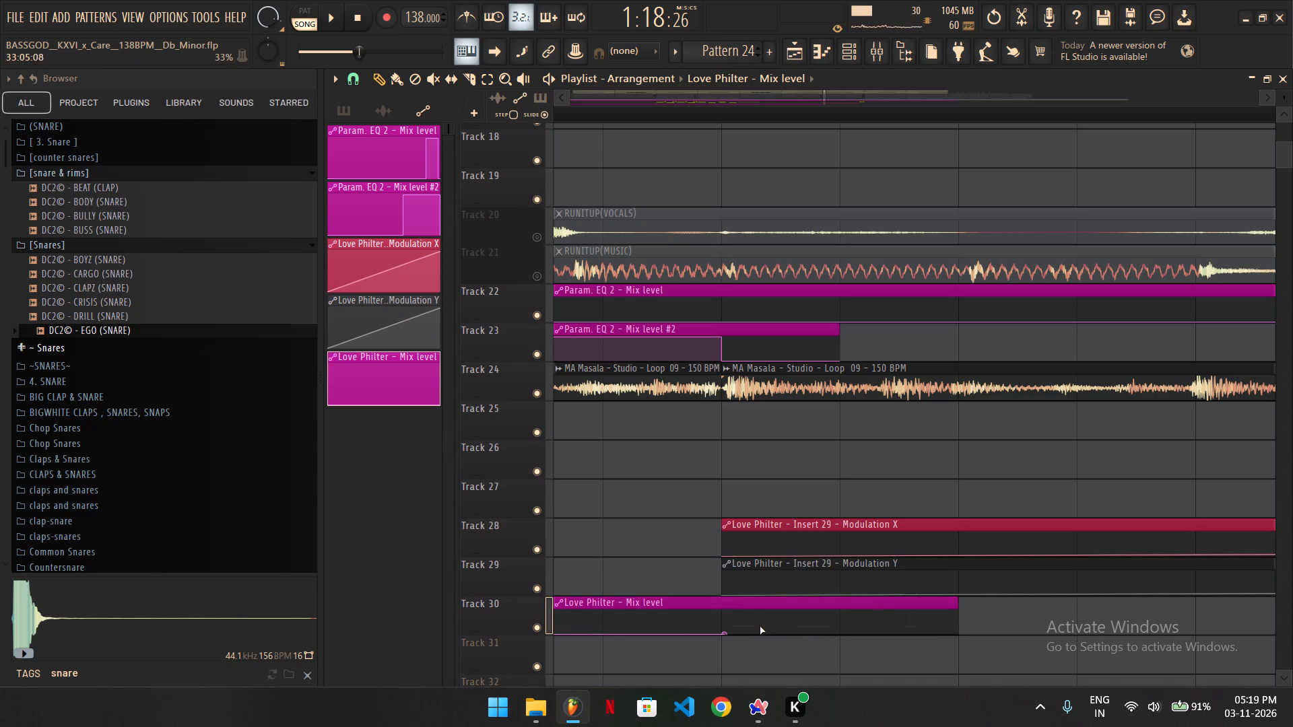
Add a point to the Love Philter Mix level automation and shape it to jump from minimum to maximum at 33:05.
right_click_drag(758, 626, 745, 617)
right_click(696, 574)
left_click_drag(721, 617, 719, 629)
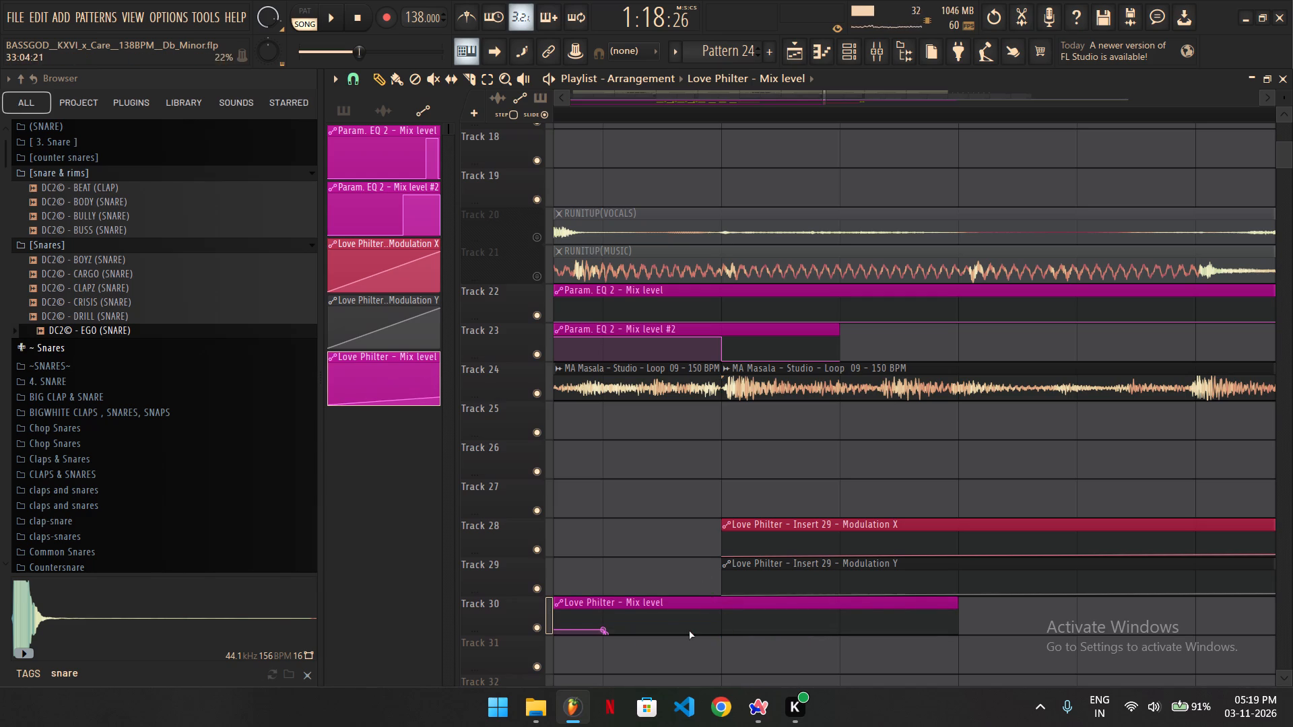
left_click_drag(607, 633, 611, 587)
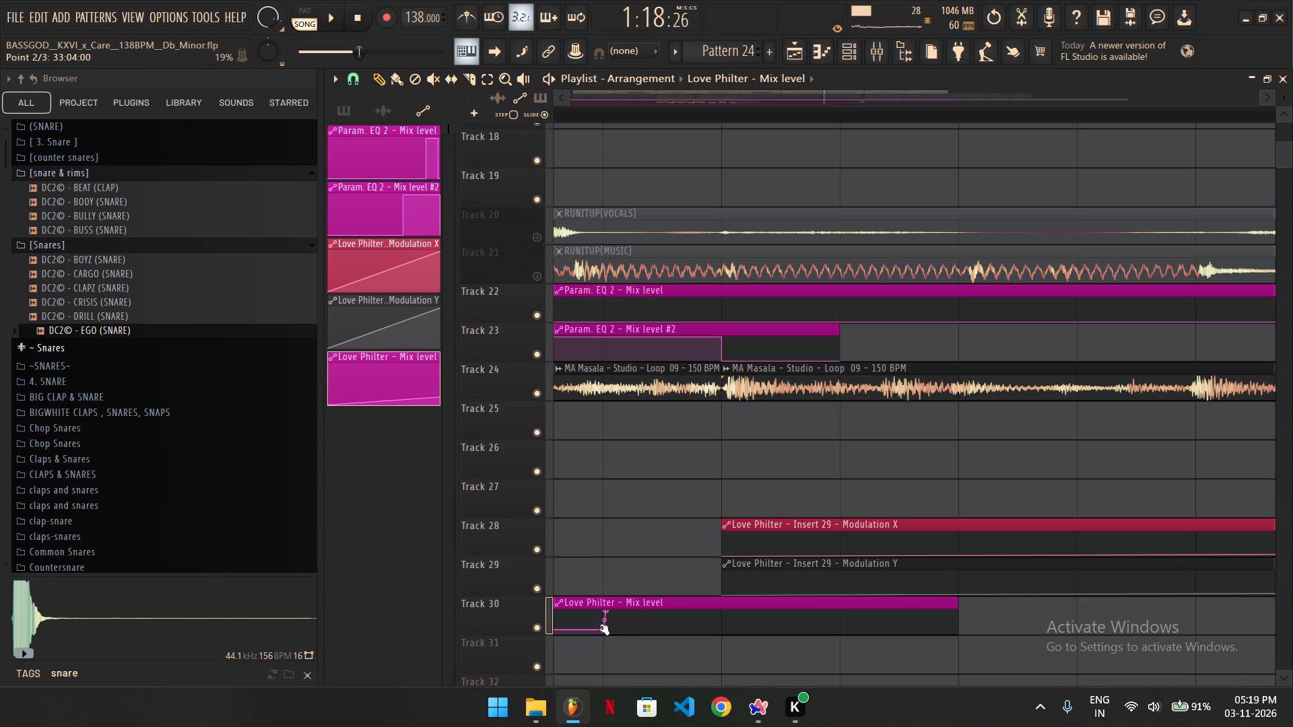
left_click_drag(600, 627, 702, 653)
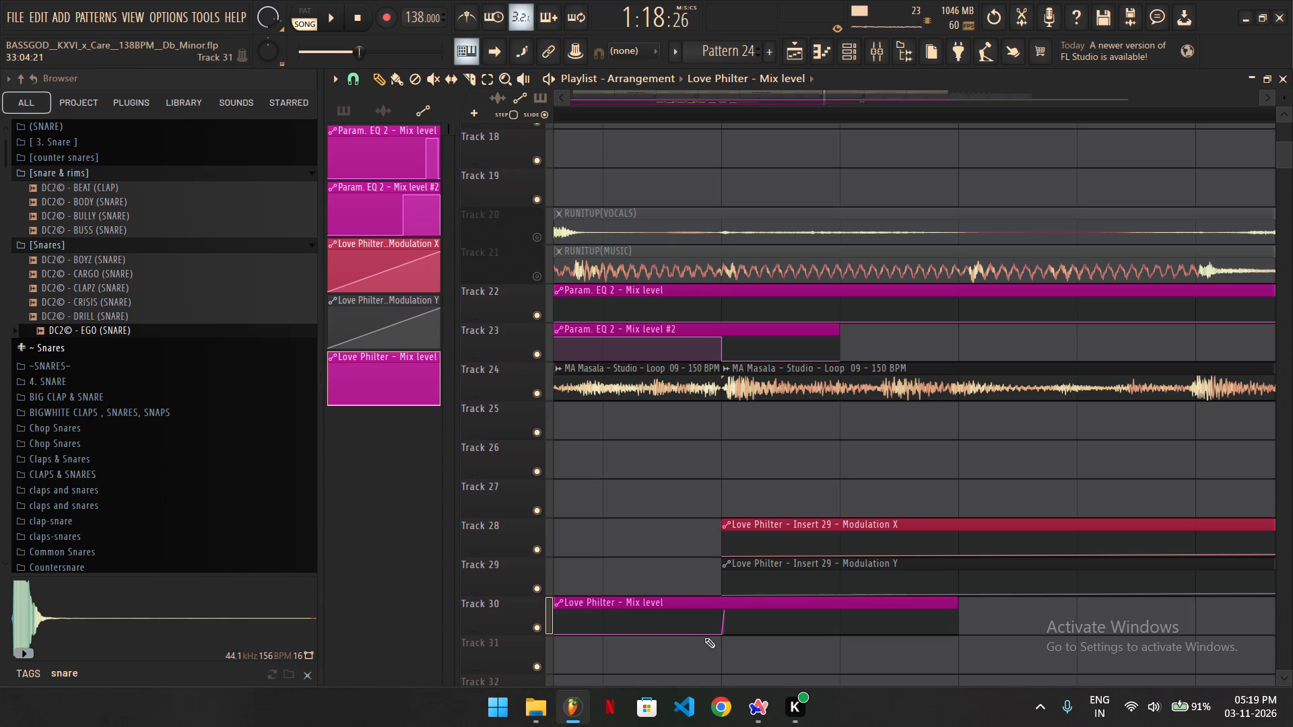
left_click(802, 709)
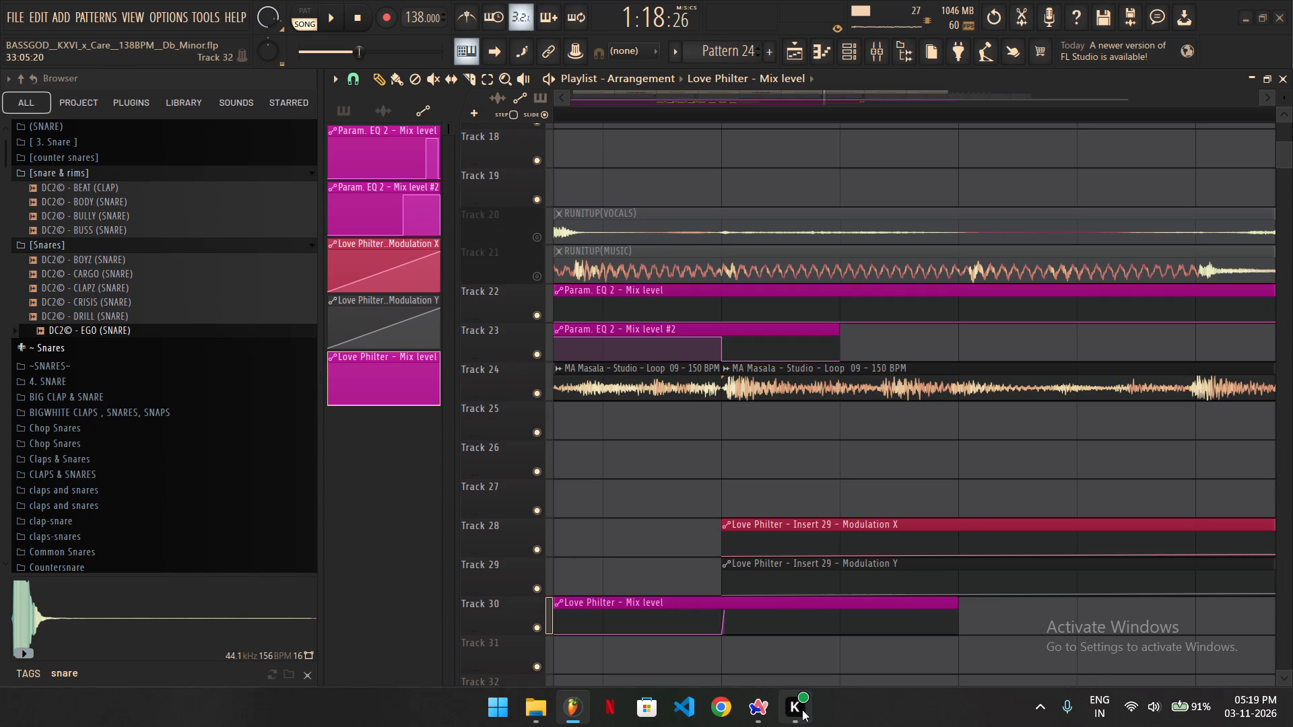